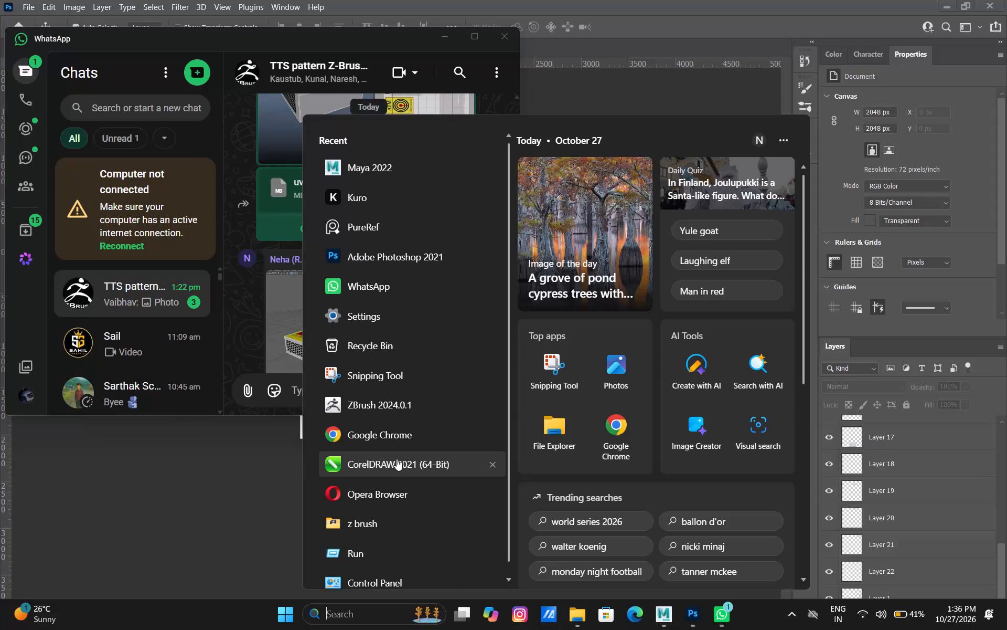
Launch CorelDRAW 2021 (64-Bit) from the recently used apps.
left_click(397, 459)
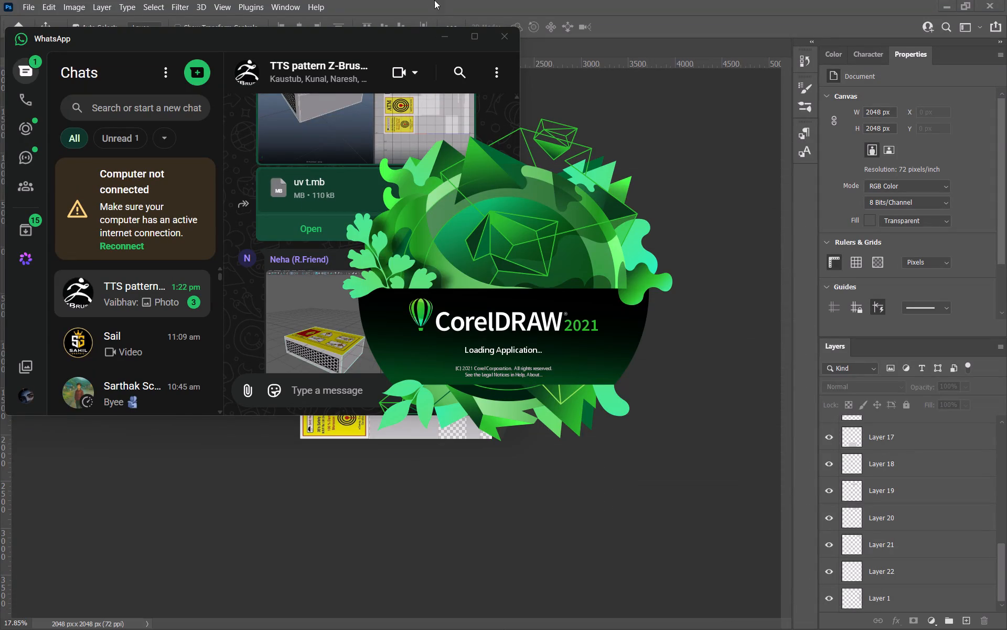
left_click(475, 29)
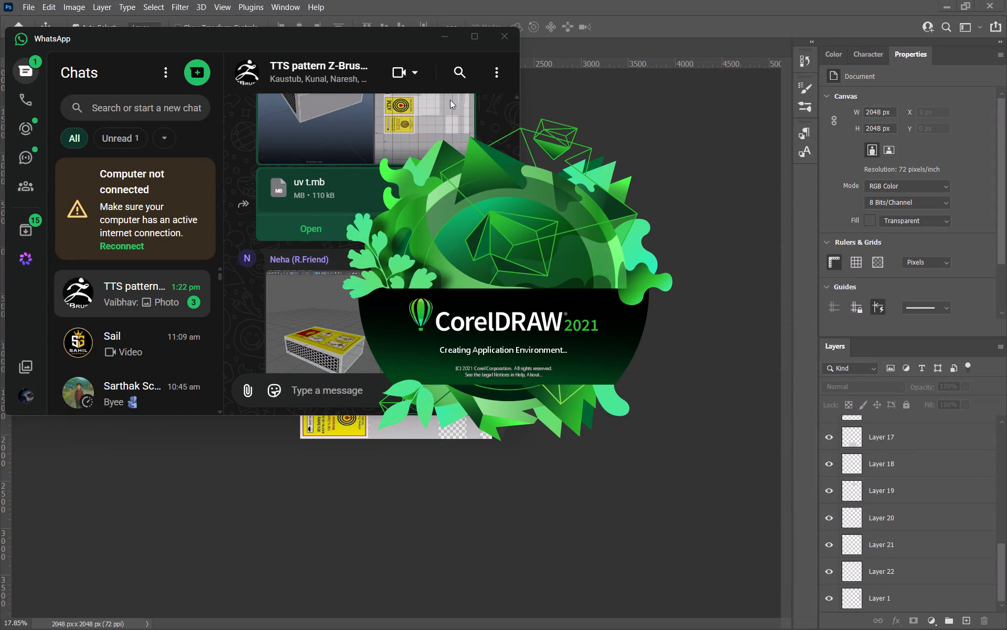
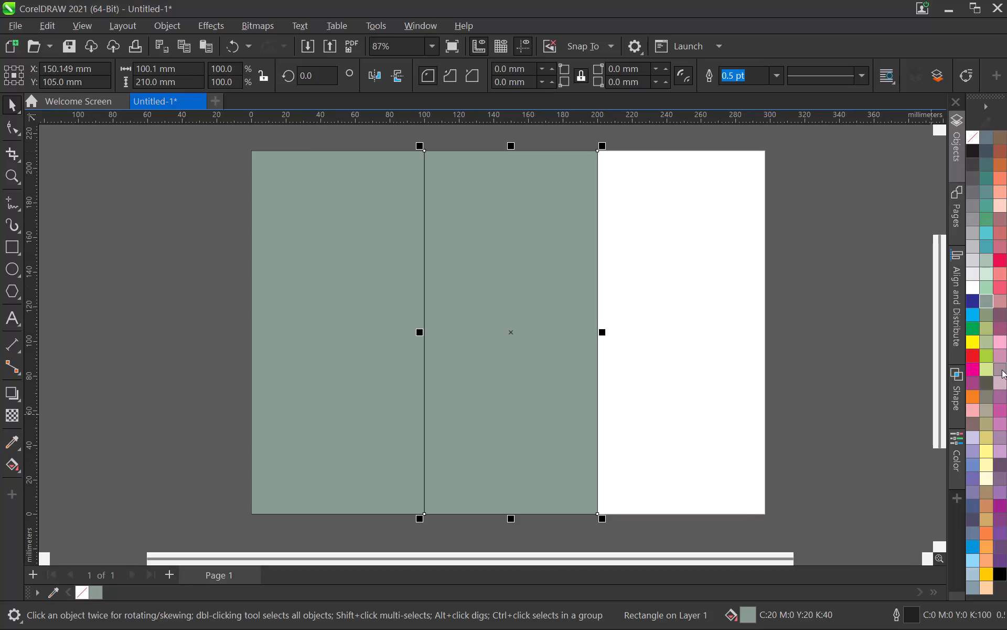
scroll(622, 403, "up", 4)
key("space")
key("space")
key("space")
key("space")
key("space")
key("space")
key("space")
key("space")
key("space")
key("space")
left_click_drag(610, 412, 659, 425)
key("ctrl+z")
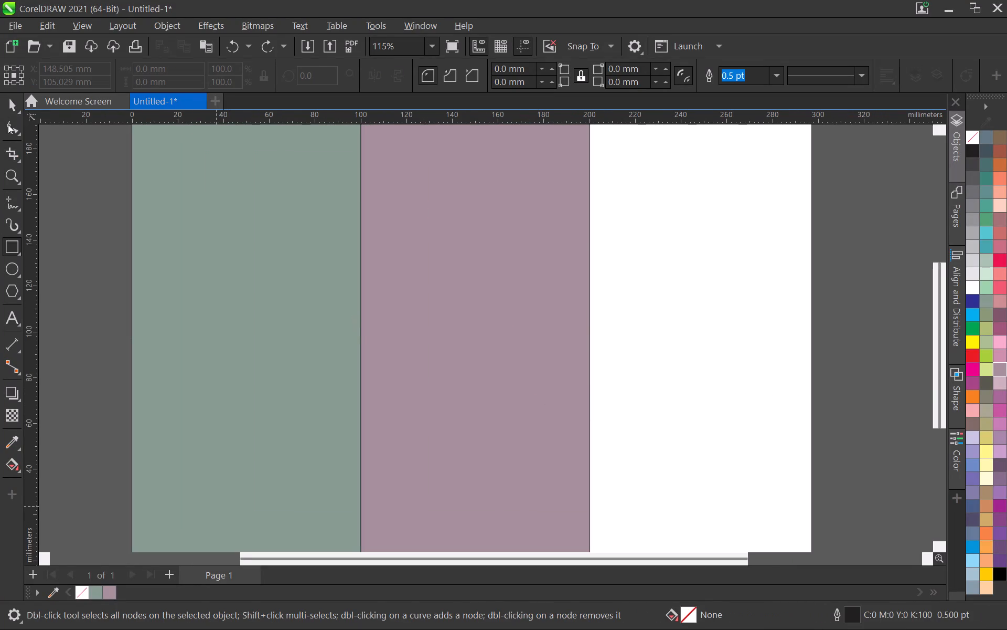
Duplicate the mauve middle rectangle onto the blank third panel of the page.
left_click(8, 112)
scroll(437, 415, "down", 2, "alt")
middle_click_drag(572, 468, 475, 448)
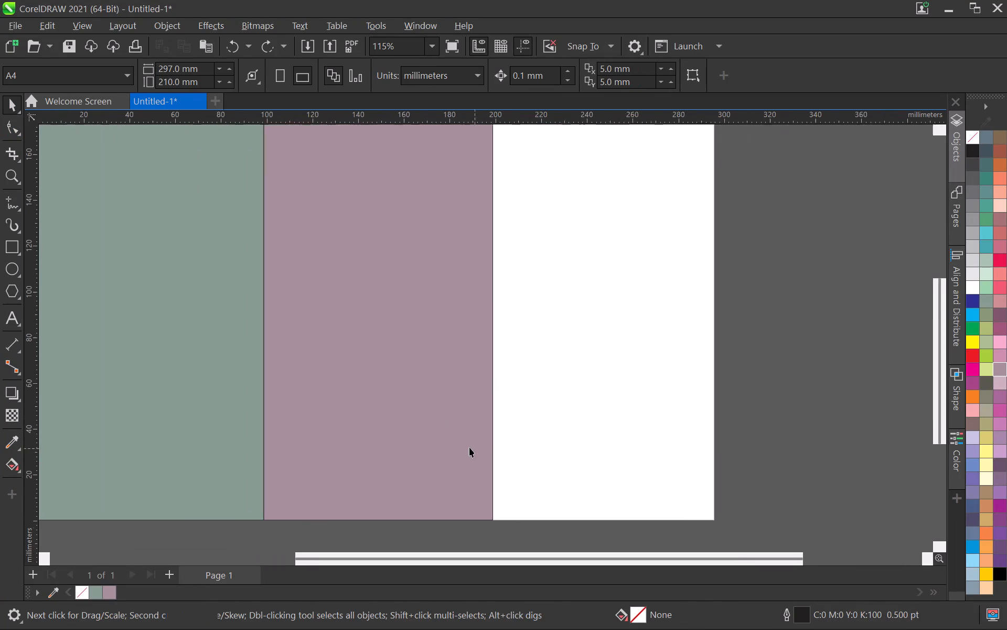
scroll(466, 440, "down", 4)
left_click(389, 317)
scroll(393, 354, "up", 3)
left_click_drag(353, 365, 580, 355)
right_click(580, 355, "shift")
Move the duplicated rectangle flush against the middle rectangle's edge and level with the page's bottom edge.
scroll(499, 395, "up", 4)
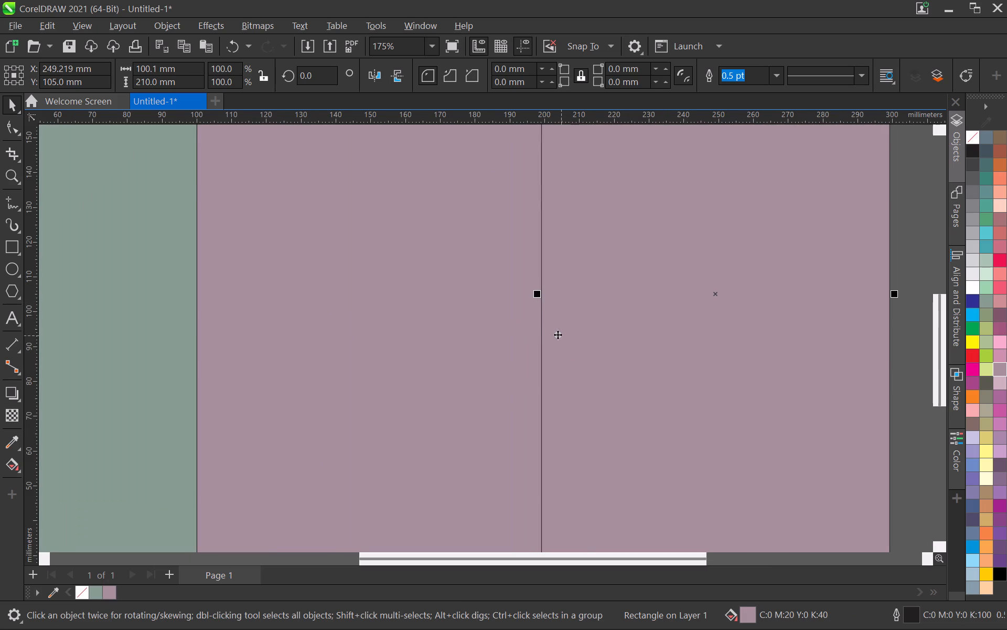
left_click_drag(542, 327, 561, 327)
left_click_drag(560, 328, 559, 328)
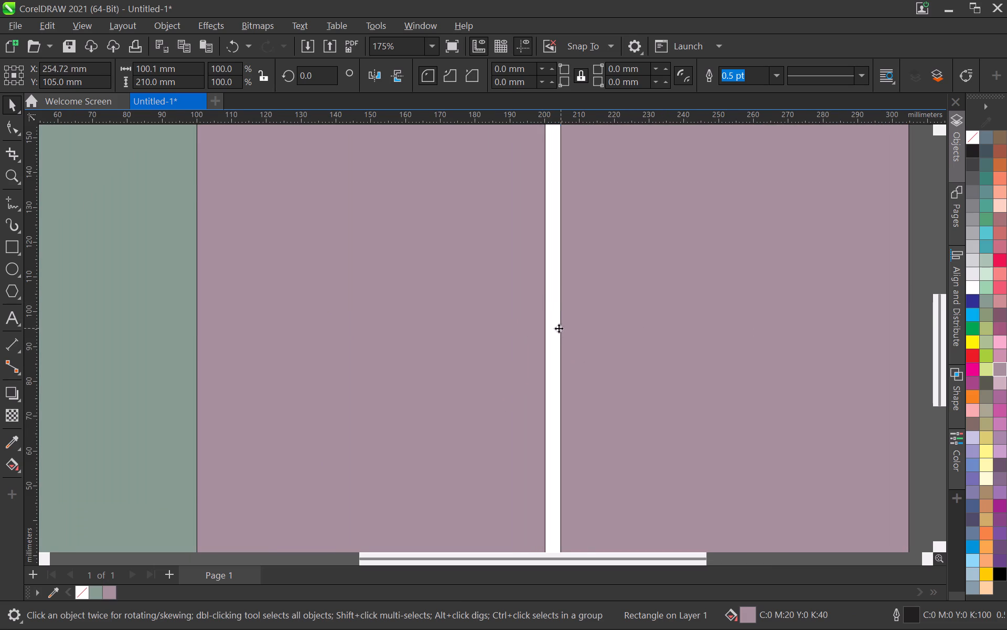
left_click_drag(559, 328, 545, 325)
scroll(545, 325, "down", 15)
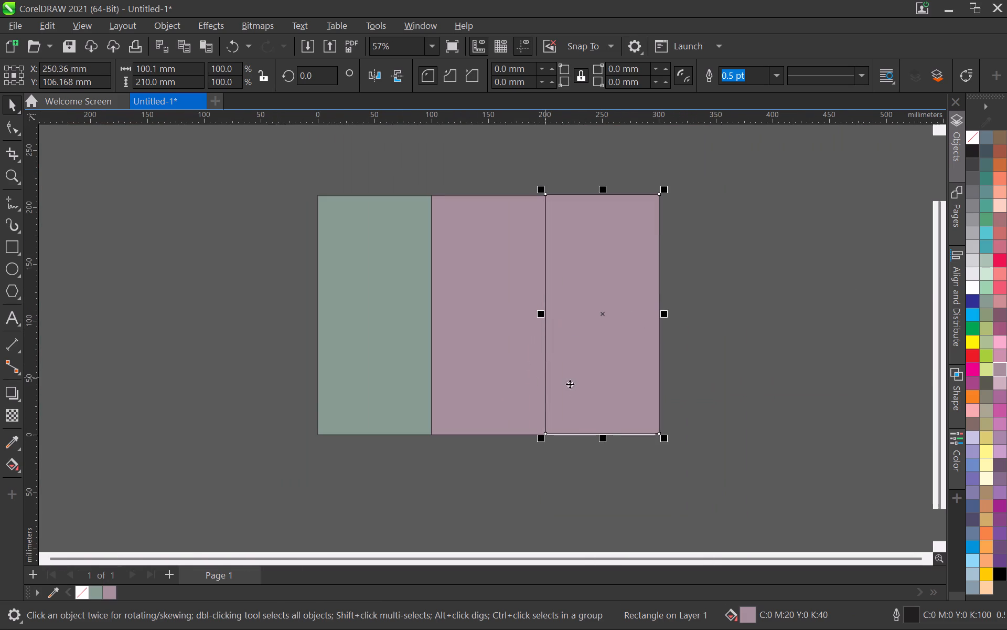
scroll(572, 446, "up", 15)
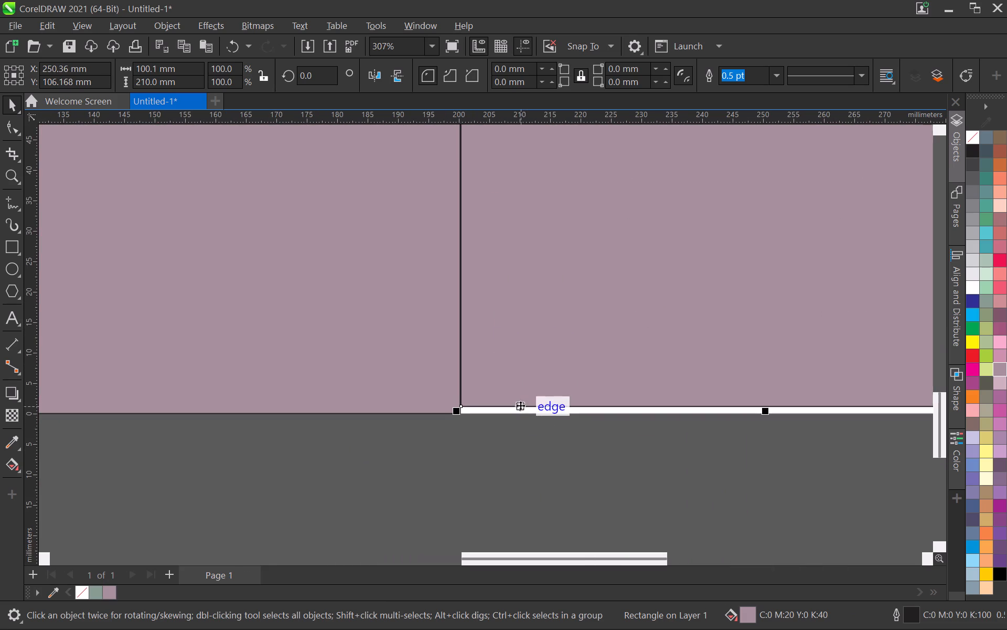
left_click_drag(520, 405, 519, 413)
Scale all three rectangles together horizontally to the page width of 297 mm, then deselect them.
scroll(529, 419, "down", 3)
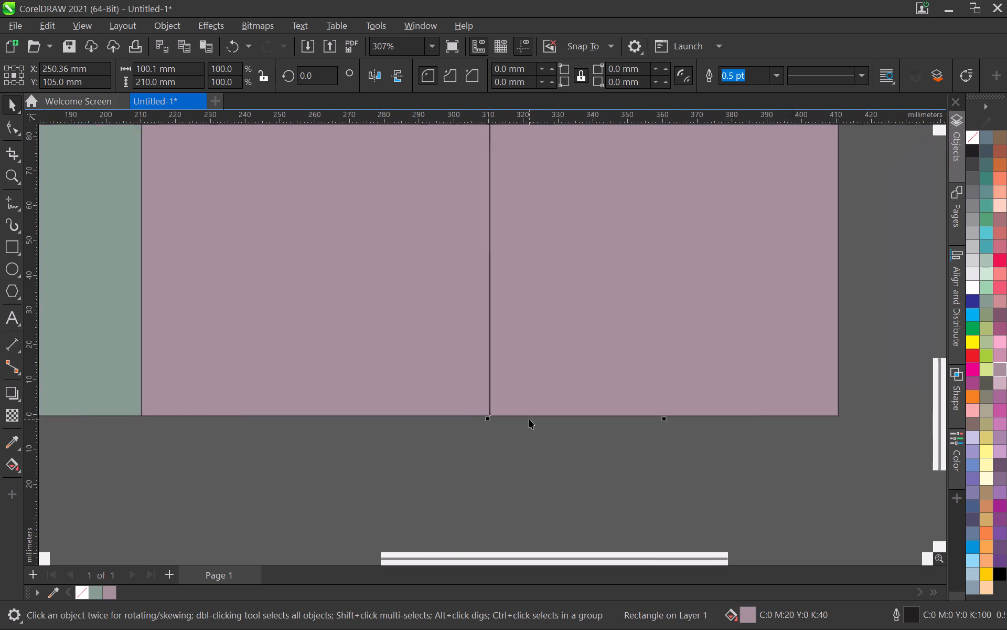
scroll(529, 419, "down", 12)
left_click_drag(230, 164, 237, 169)
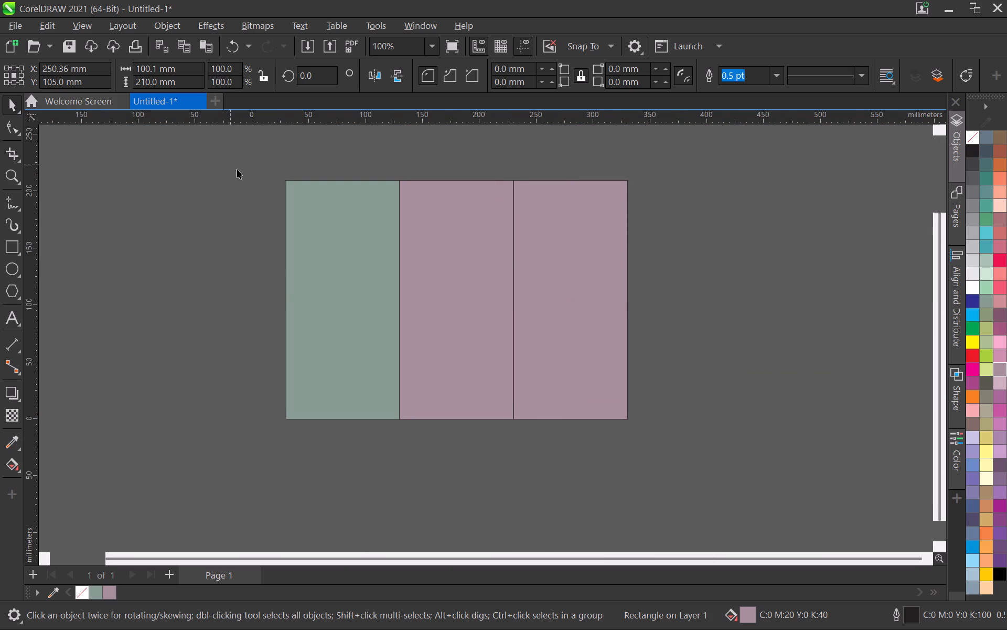
left_click_drag(237, 169, 774, 533)
scroll(585, 227, "up", 1)
scroll(624, 299, "up", 3)
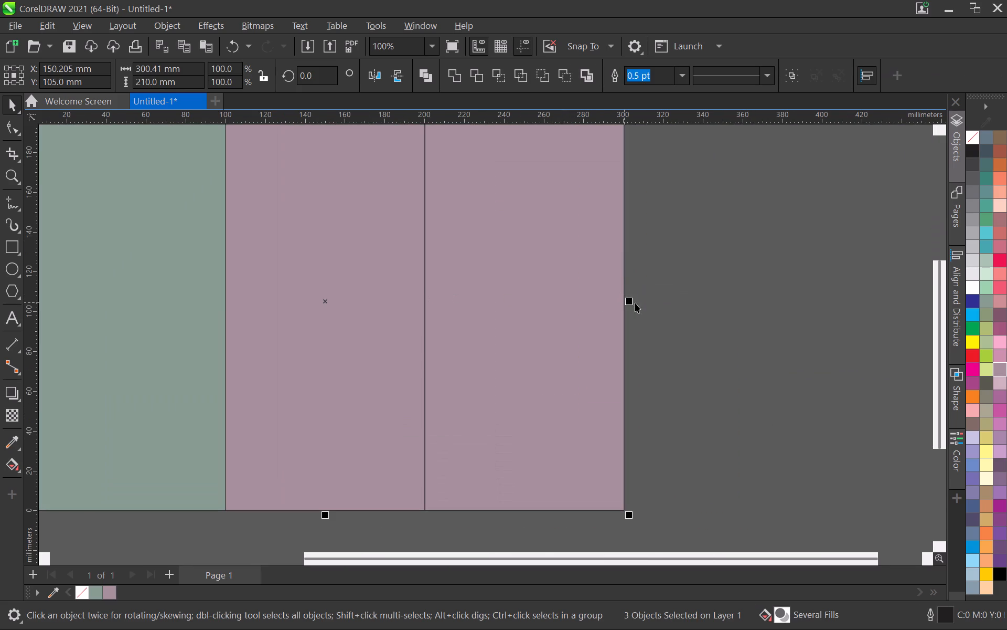
left_click_drag(630, 301, 599, 364)
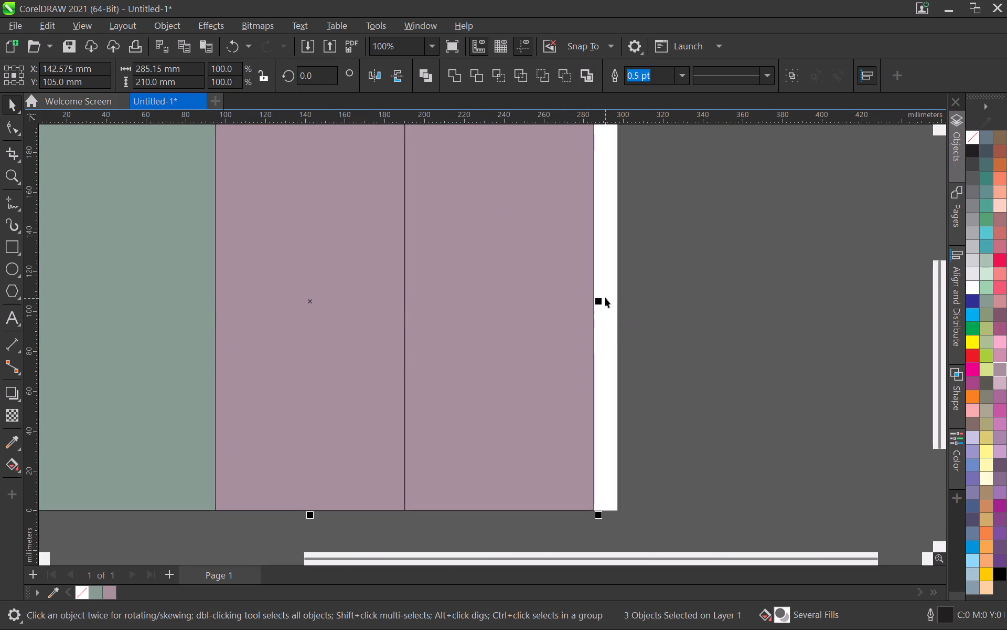
left_click_drag(596, 300, 619, 334)
scroll(618, 326, "down", 8)
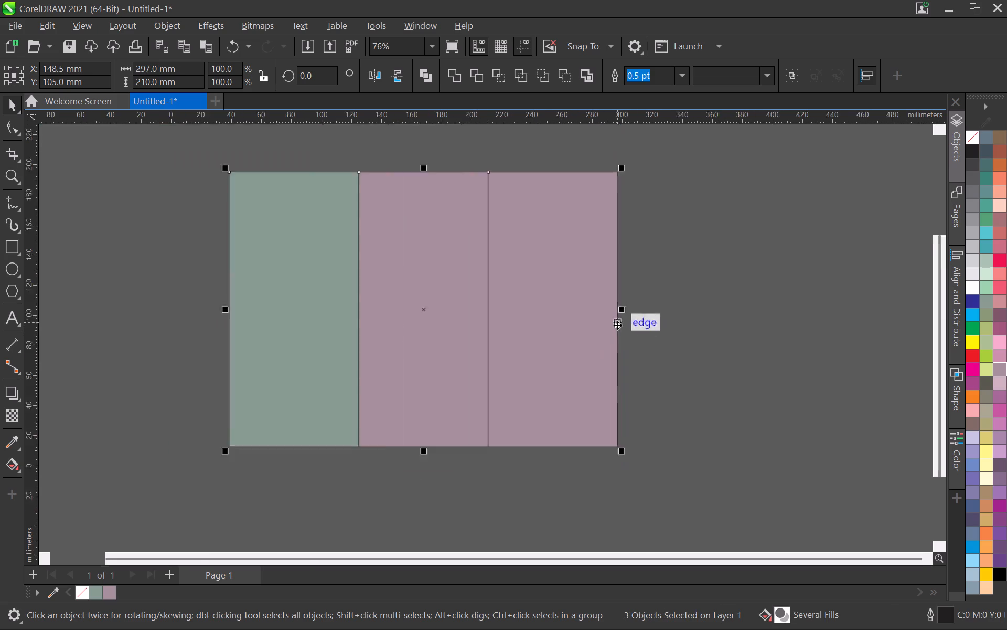
scroll(617, 325, "down", 2)
scroll(345, 420, "up", 4)
left_click(353, 402)
Place vertical guidelines on the two boundaries between the three rectangles, at about 99 mm and 198 mm.
middle_click_drag(445, 384, 328, 403)
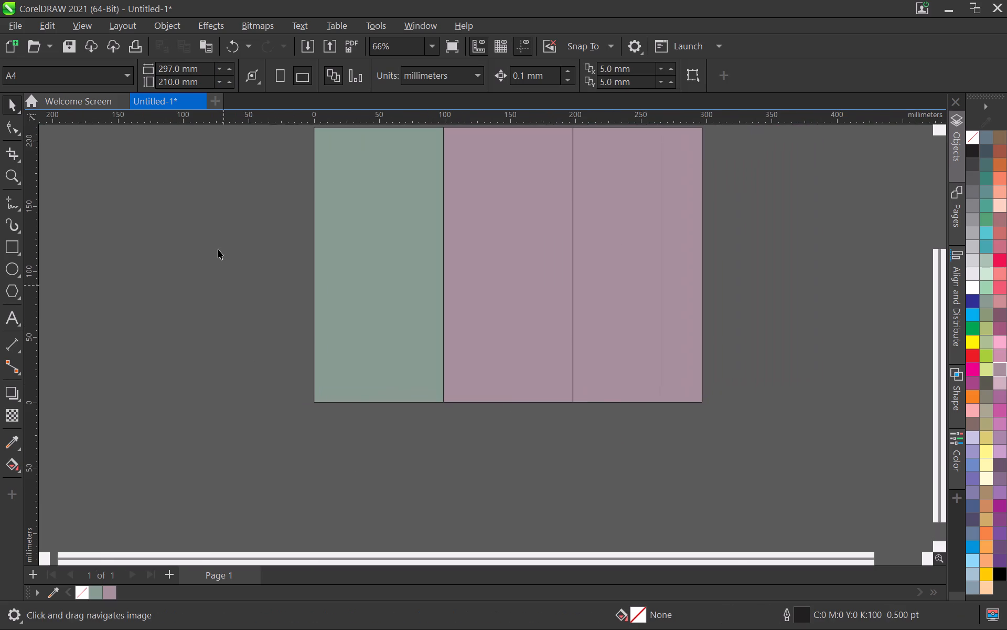
scroll(309, 222, "up", 3)
middle_click_drag(468, 240, 314, 449)
middle_click_drag(313, 367, 394, 339)
scroll(331, 320, "up", 3)
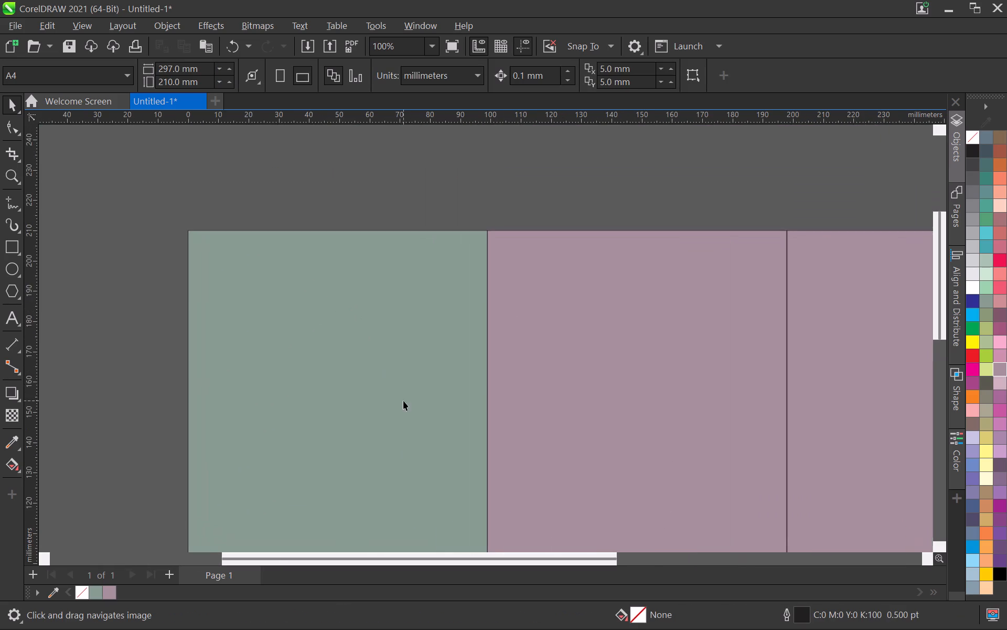
scroll(139, 276, "up", 4)
middle_click_drag(347, 257, 316, 210)
scroll(304, 211, "down", 4)
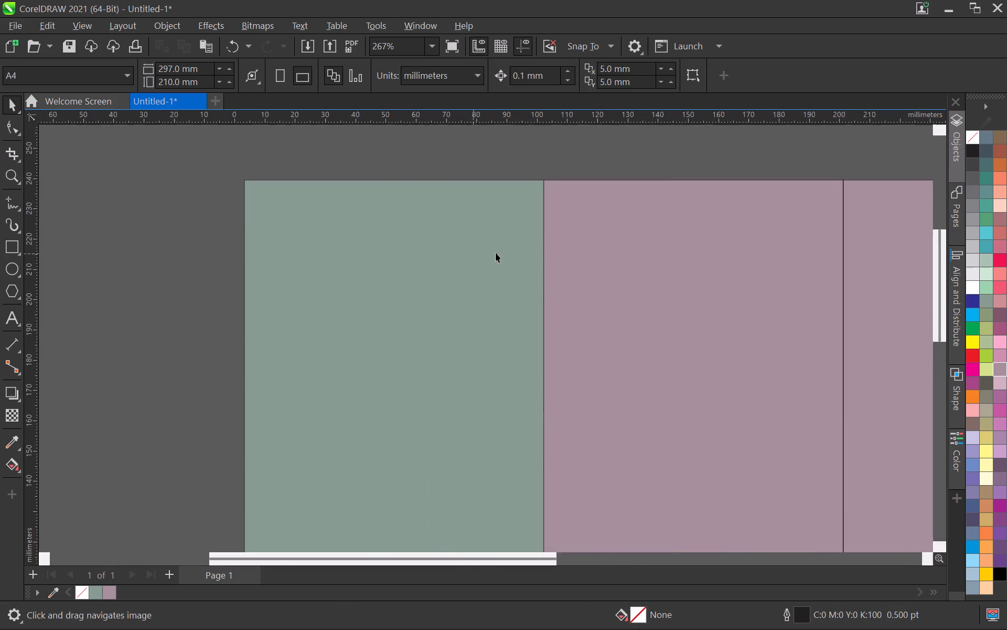
middle_click_drag(345, 342, 271, 357)
left_click_drag(24, 280, 154, 322)
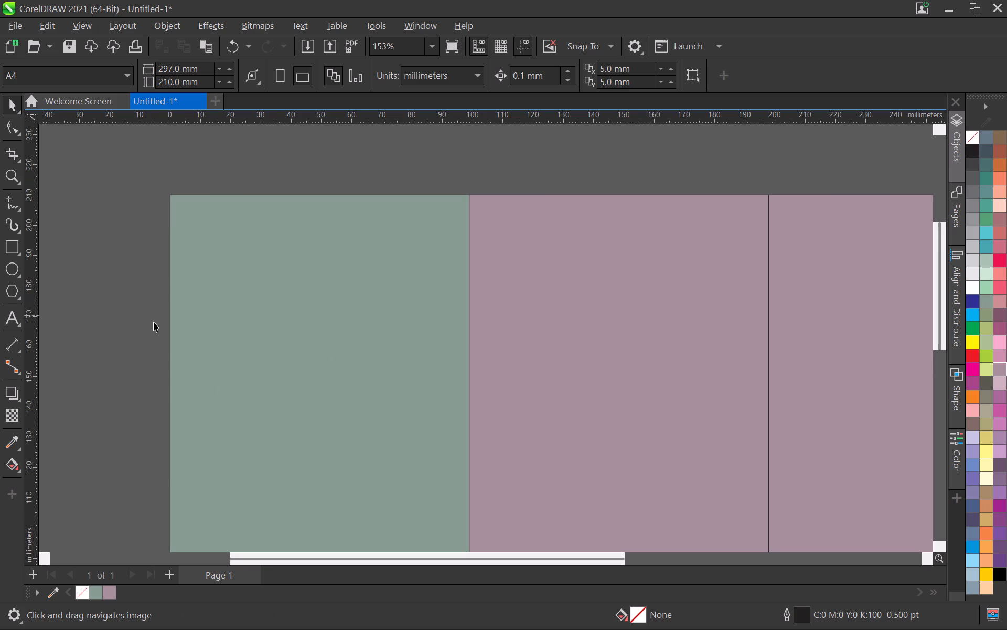
left_click_drag(154, 322, 470, 363)
left_click_drag(31, 320, 469, 377)
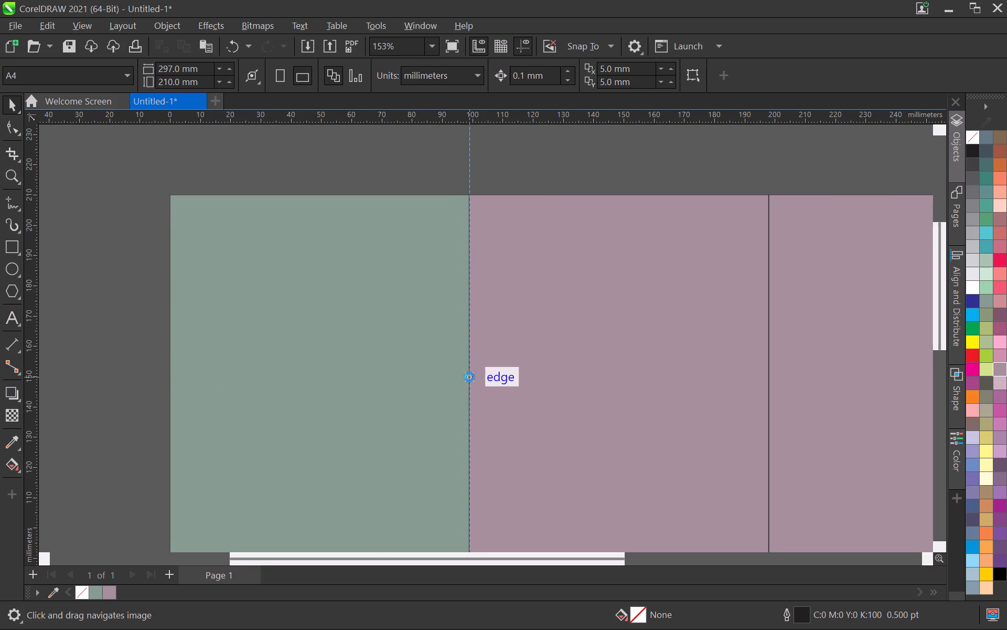
middle_click_drag(609, 338, 220, 371)
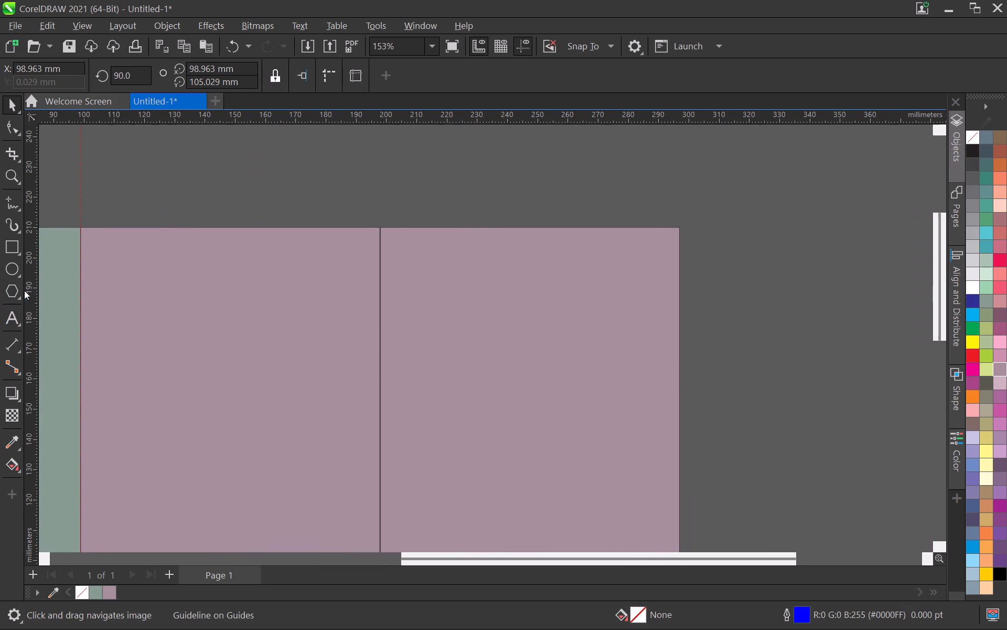
left_click_drag(30, 297, 380, 403)
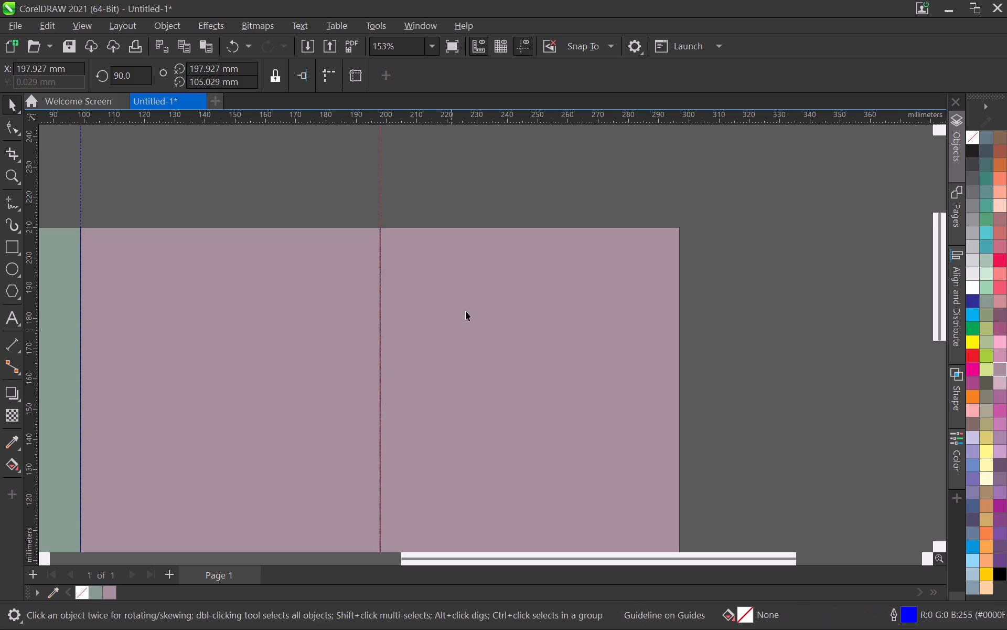
Delete the green rectangle and both mauve rectangles from the page.
scroll(467, 299, "down", 9)
middle_click_drag(422, 376, 413, 288)
middle_click_drag(415, 382, 415, 333)
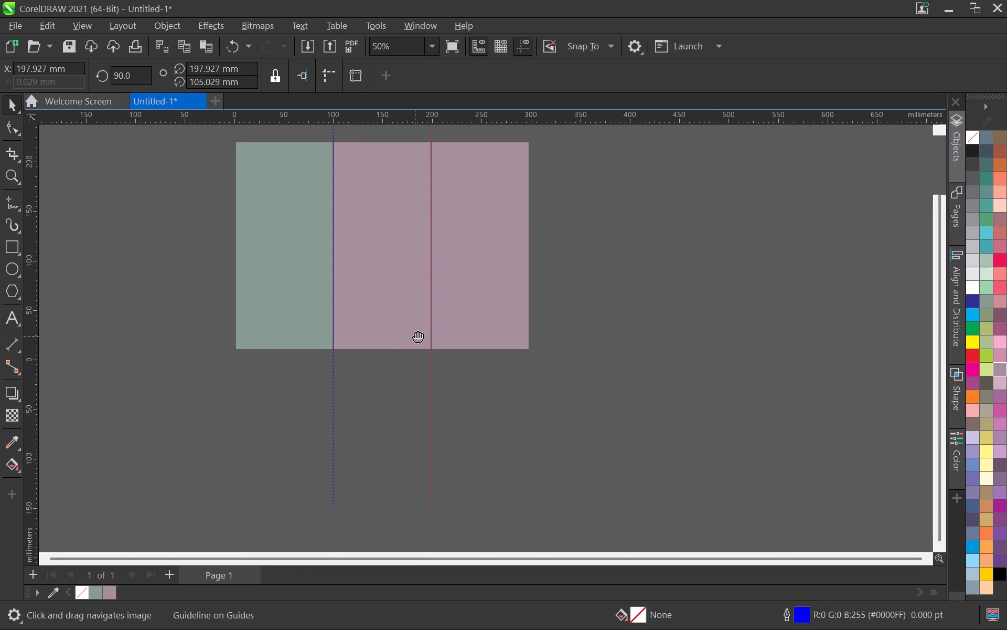
middle_click_drag(415, 333, 415, 331)
scroll(361, 333, "up", 5)
scroll(332, 343, "down", 5)
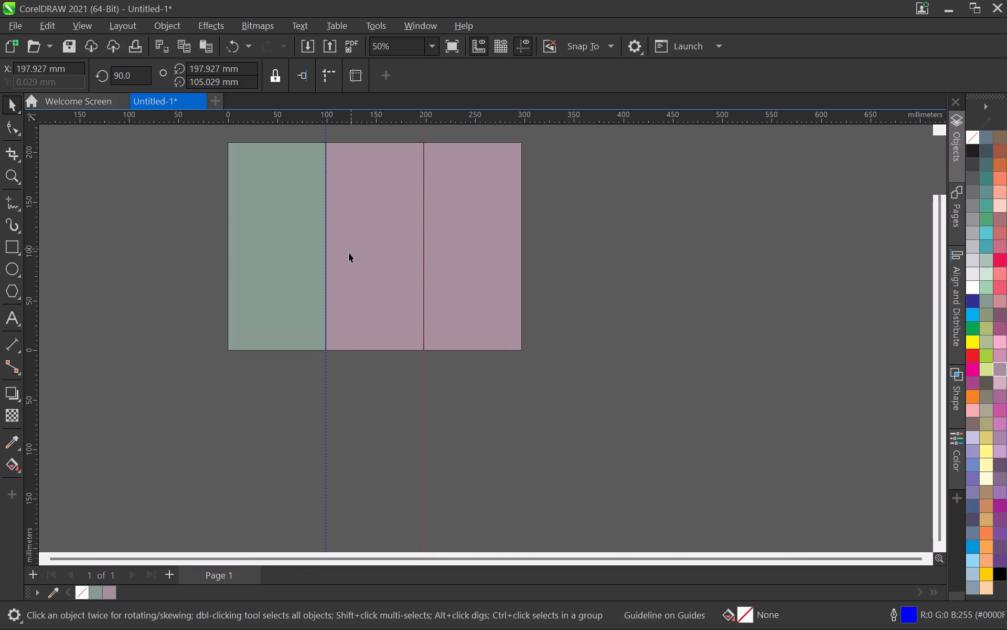
left_click(259, 248)
key("Delete")
left_click(382, 261)
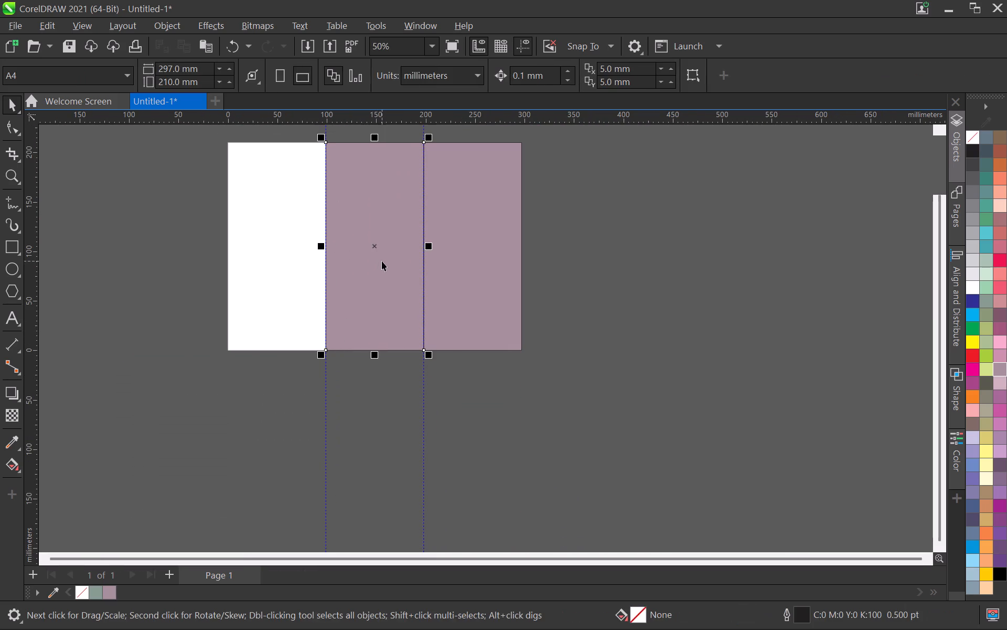
key("Delete")
left_click(468, 275)
key("Delete")
Draw a square about 7 mm wide near the page's top-left corner, starting on its left edge.
middle_click_drag(210, 169, 242, 303)
scroll(235, 303, "up", 9)
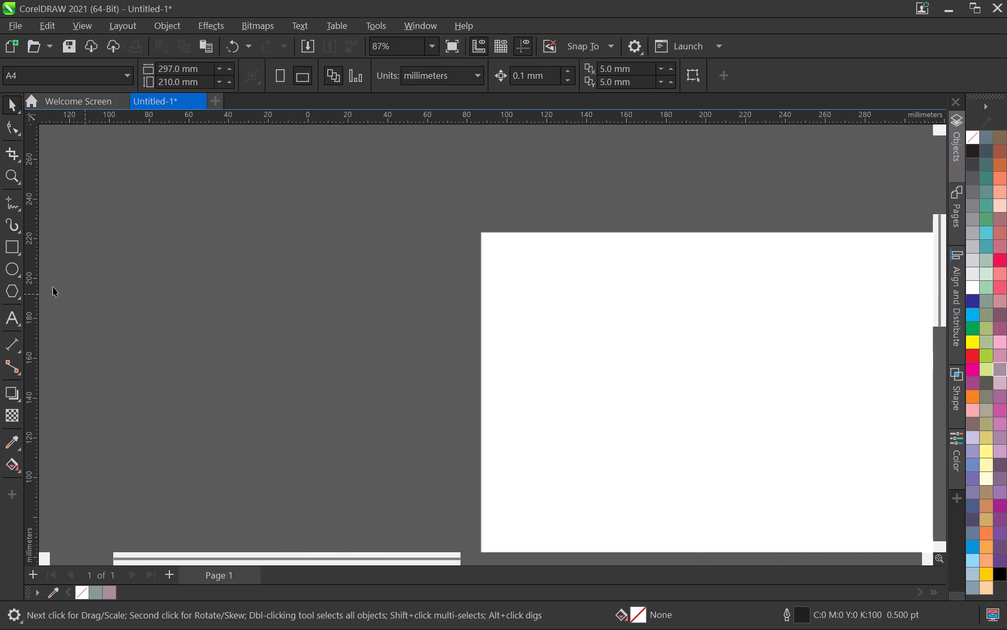
left_click(17, 239)
scroll(426, 275, "up", 5)
left_click_drag(536, 193, 538, 195)
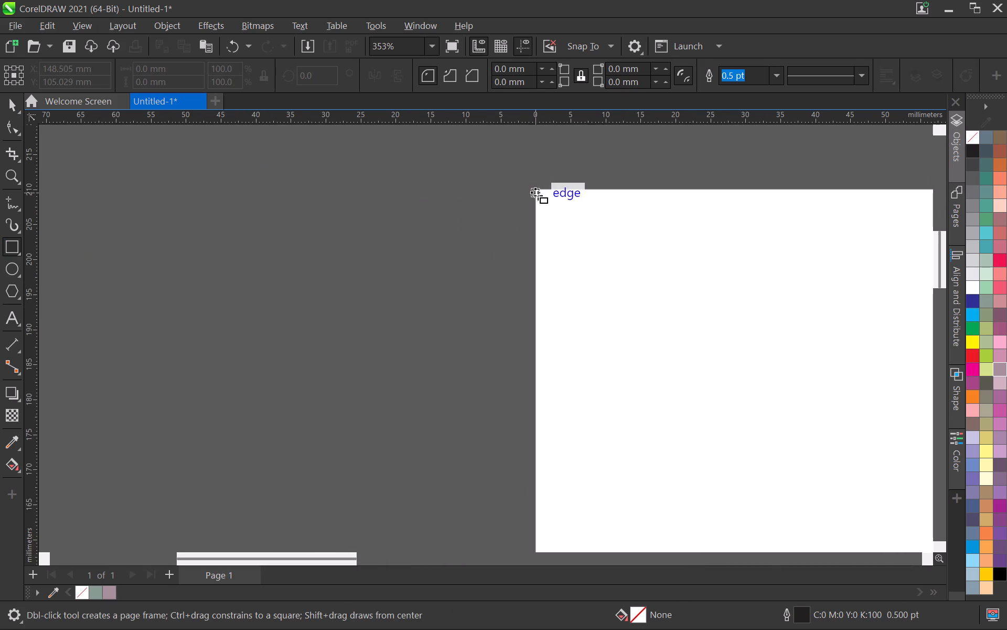
left_click_drag(538, 195, 592, 228)
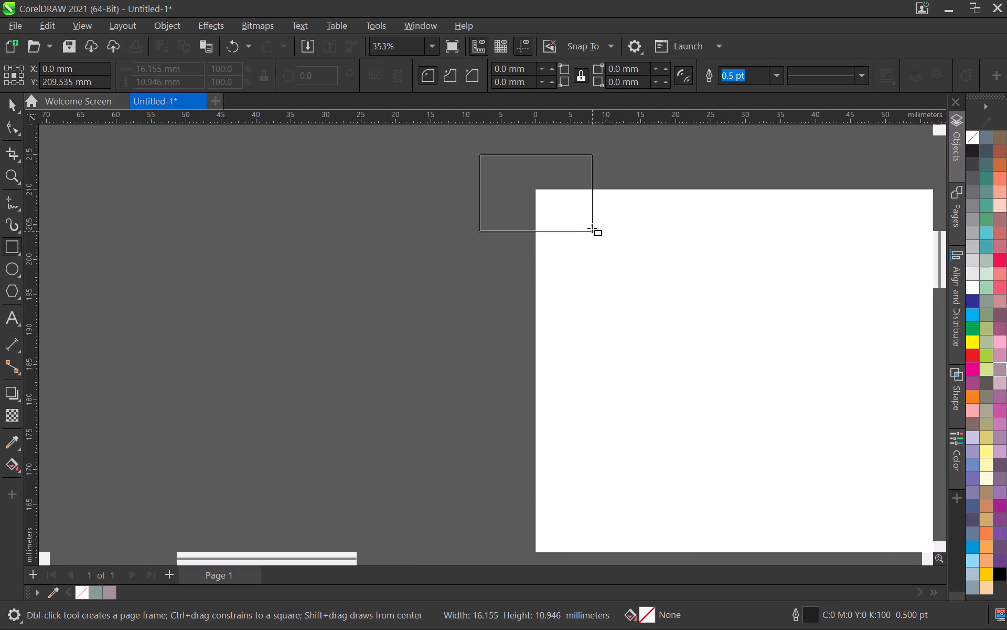
left_click_drag(592, 228, 583, 215)
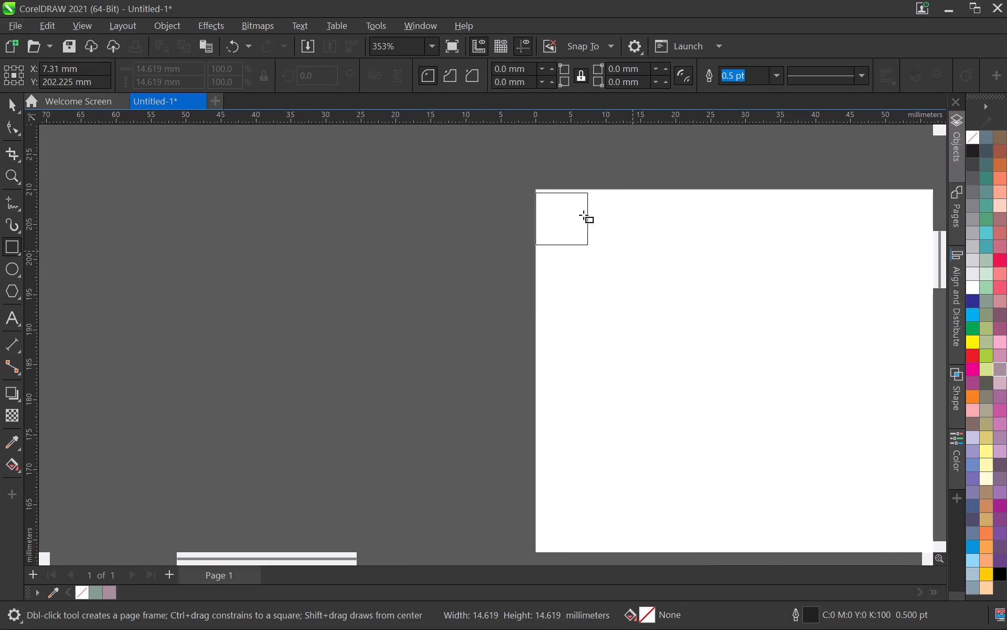
left_click_drag(583, 215, 585, 238)
scroll(608, 261, "up", 1)
middle_click_drag(607, 261, 487, 360)
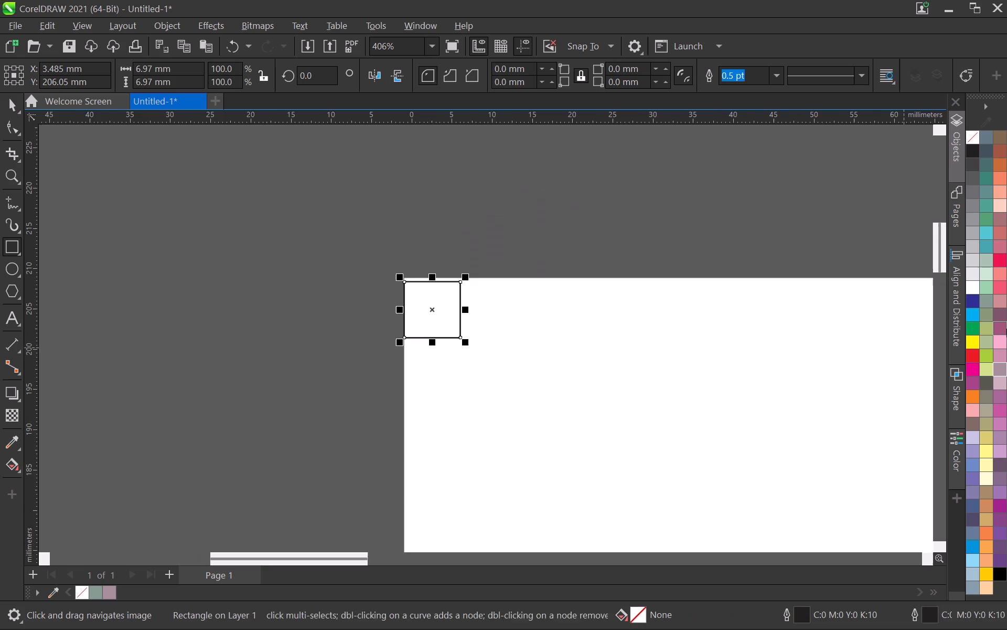
Fill the small square with olive green (C20 M0 Y60 K20) and remove its outline.
left_click(984, 335)
left_click(13, 100)
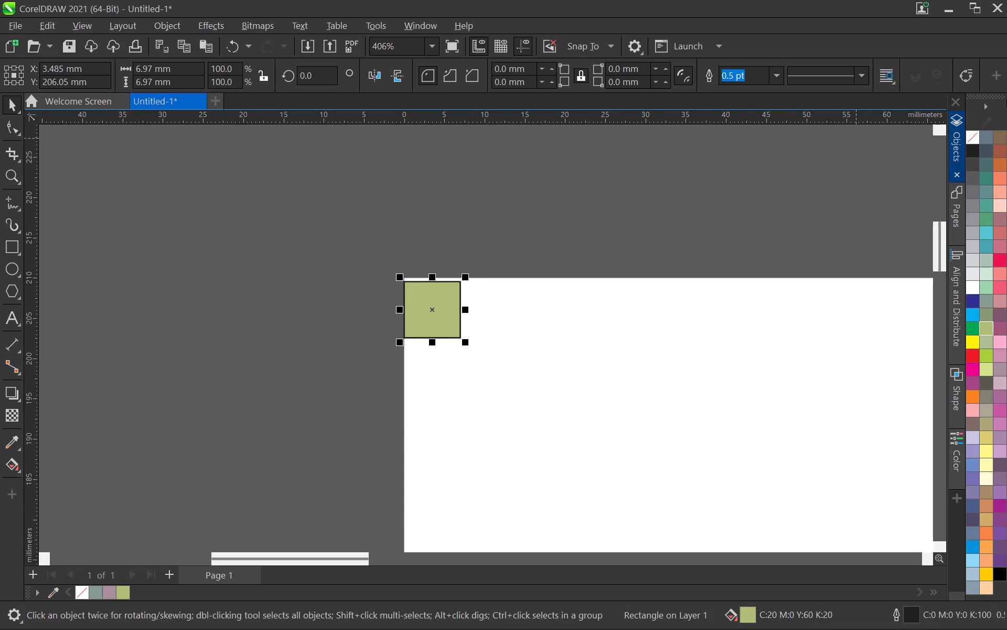
right_click(973, 138)
Move the green square flush with the page's top edge and scale it down to about 5.6 mm.
scroll(297, 261, "up", 9)
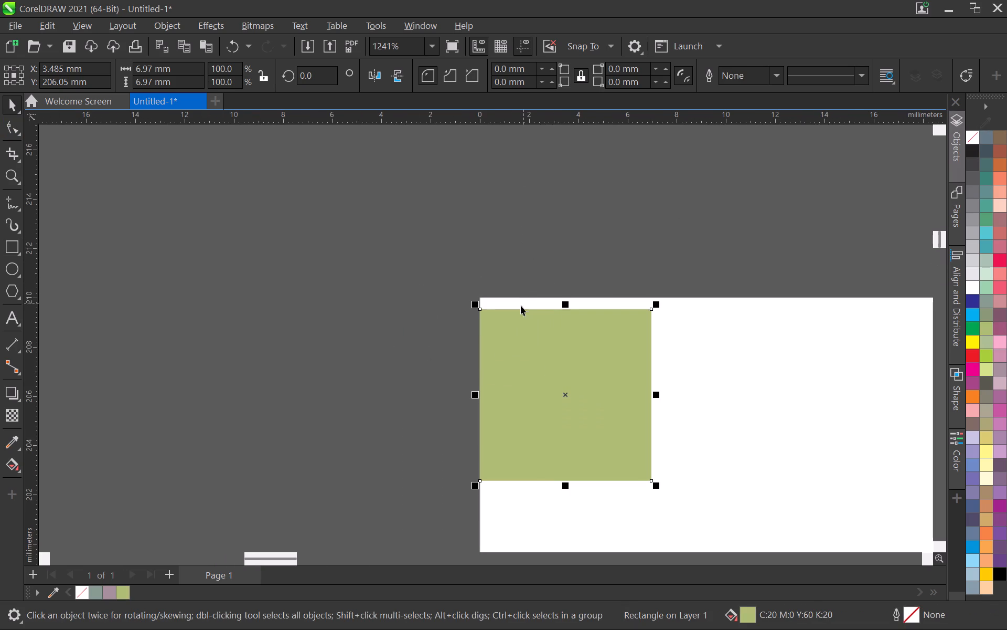
left_click_drag(518, 310, 518, 296)
scroll(521, 297, "down", 20)
scroll(521, 297, "down", 19)
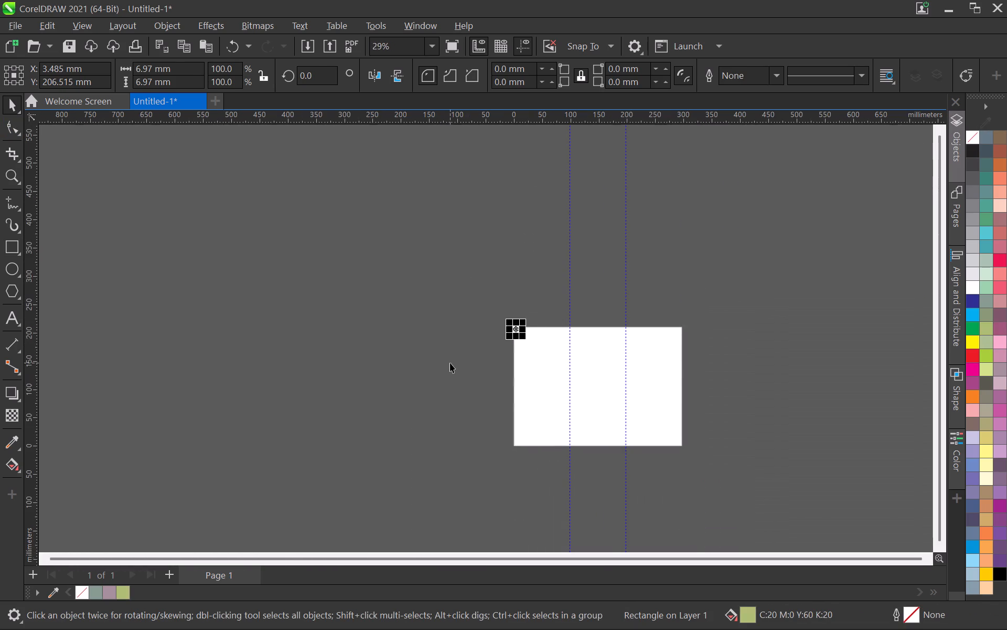
left_click(450, 363)
scroll(544, 314, "up", 20)
scroll(544, 314, "up", 3)
left_click(438, 372)
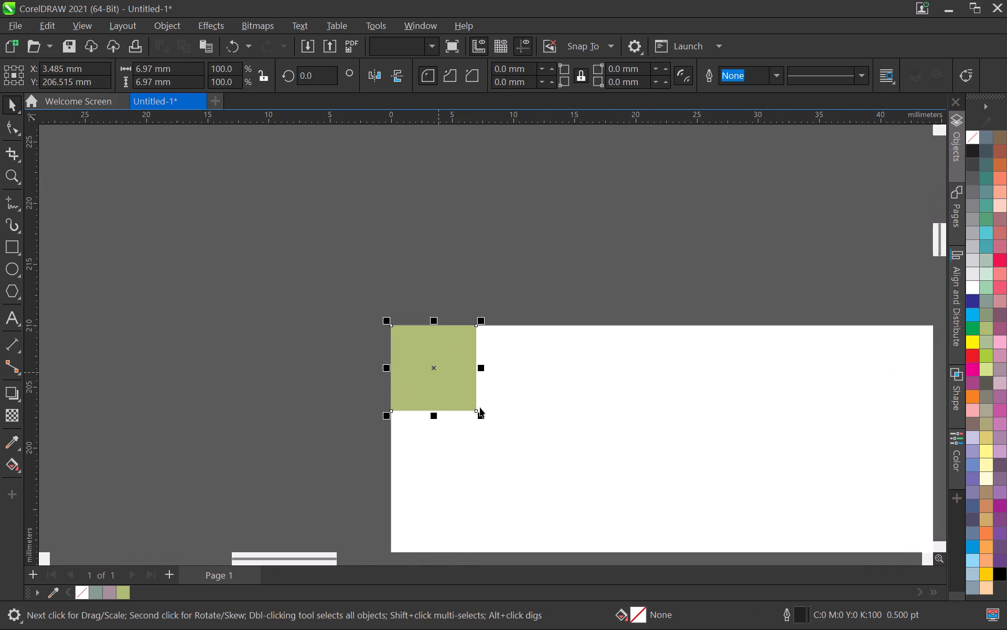
left_click_drag(482, 416, 465, 404)
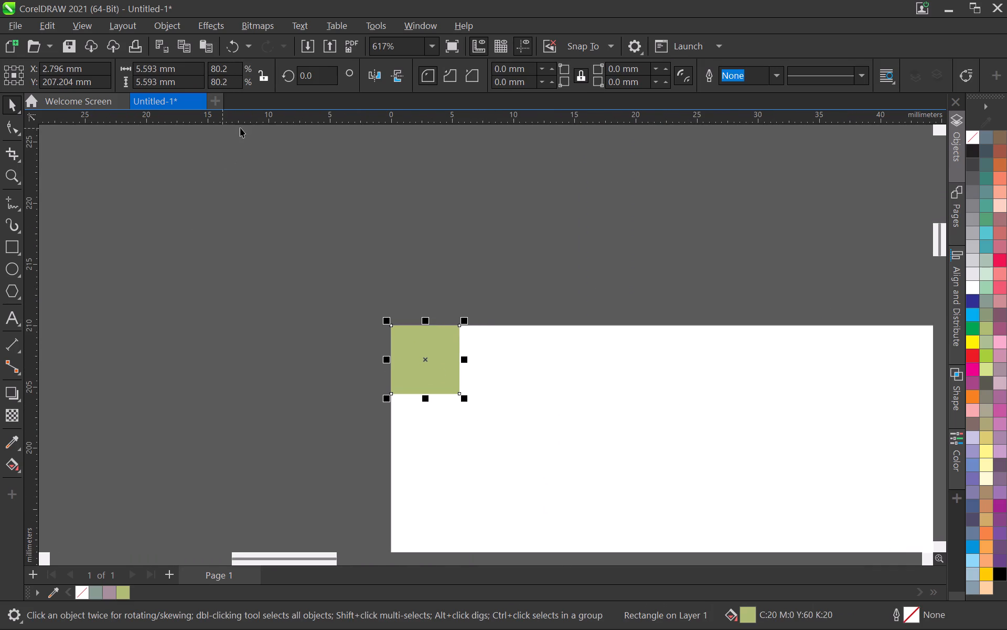
Place a horizontal guideline along the green square's bottom edge and a vertical one along its right edge.
left_click_drag(243, 117, 444, 394)
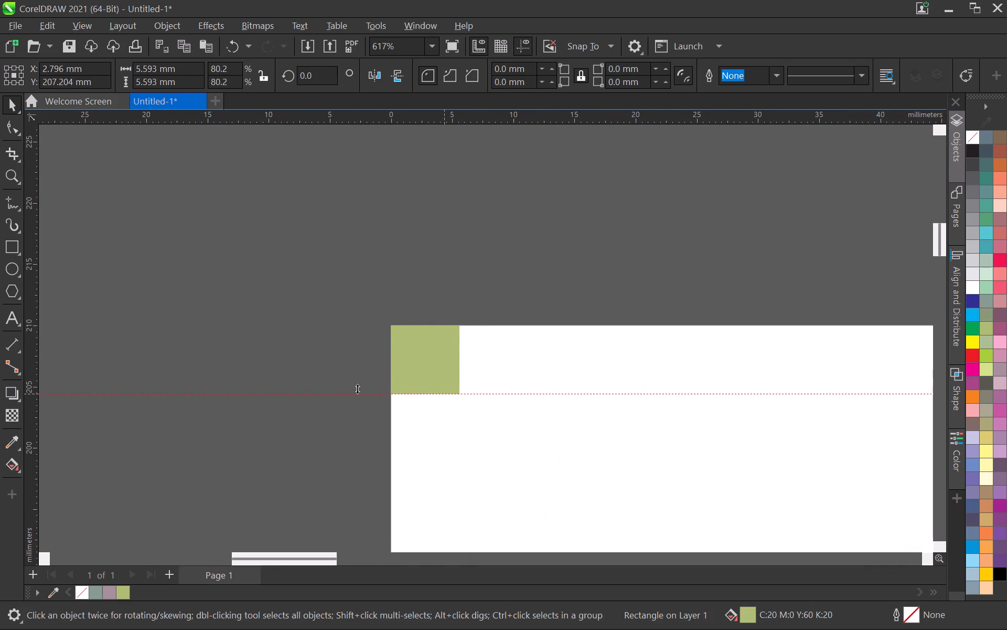
left_click_drag(32, 238, 464, 381)
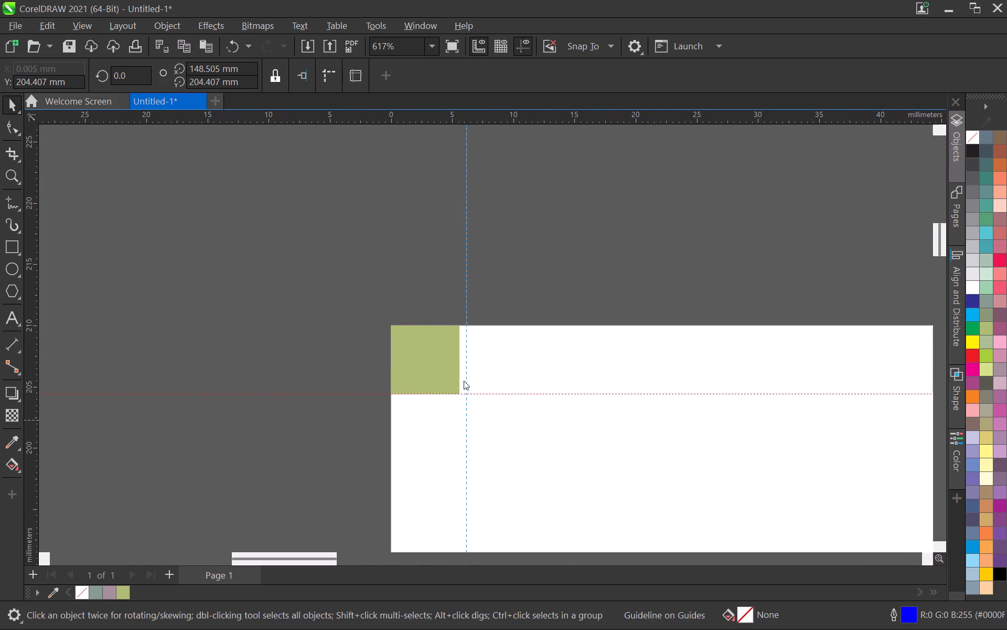
left_click_drag(464, 381, 461, 373)
scroll(462, 373, "down", 20)
scroll(462, 373, "down", 1)
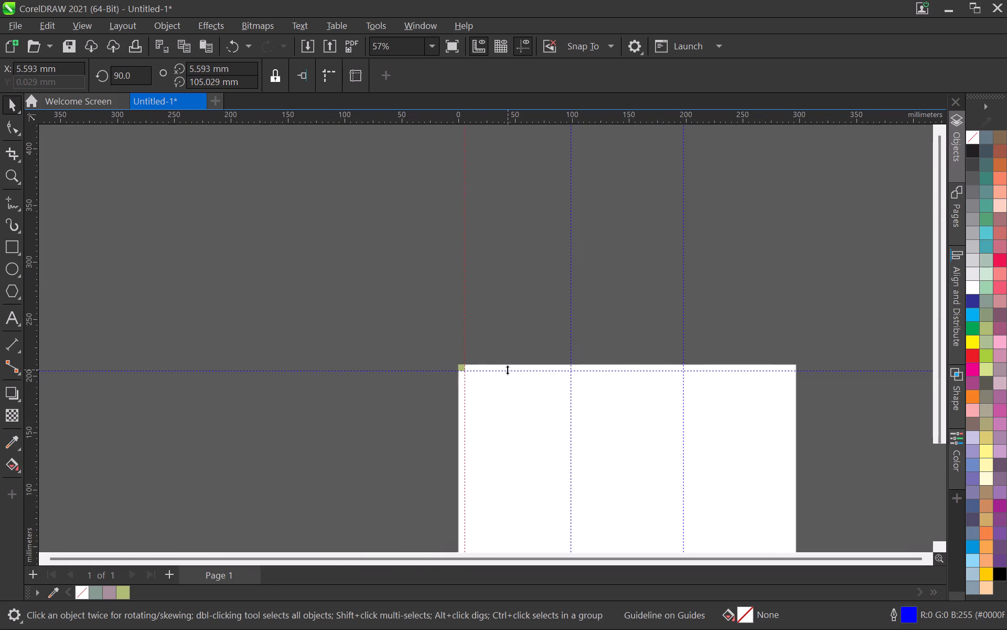
Duplicate the green corner square along the page's top edge, placing the copy's right edge against the first panel guideline at about 99 mm.
scroll(562, 405, "up", 10)
middle_click_drag(393, 363, 288, 373)
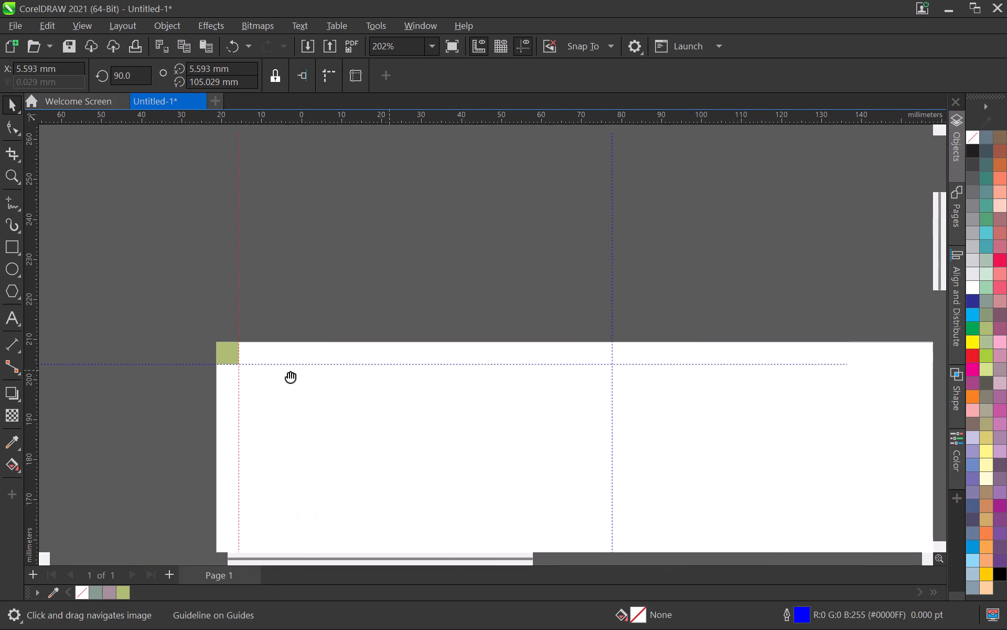
middle_click_drag(288, 373, 251, 385)
left_click(167, 369)
left_click_drag(167, 369, 517, 378)
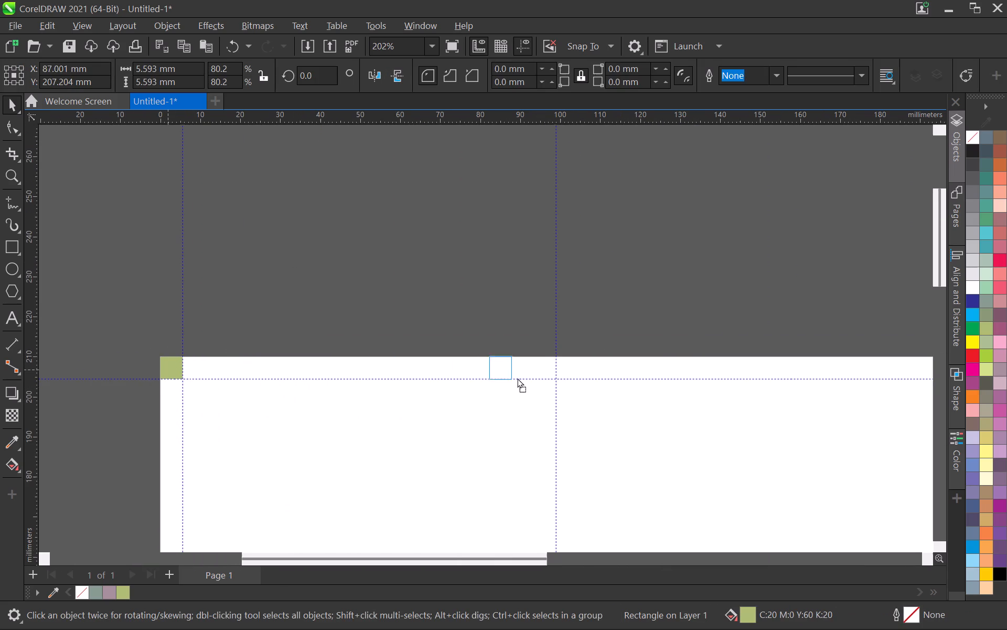
left_click_drag(517, 378, 526, 381)
right_click(526, 380, "shift")
scroll(541, 377, "up", 8)
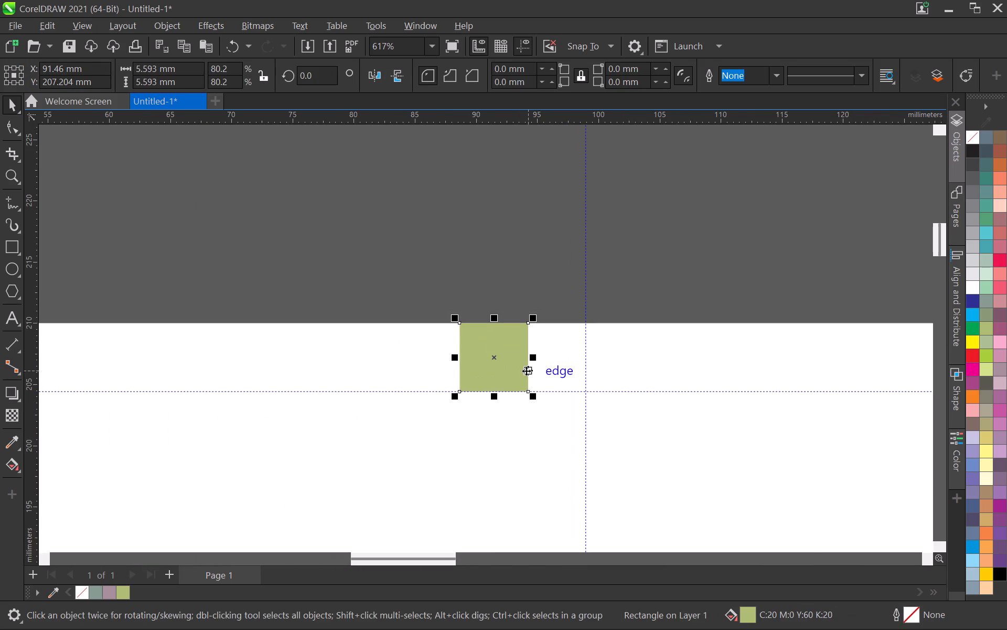
left_click_drag(530, 370, 587, 376)
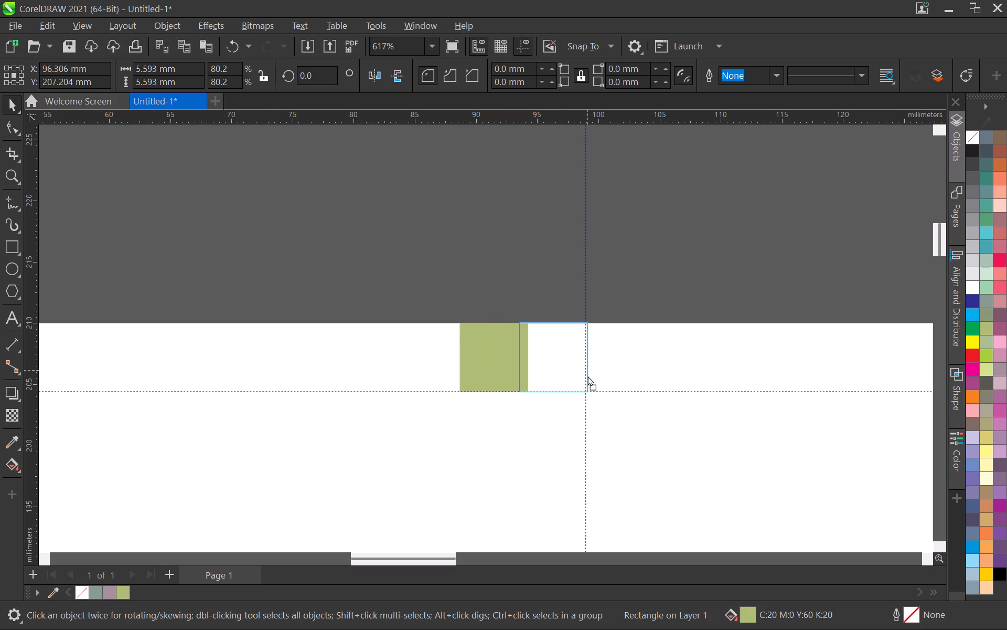
left_click_drag(587, 376, 585, 385)
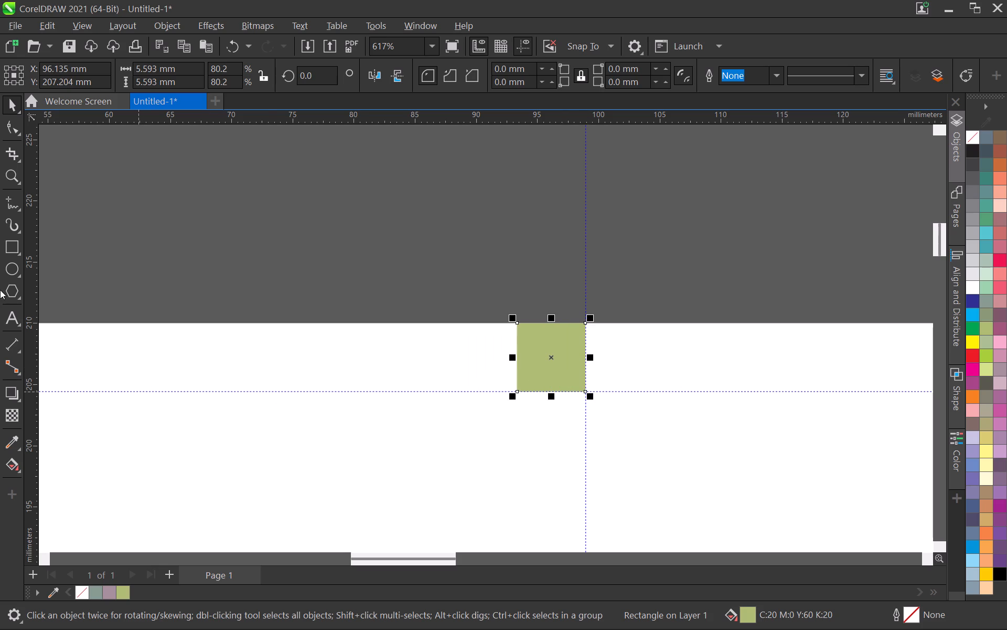
Place a vertical guideline along the left edge of the copied green square.
left_click_drag(31, 293, 518, 367)
Move the copied square to the other side of the first panel guideline and place a vertical guideline along its right edge at 104.504 mm.
middle_click_drag(608, 343, 328, 345, "alt")
left_click(258, 371)
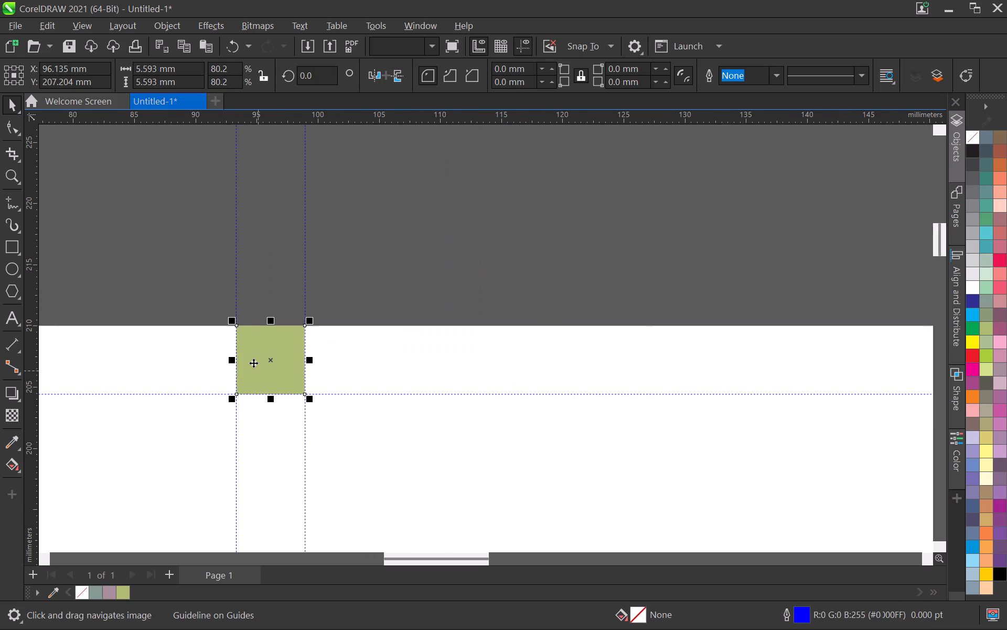
left_click_drag(253, 363, 322, 388)
left_click_drag(36, 262, 366, 399)
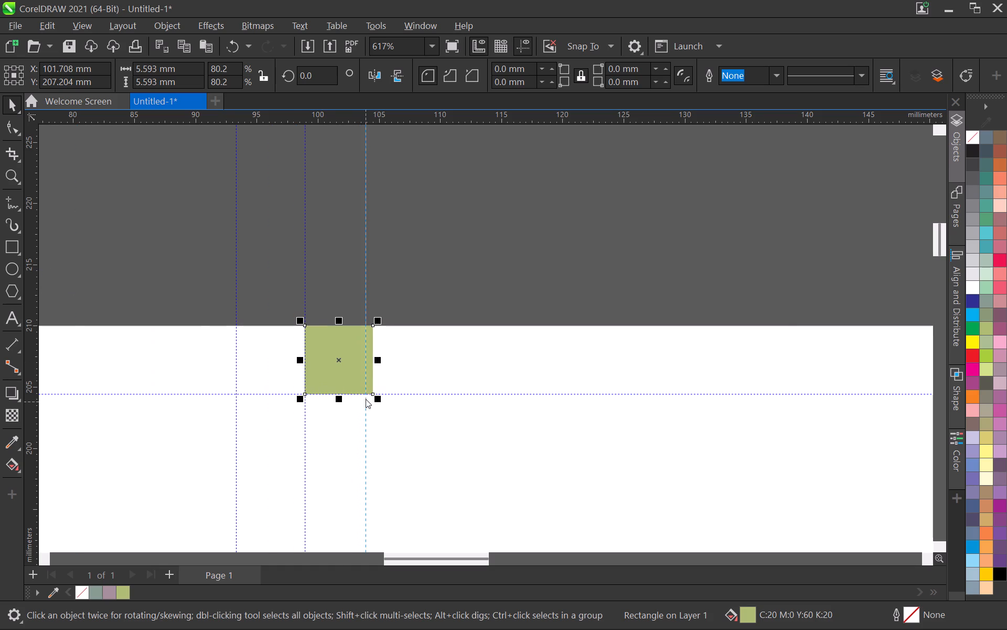
left_click_drag(366, 399, 374, 392)
scroll(393, 356, "down", 20)
scroll(393, 356, "down", 2)
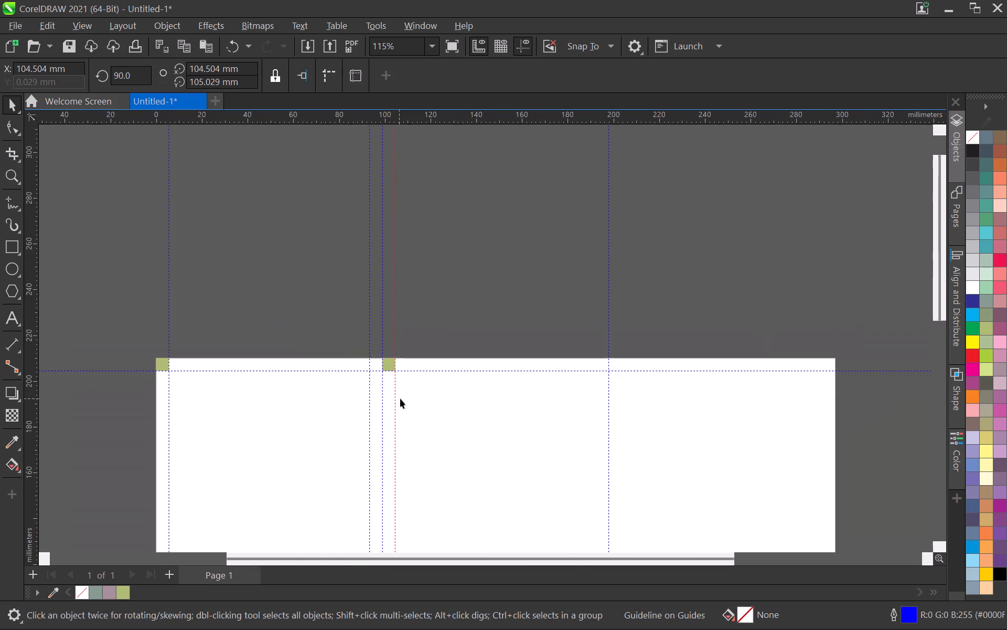
scroll(405, 407, "down", 4)
middle_click_drag(425, 408, 326, 335)
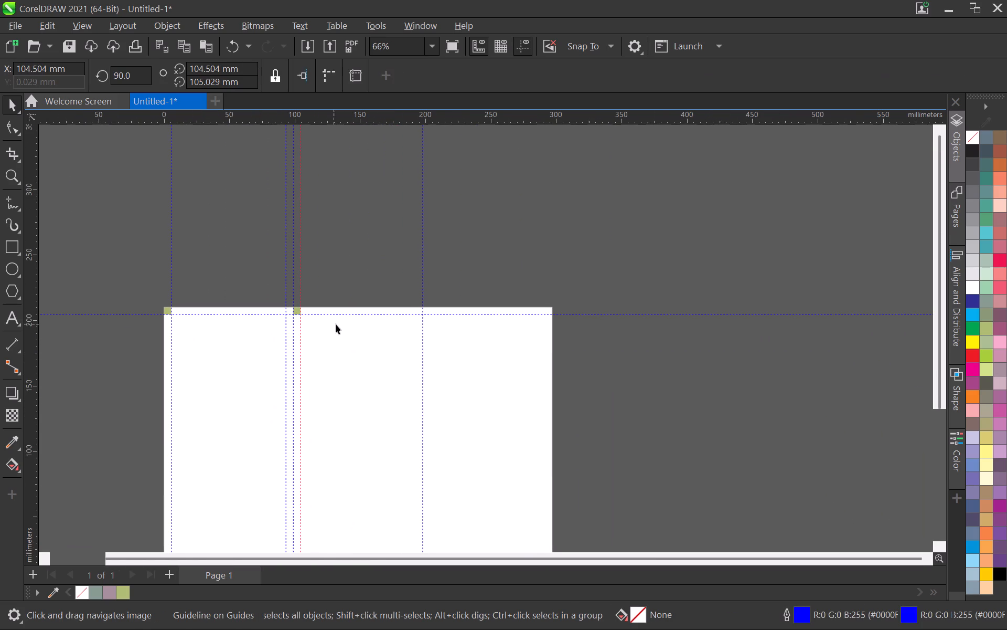
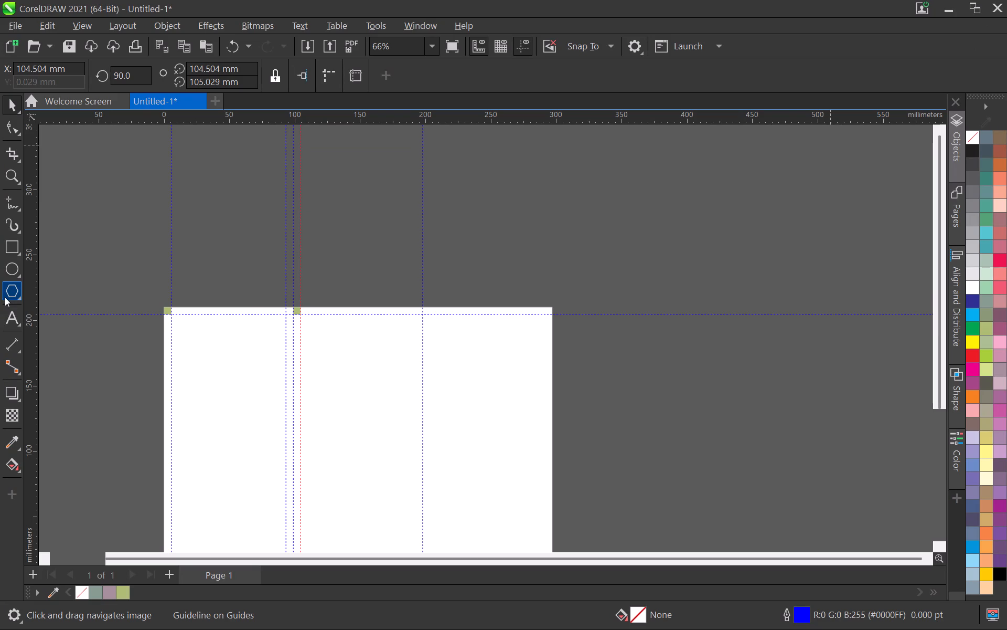
Duplicate both green squares along the page's top edge, aligning the copies' right edges with the second panel guideline and the page's right edge.
scroll(213, 308, "up", 3, "alt")
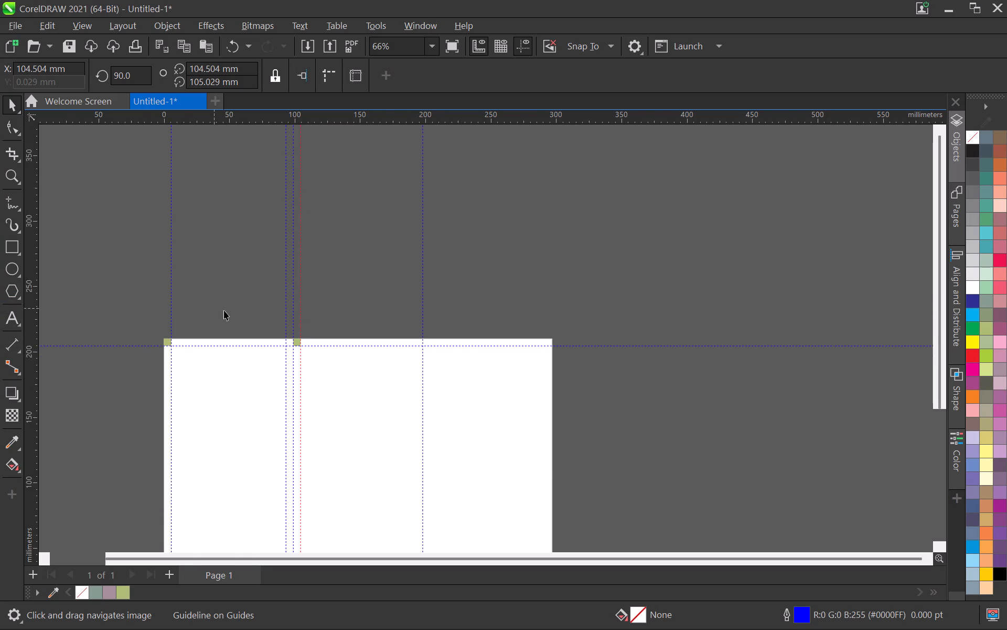
scroll(224, 310, "up", 2, "alt")
scroll(220, 381, "up", 4)
left_click(105, 324)
left_click_drag(99, 319, 449, 388)
scroll(376, 361, "up", 5)
scroll(342, 349, "down", 4)
left_click_drag(341, 349, 816, 339)
right_click(816, 339, "shift")
scroll(655, 359, "up", 7)
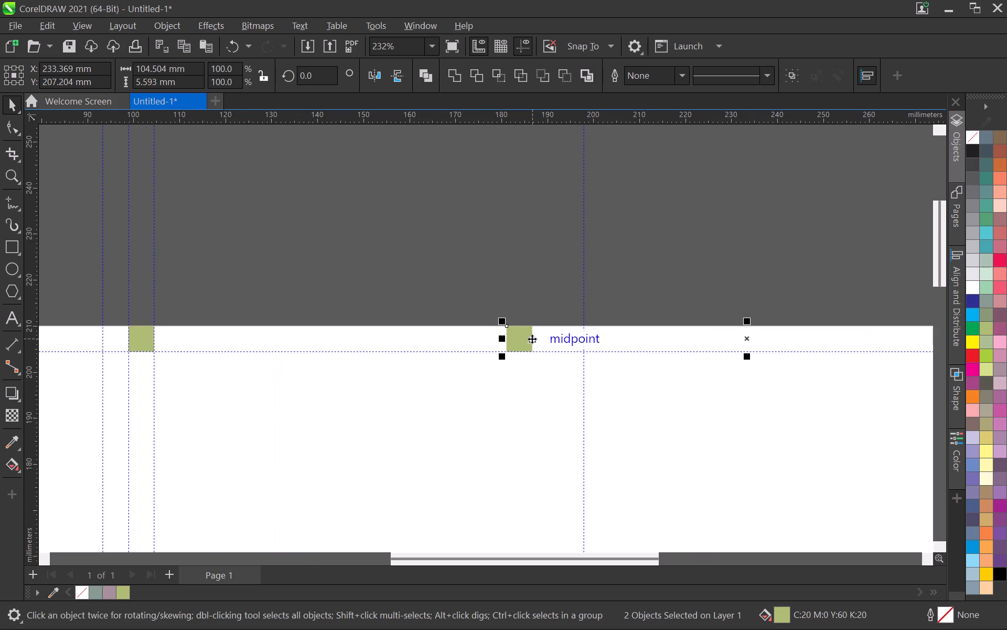
left_click_drag(532, 339, 584, 345)
Place vertical guidelines along the left edges of the two copied squares, at 192.324 mm and about 291 mm.
scroll(589, 344, "down", 6)
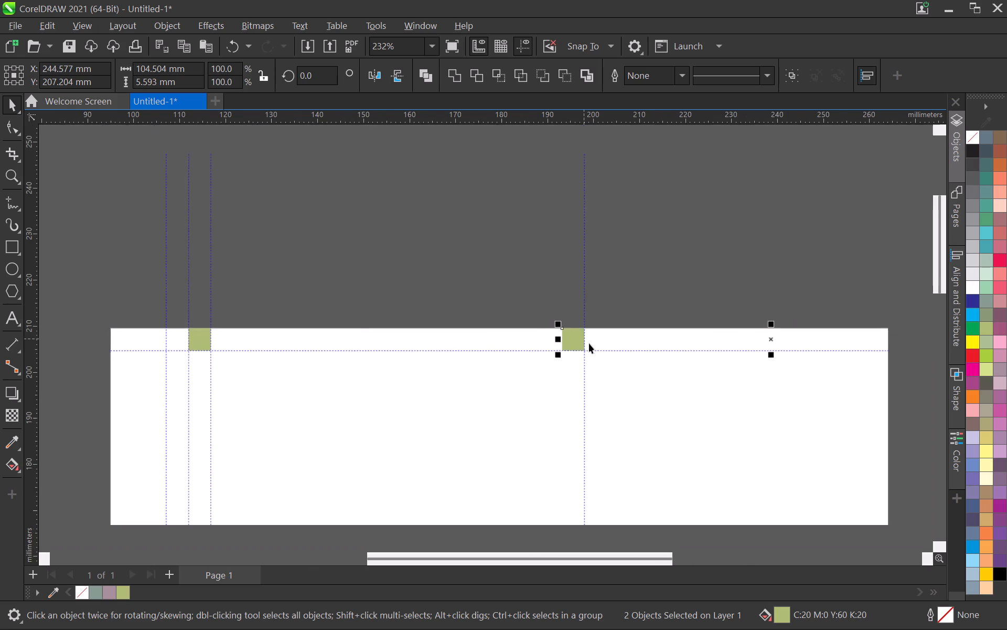
scroll(589, 343, "down", 4)
scroll(738, 338, "up", 1)
middle_click_drag(738, 338, 522, 351)
scroll(495, 353, "down", 1)
scroll(528, 350, "up", 5)
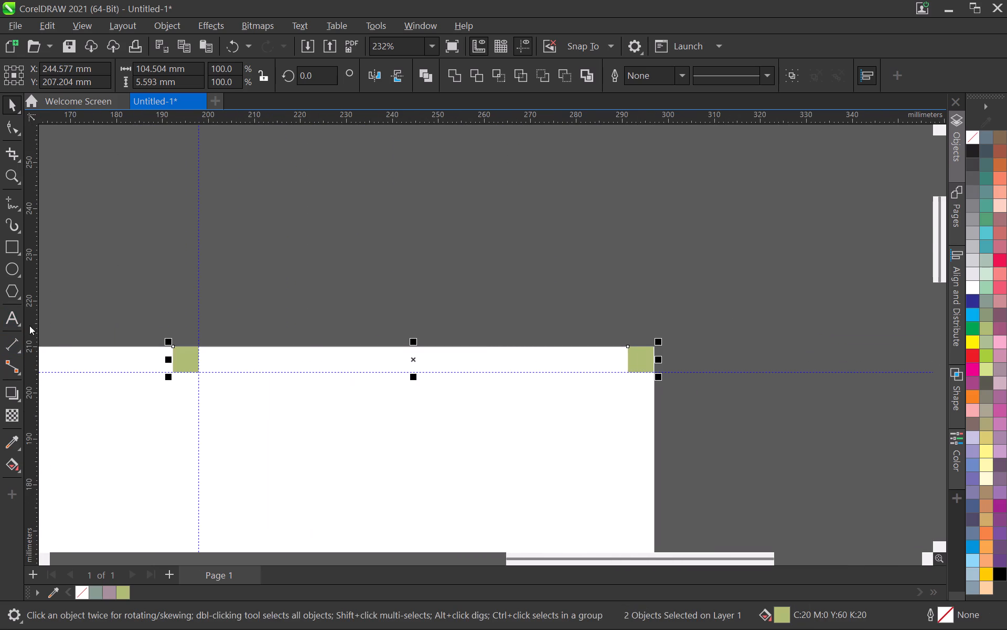
left_click_drag(29, 325, 173, 367)
scroll(172, 366, "up", 2)
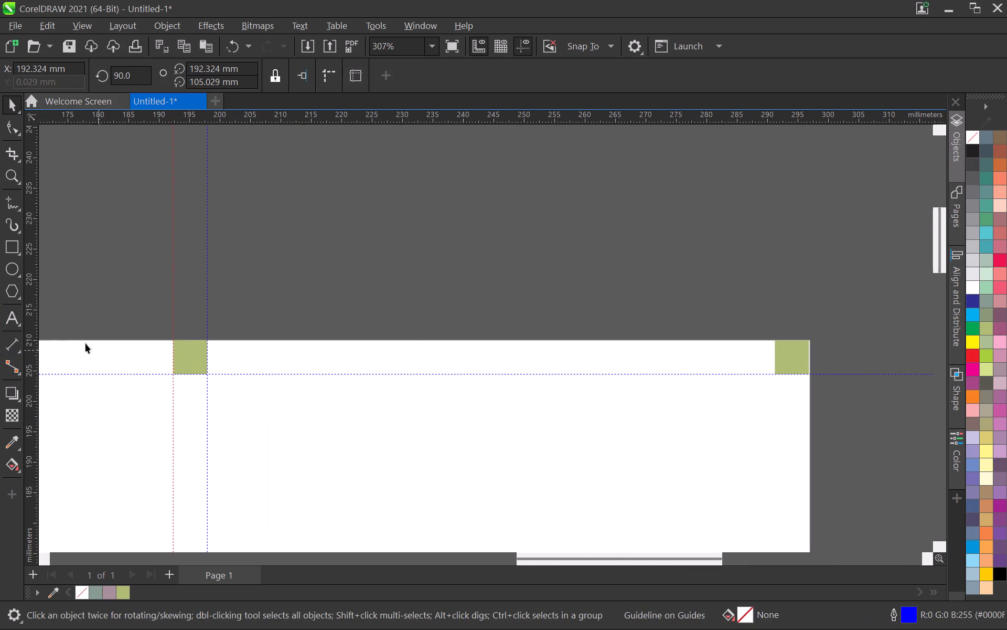
left_click_drag(32, 288, 771, 358)
Move the square at the second panel guideline to that guideline's other side and place a vertical guideline along its right edge.
scroll(49, 409, "up", 4)
left_click(323, 324)
left_click(287, 330)
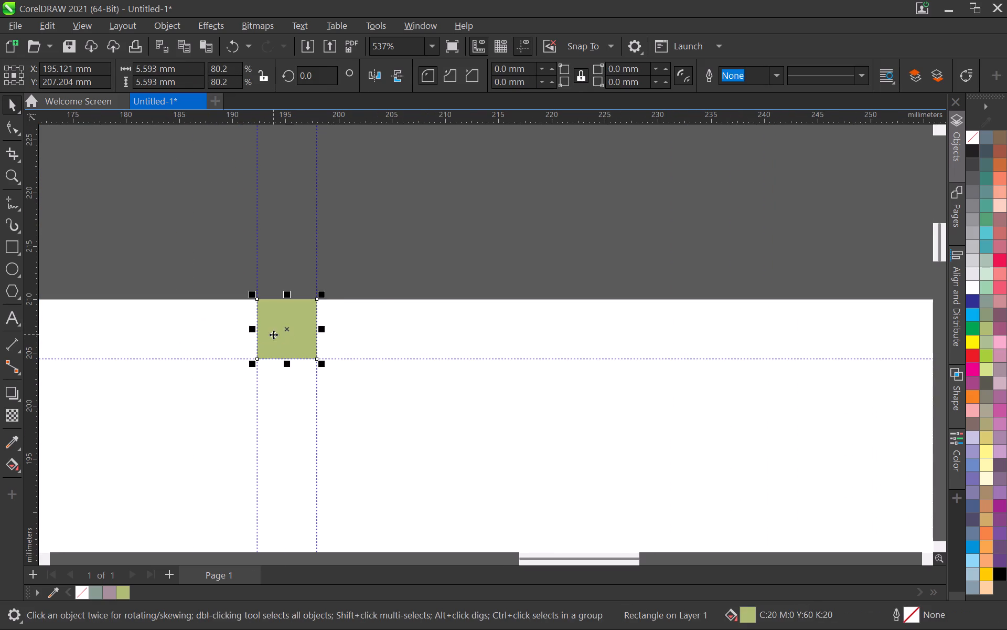
left_click_drag(273, 334, 334, 352)
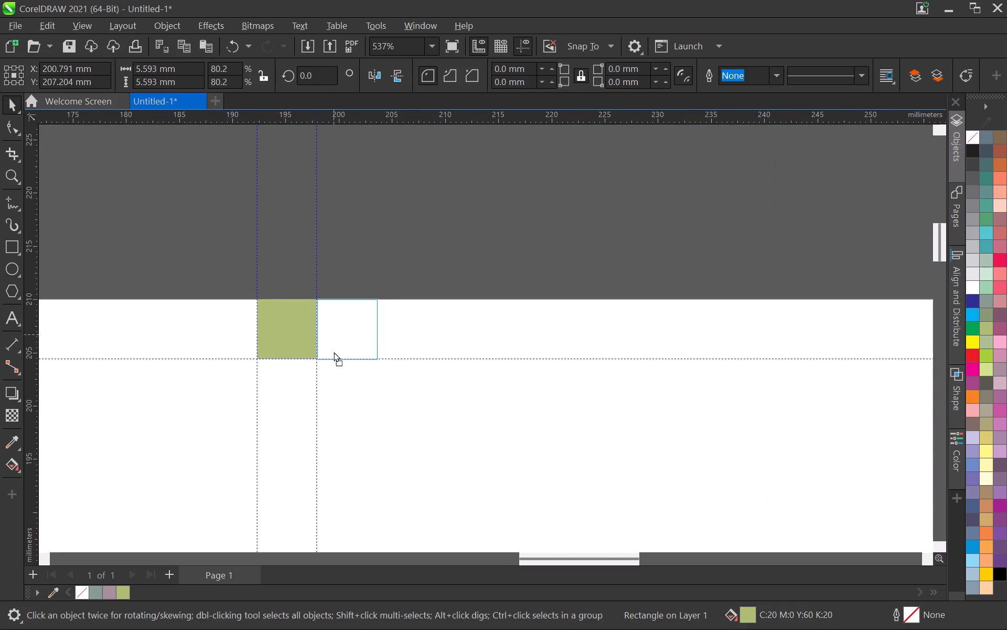
left_click_drag(334, 352, 333, 369)
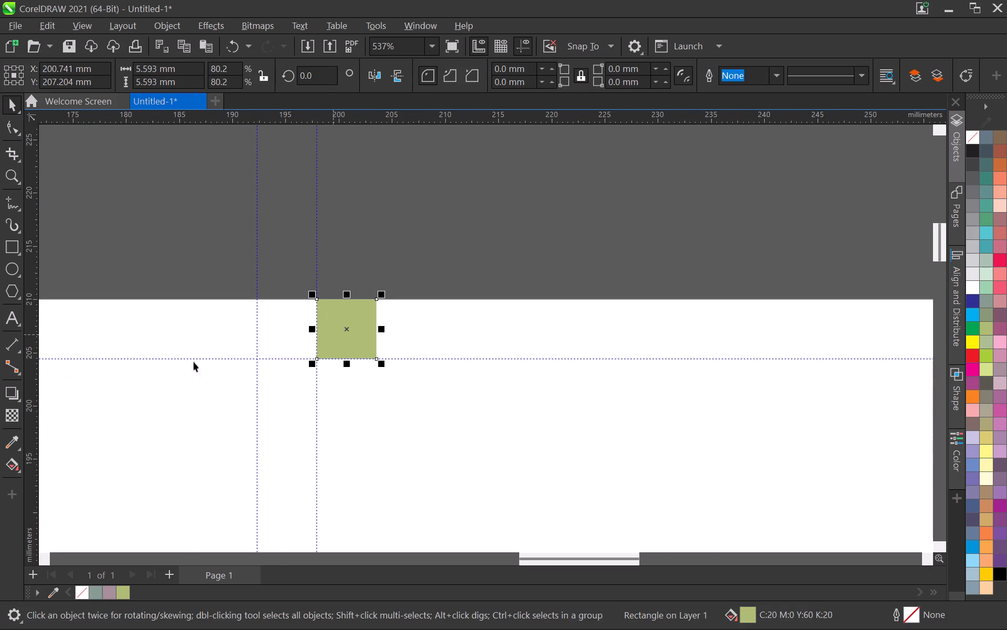
left_click_drag(31, 307, 377, 342)
left_click(303, 342)
Delete all four green squares along the page's top edge, keeping the guidelines.
scroll(360, 350, "down", 20)
scroll(360, 350, "down", 2)
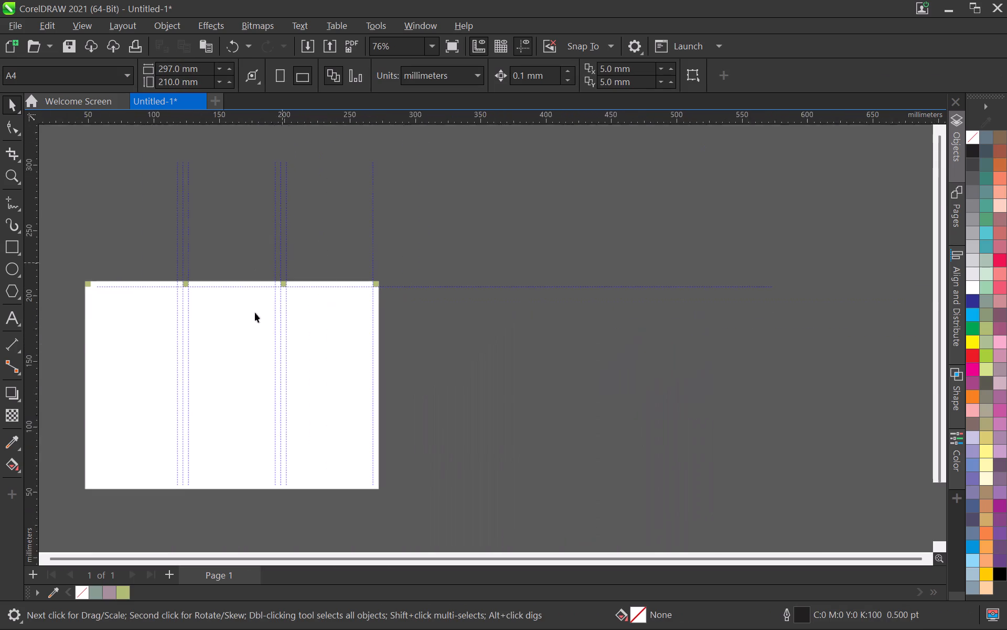
middle_click_drag(230, 323, 372, 370)
left_click_drag(144, 295, 652, 335)
key("Delete")
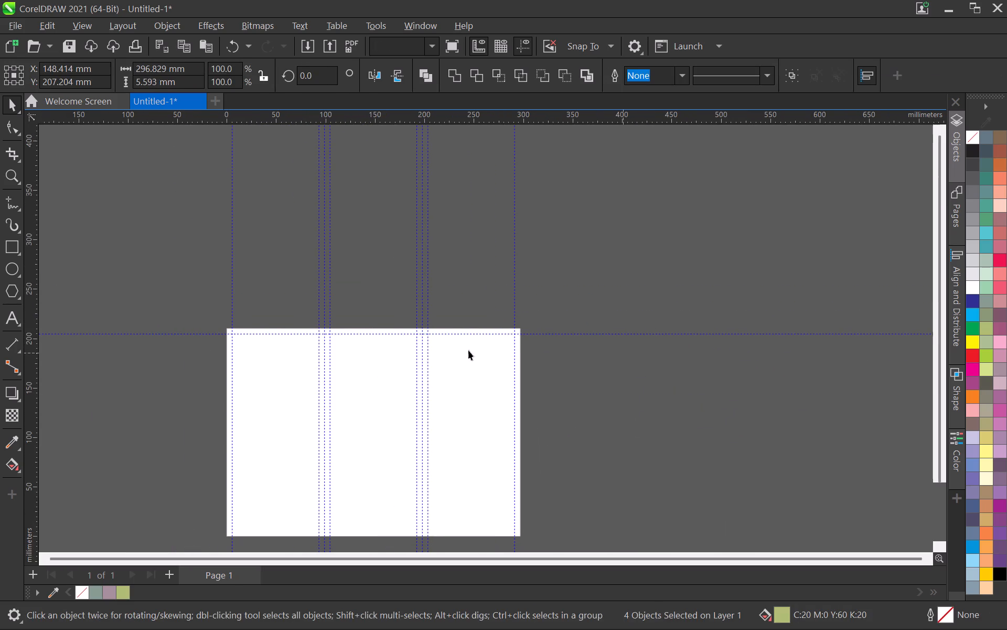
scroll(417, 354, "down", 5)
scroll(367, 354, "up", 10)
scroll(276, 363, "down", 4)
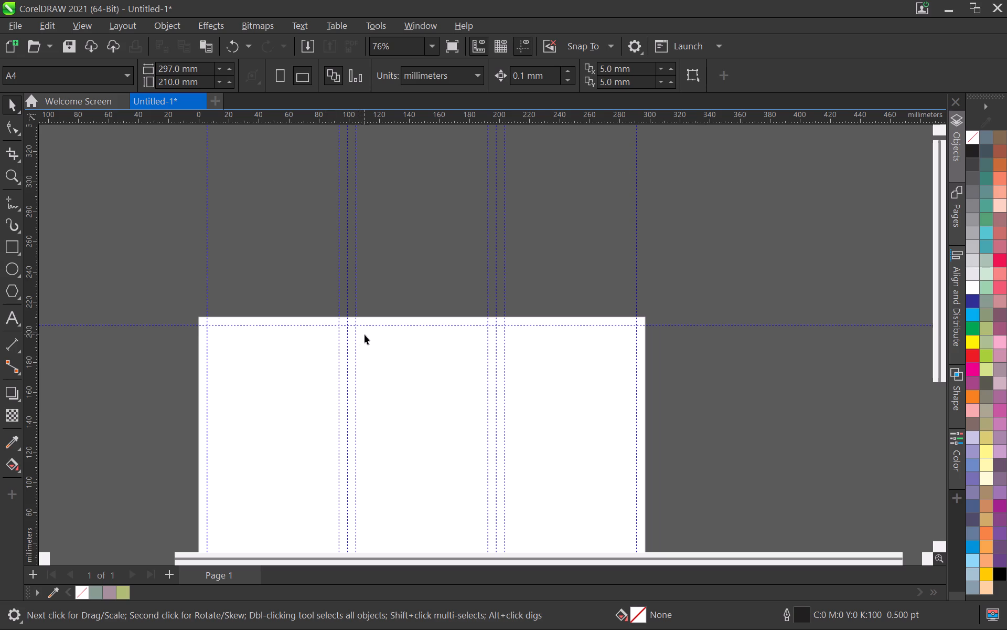
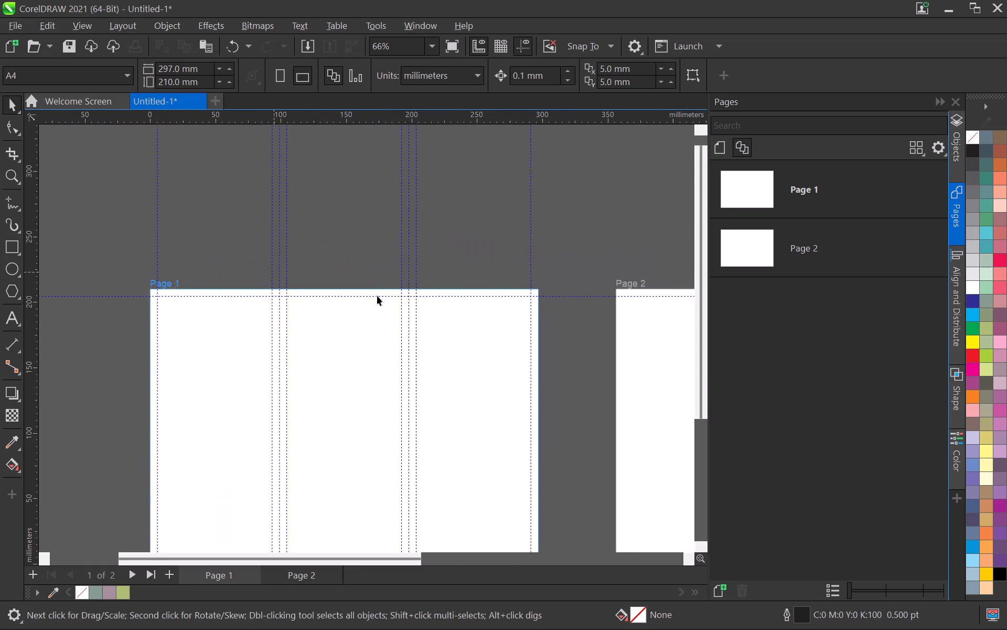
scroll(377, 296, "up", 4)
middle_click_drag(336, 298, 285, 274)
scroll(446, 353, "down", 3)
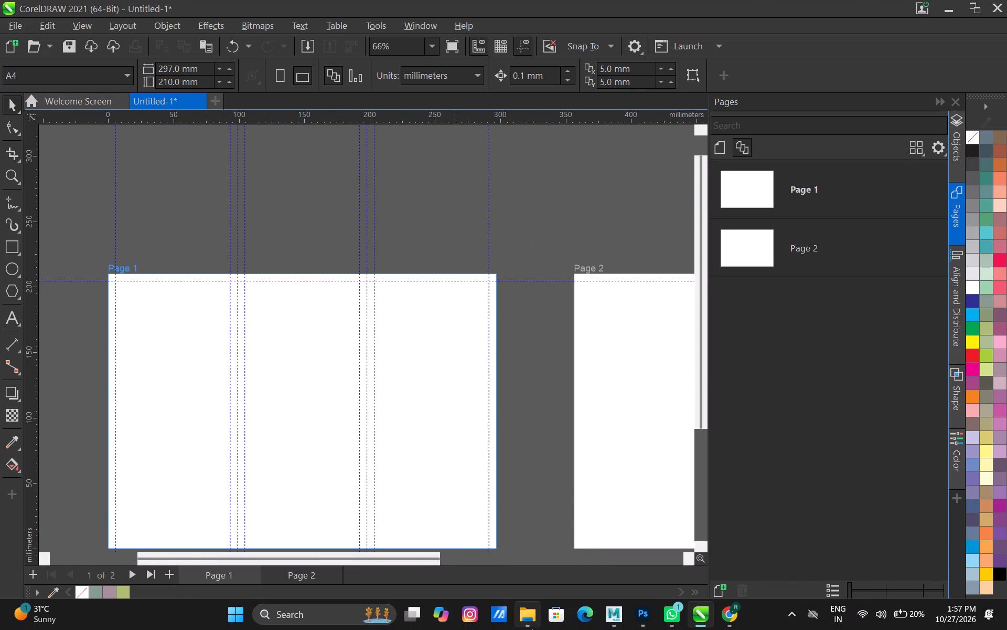
Browse the "client works" and "corel and logo" folders on drive E: for the Disha logo file.
left_click(532, 628)
left_click(91, 513)
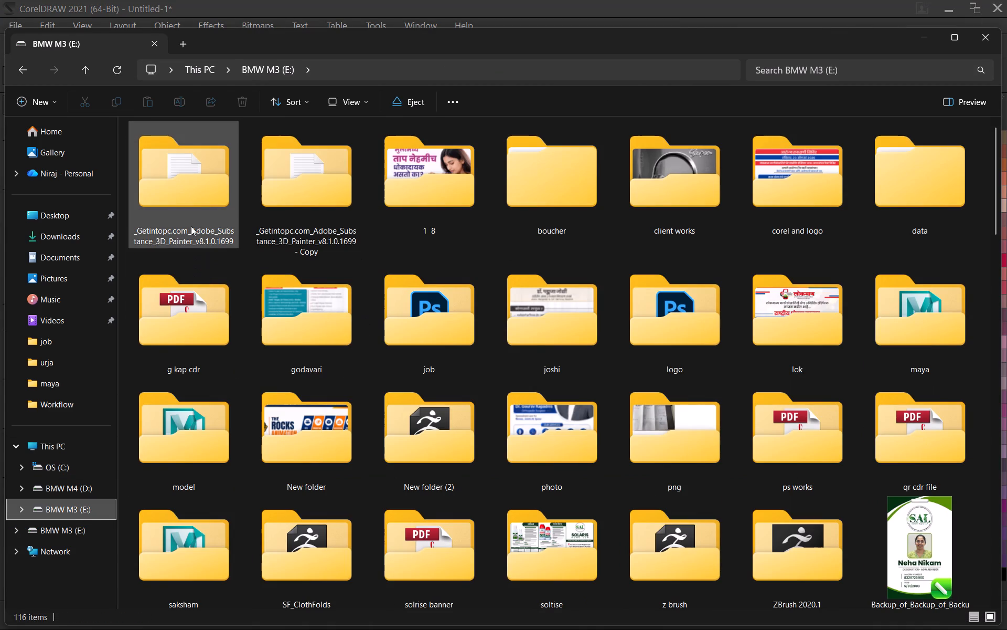
left_click(191, 226)
key("c")
double_click(656, 206)
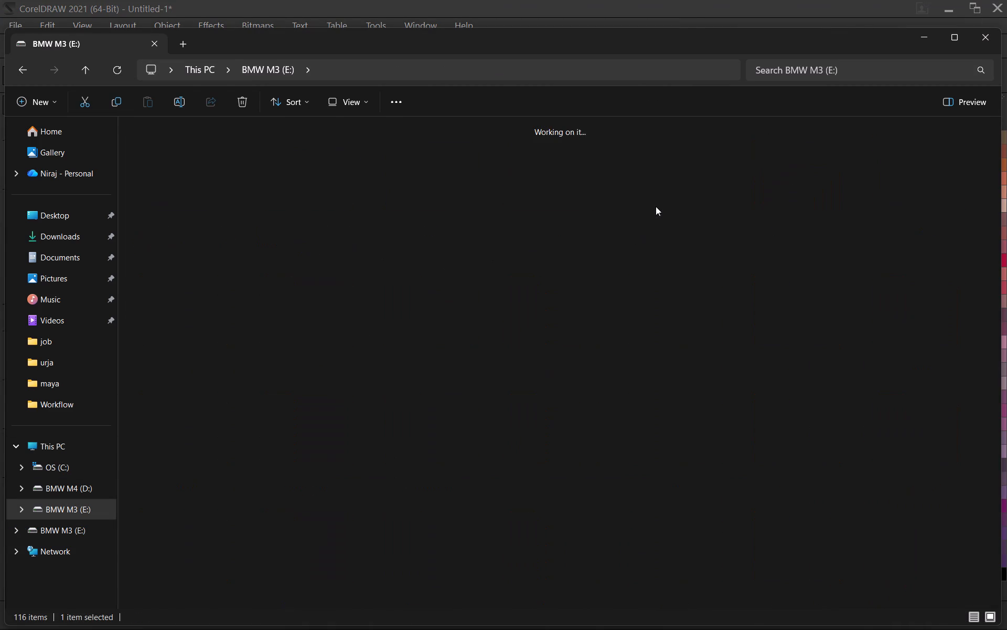
left_click(24, 68)
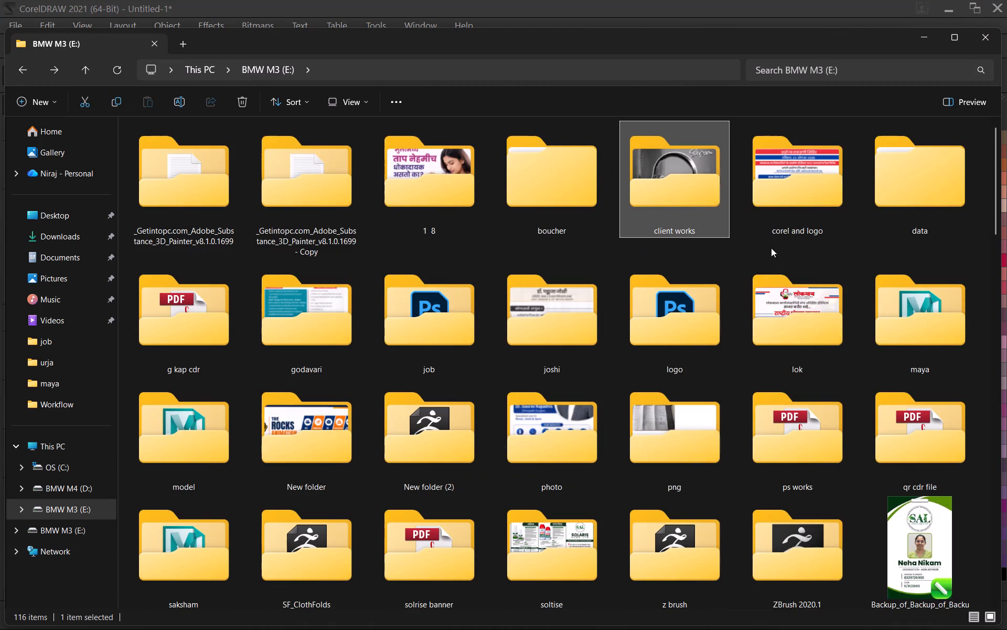
key("c")
double_click(793, 209)
left_click(220, 201)
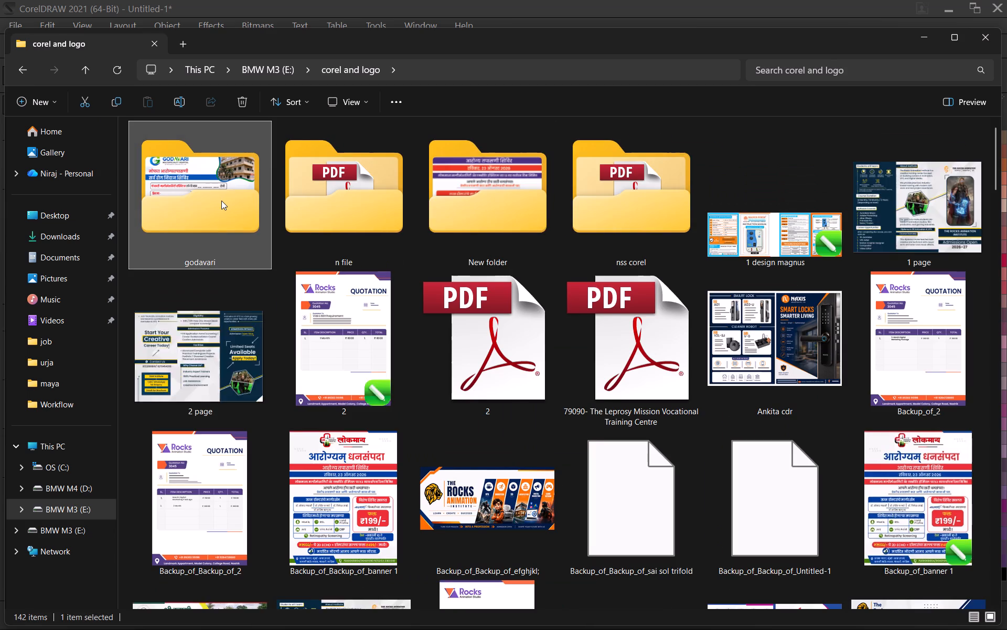
key("d")
key("d")
key("d")
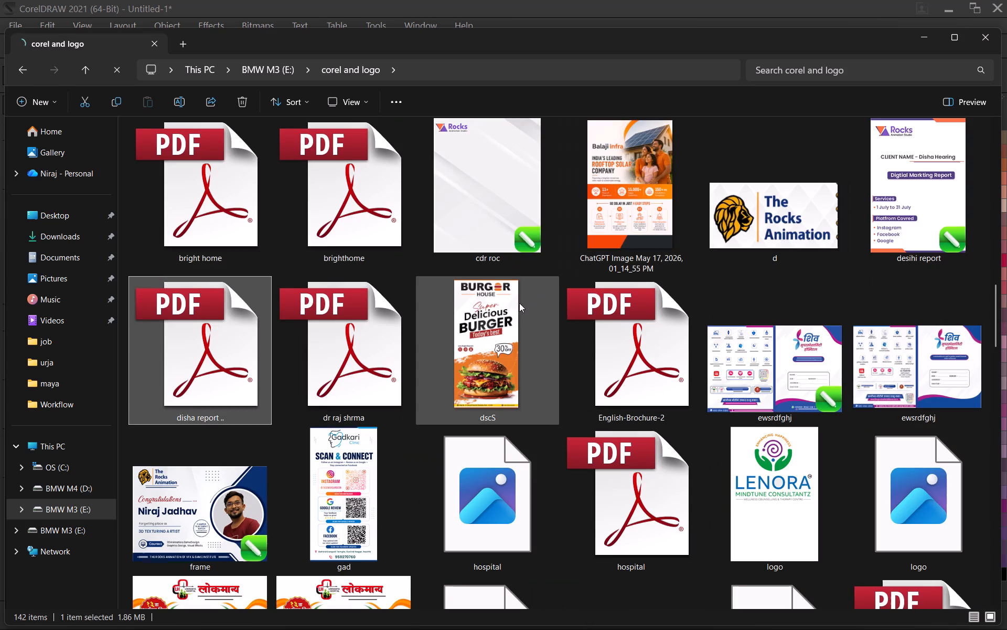
key("d")
key("d")
key("d")
key("d")
key("d")
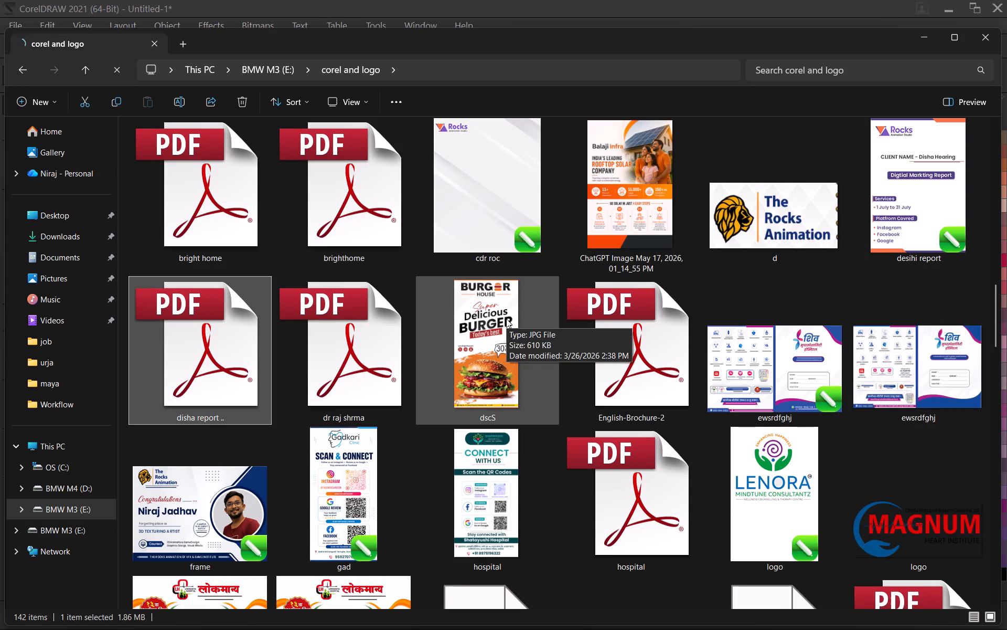
type("ddddddd")
type("ddd")
scroll(505, 319, "down", 3)
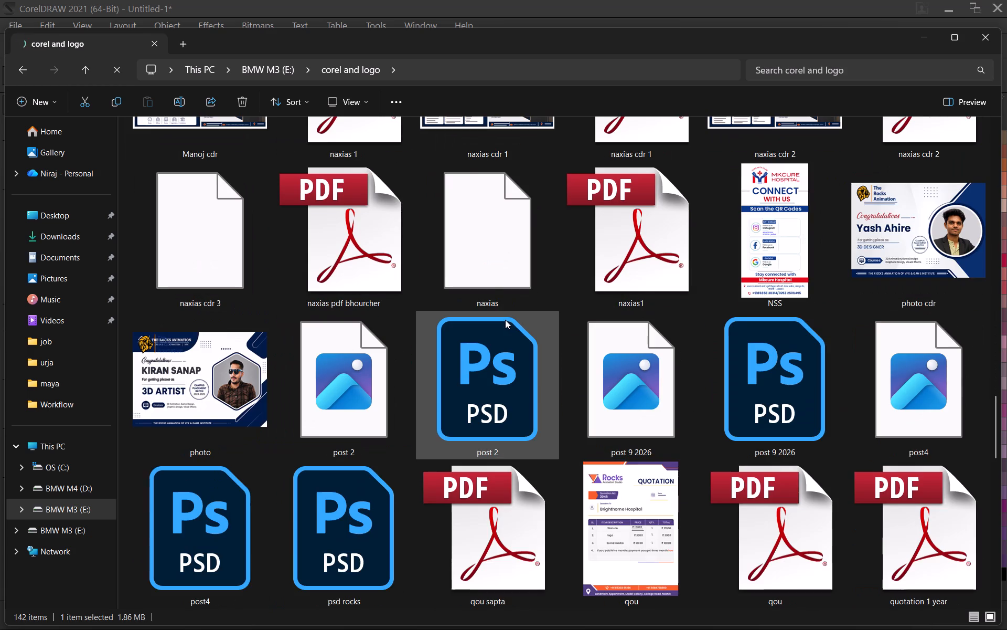
scroll(505, 320, "down", 4)
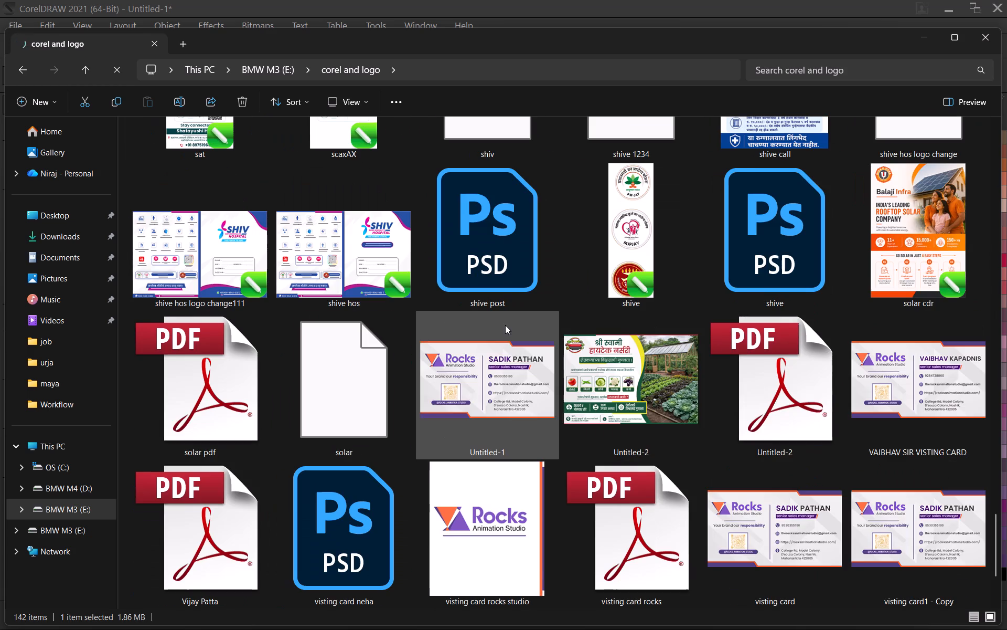
scroll(505, 325, "down", 4)
scroll(269, 241, "up", 10)
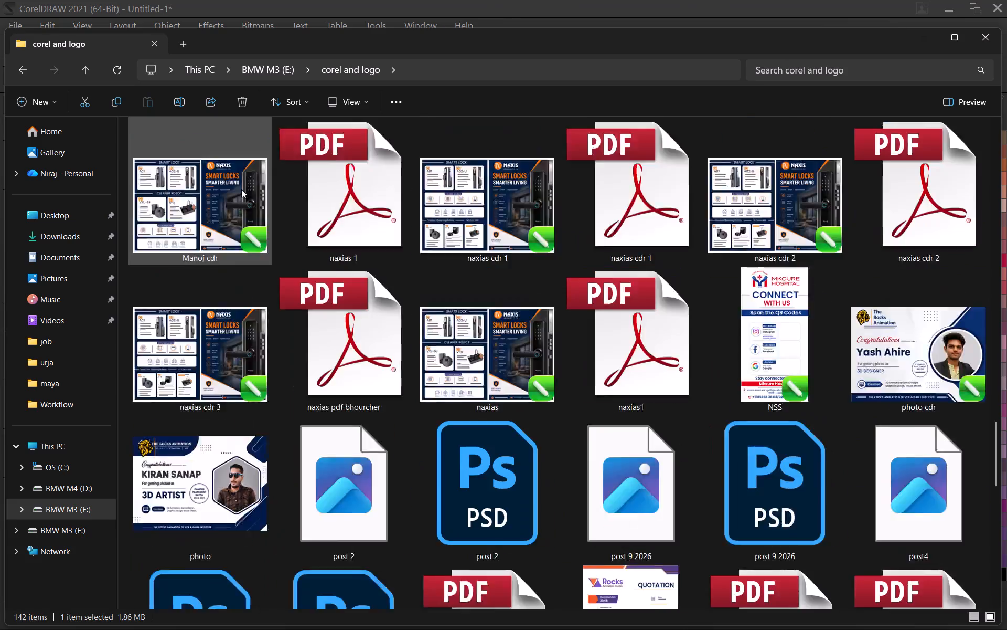
scroll(241, 189, "up", 9)
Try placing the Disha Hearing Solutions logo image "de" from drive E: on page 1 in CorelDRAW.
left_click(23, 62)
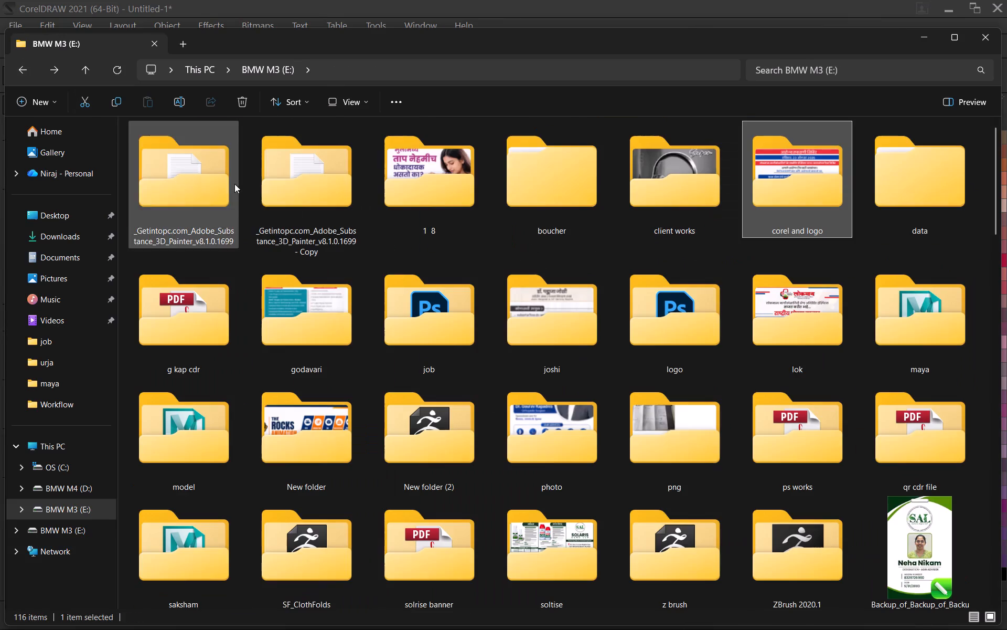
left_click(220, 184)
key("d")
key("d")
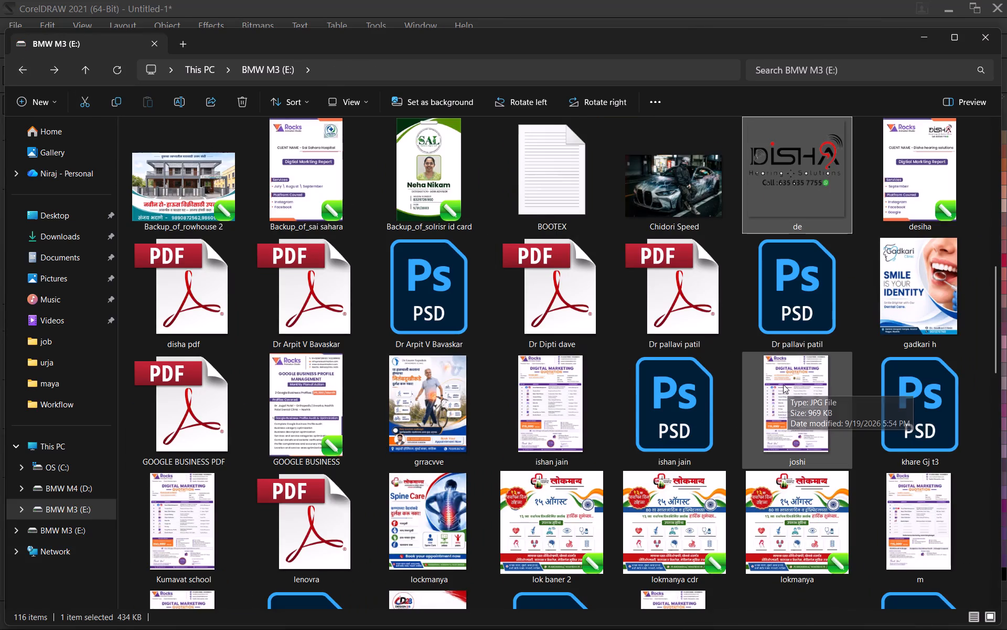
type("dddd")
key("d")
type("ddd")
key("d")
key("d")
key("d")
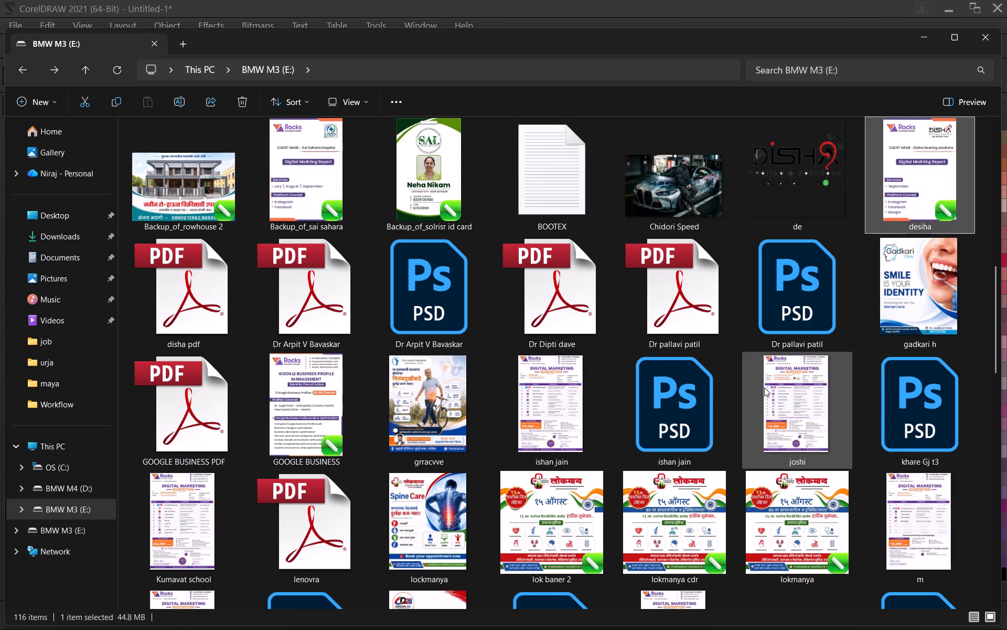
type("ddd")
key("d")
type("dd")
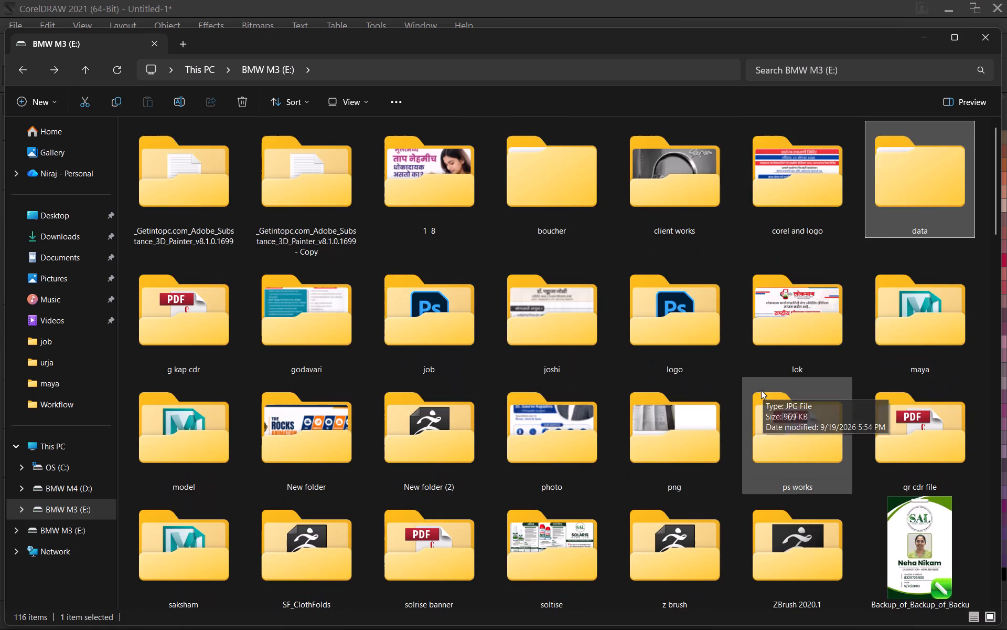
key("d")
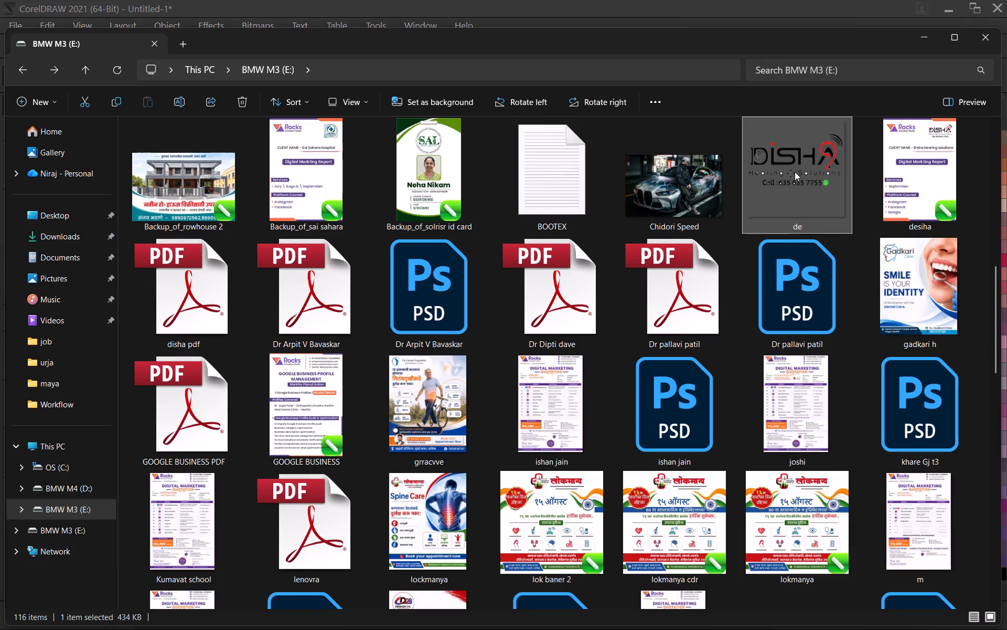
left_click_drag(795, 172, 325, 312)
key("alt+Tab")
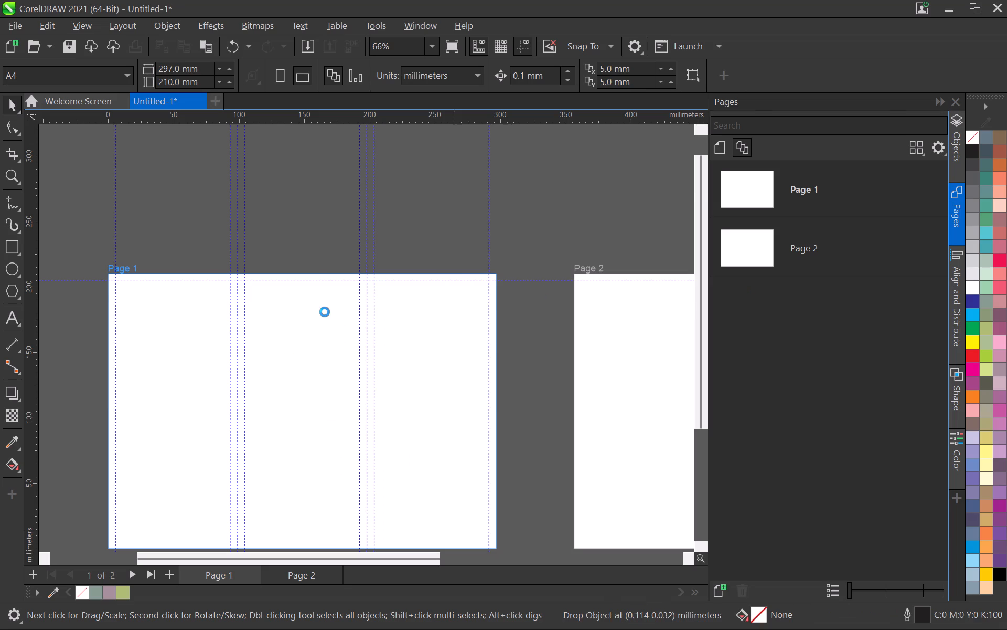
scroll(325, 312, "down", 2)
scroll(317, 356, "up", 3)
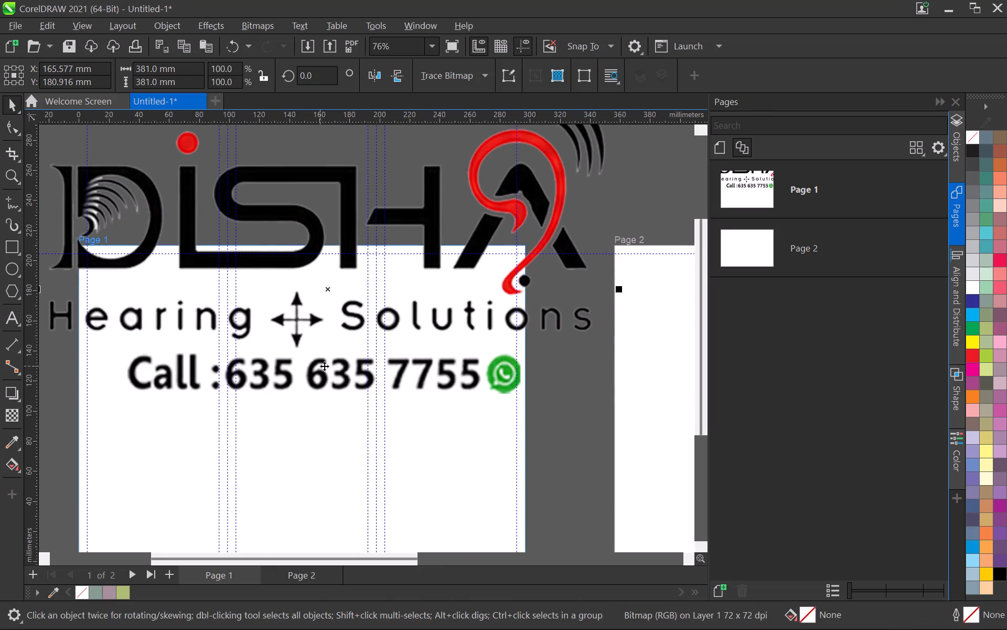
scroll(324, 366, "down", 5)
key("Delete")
Browse drive E: in File Explorer for another source of the Disha Hearing Solutions logo.
key("alt+Tab")
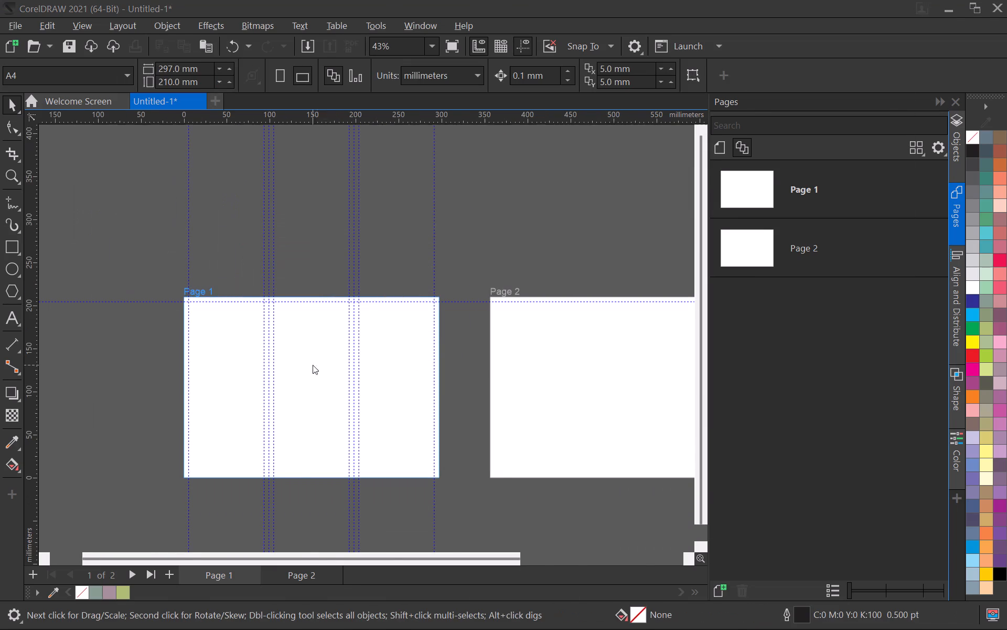
scroll(440, 504, "down", 9)
scroll(434, 499, "up", 2)
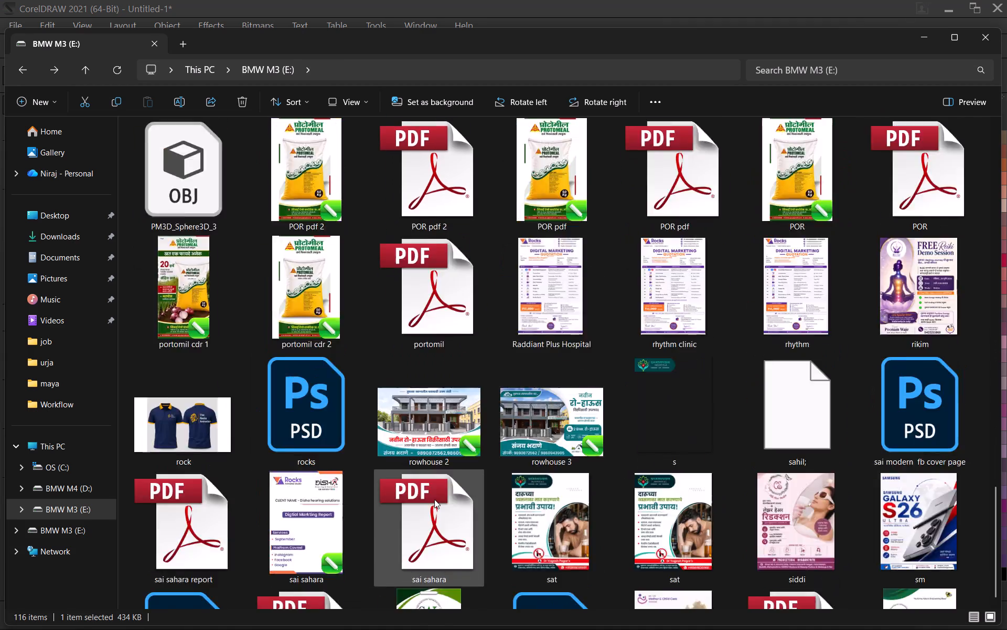
scroll(434, 499, "up", 13)
scroll(349, 370, "up", 7)
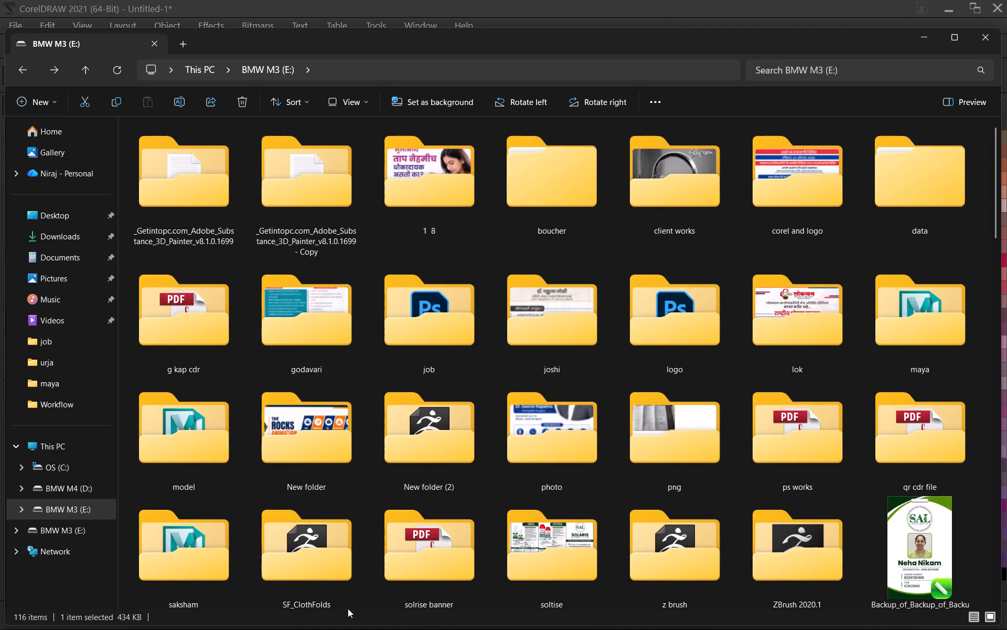
scroll(589, 485, "down", 1)
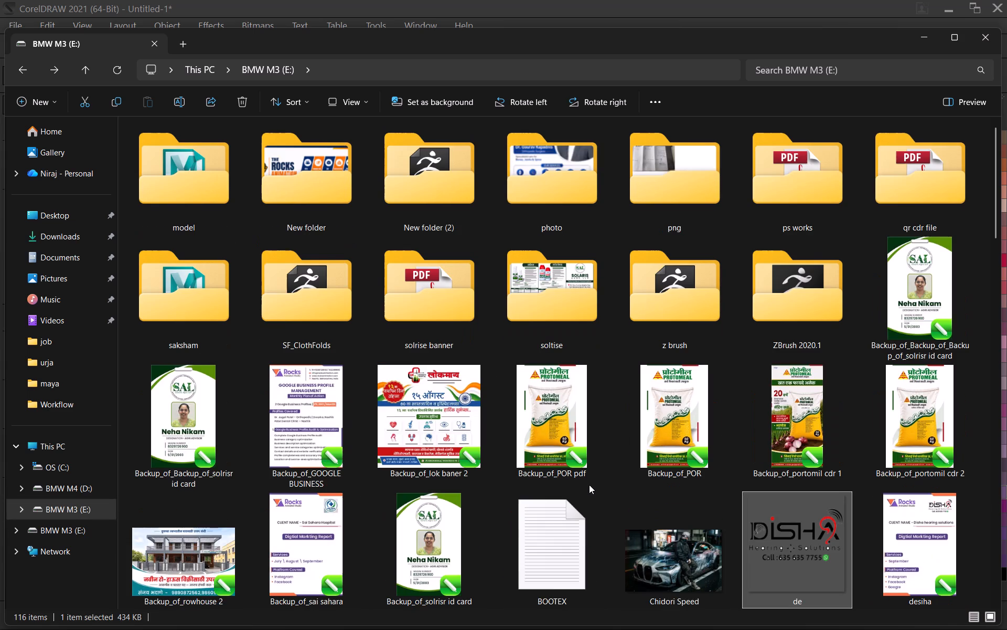
left_click(809, 528)
scroll(702, 440, "up", 2)
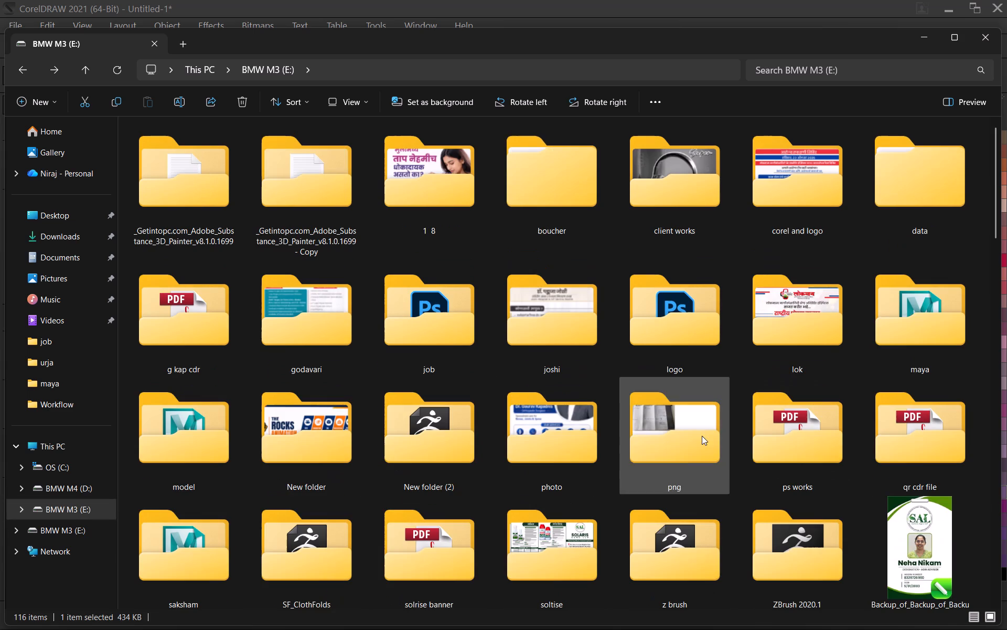
Browse the "job" folder on drive E: and its "co" subfolder for files belonging to Disha.
scroll(702, 436, "up", 1)
scroll(541, 383, "up", 3)
double_click(452, 306)
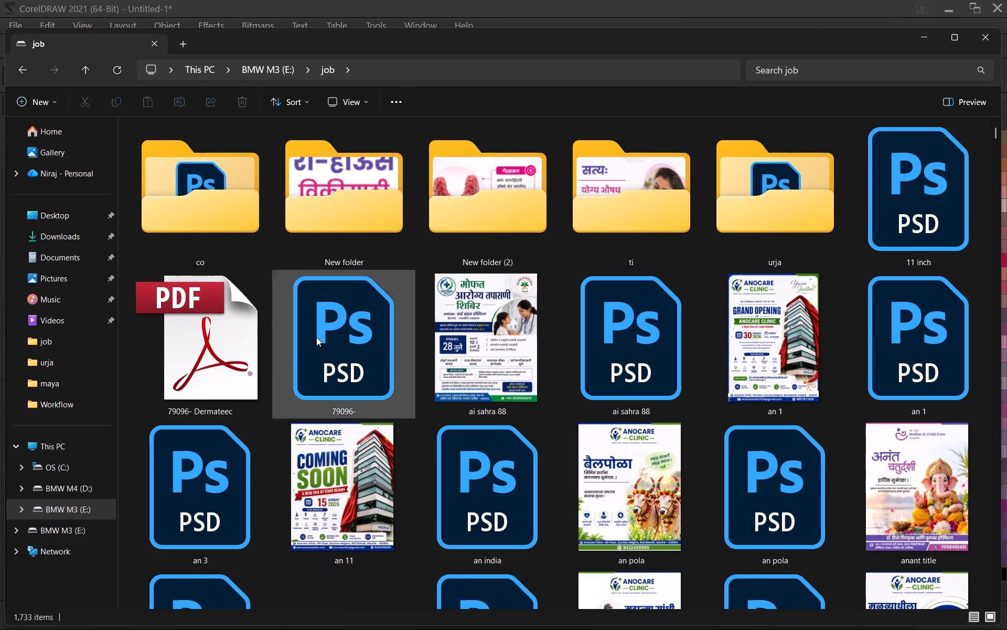
left_click(188, 247)
left_click(335, 248)
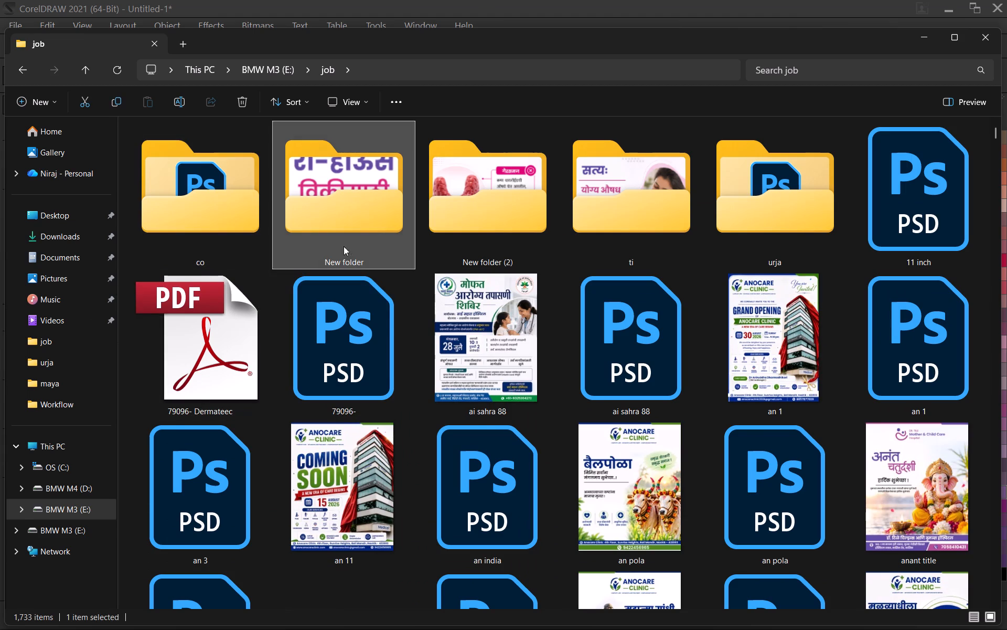
left_click(454, 235)
double_click(220, 226)
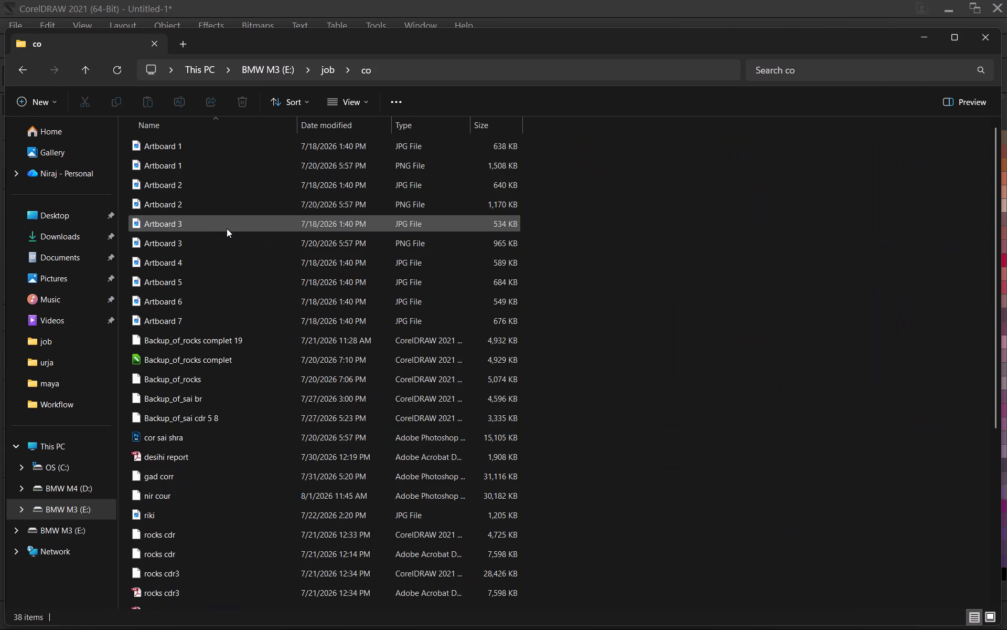
left_click(188, 152)
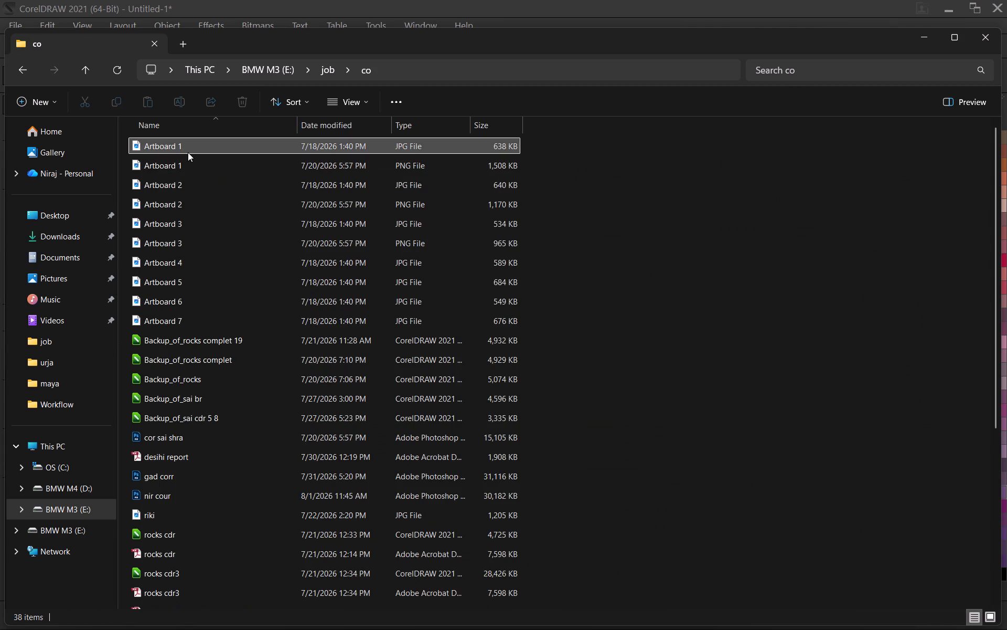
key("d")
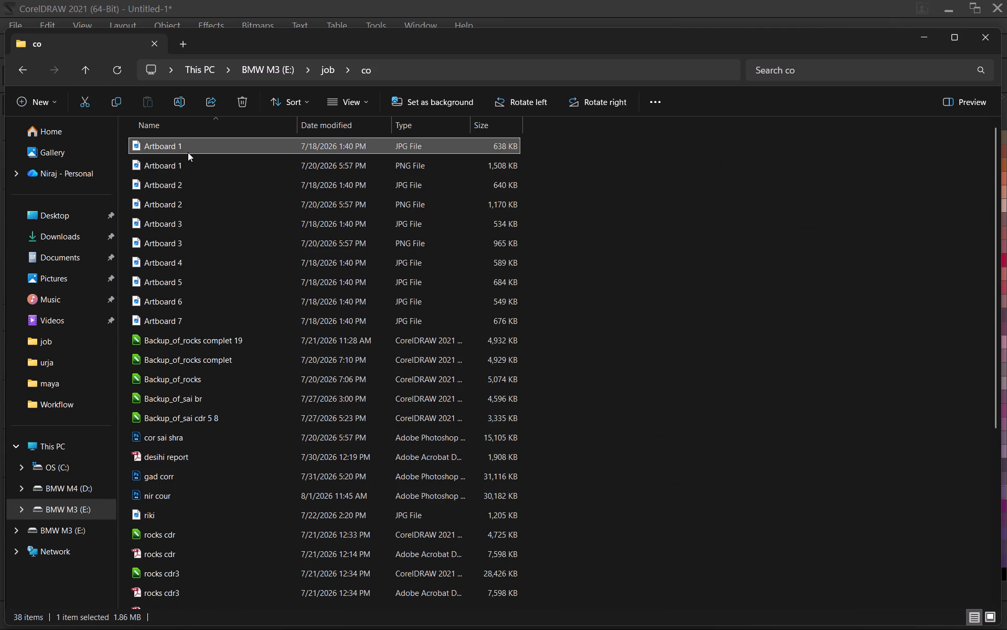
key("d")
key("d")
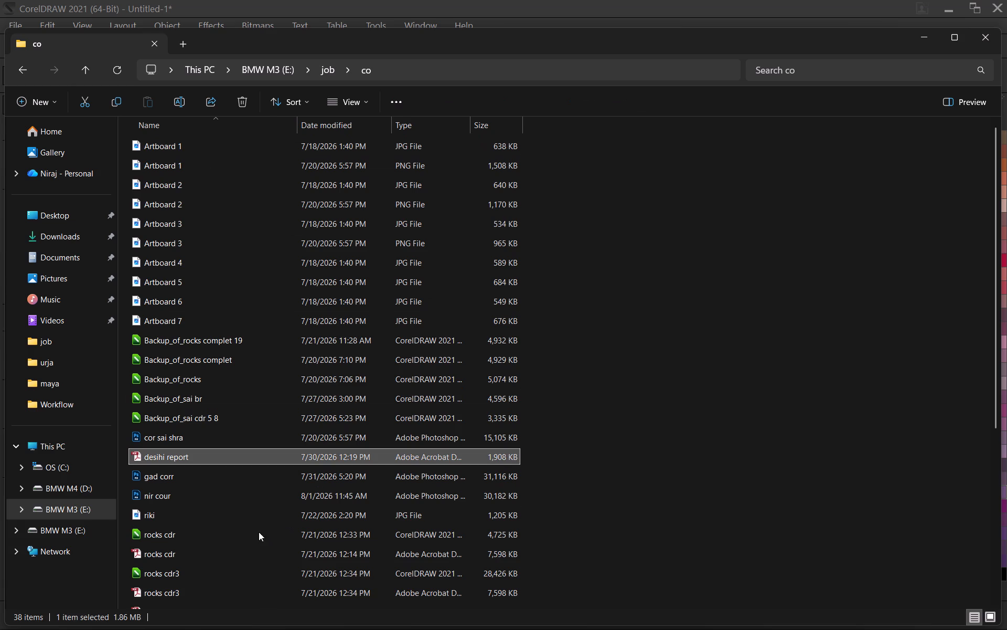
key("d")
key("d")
Open the "desihi report" PDF from the "co" folder, check its pages for the Disha logo, and close it.
double_click(192, 456)
scroll(404, 338, "down", 5)
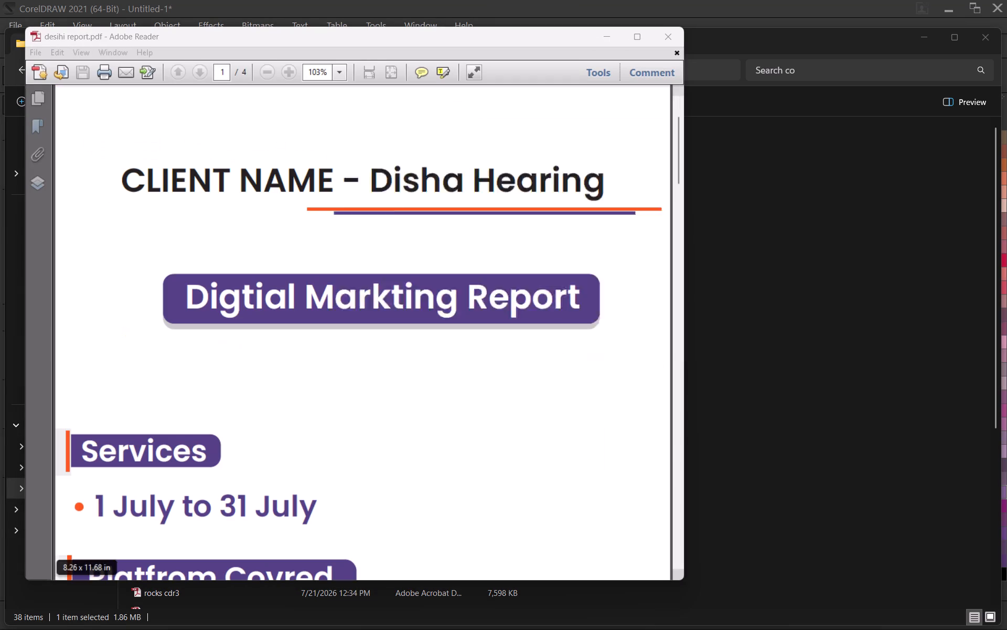
left_click(613, 437)
scroll(346, 342, "down", 6)
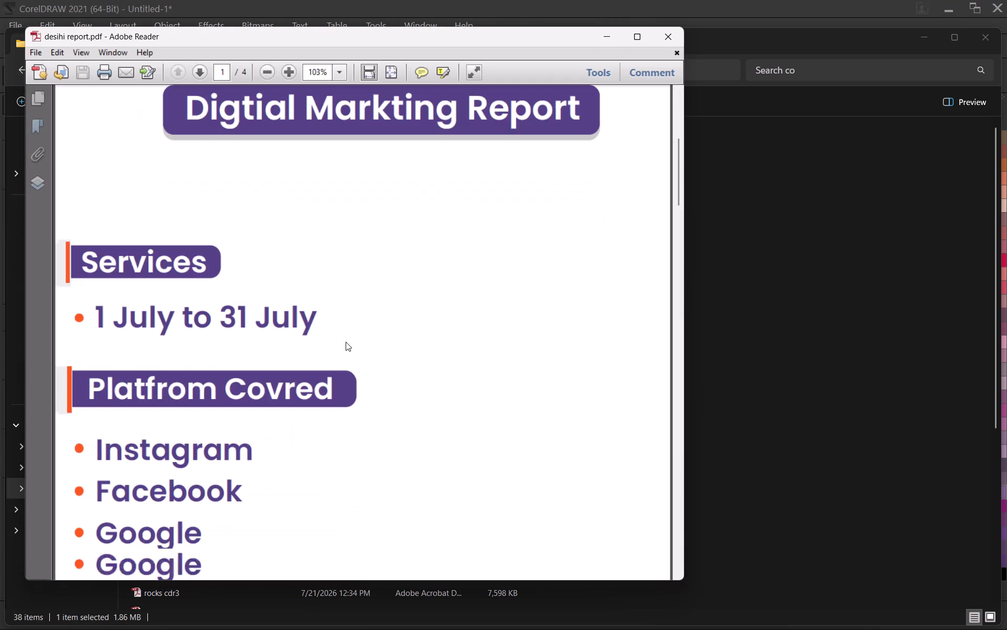
scroll(350, 337, "up", 20)
scroll(350, 337, "up", 4)
scroll(507, 259, "down", 13)
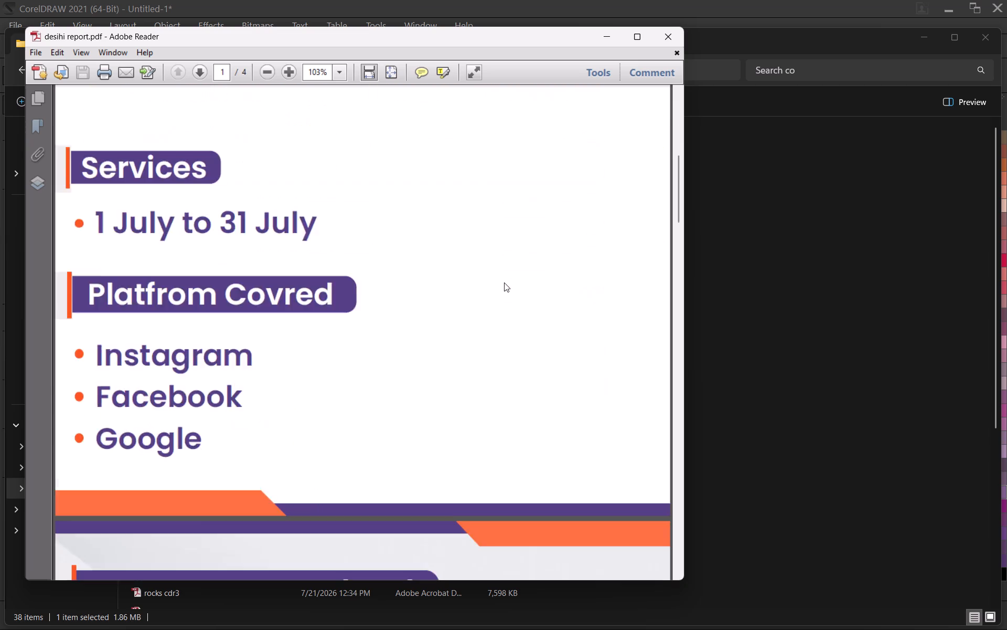
scroll(504, 282, "down", 7)
scroll(507, 280, "up", 18)
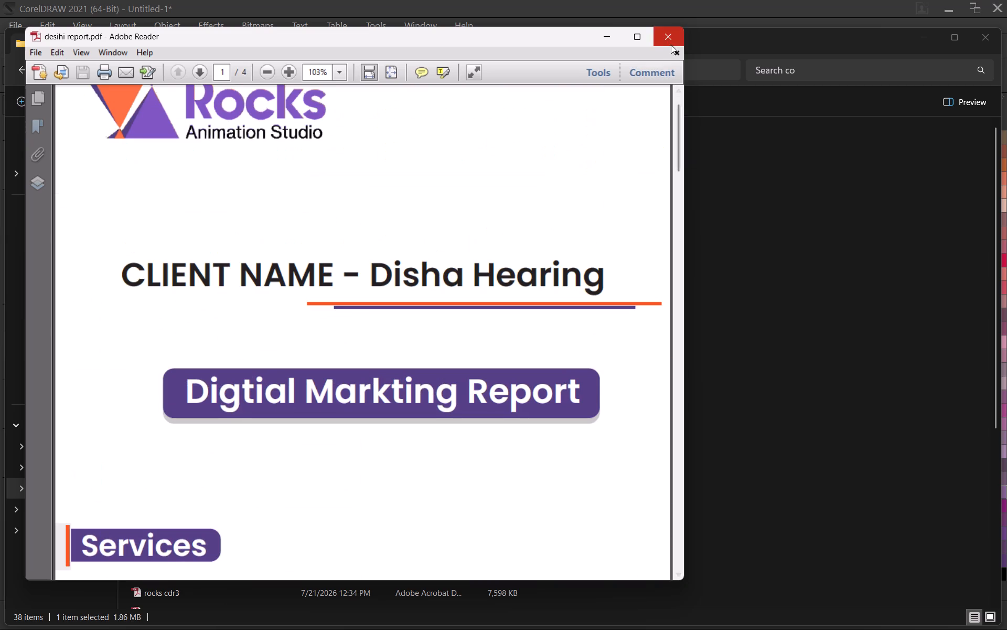
left_click(671, 45)
Go back to the "job" folder, find the Disha posts, and open the image "d dd 3" to view its logo.
scroll(366, 419, "up", 2)
scroll(302, 389, "up", 3)
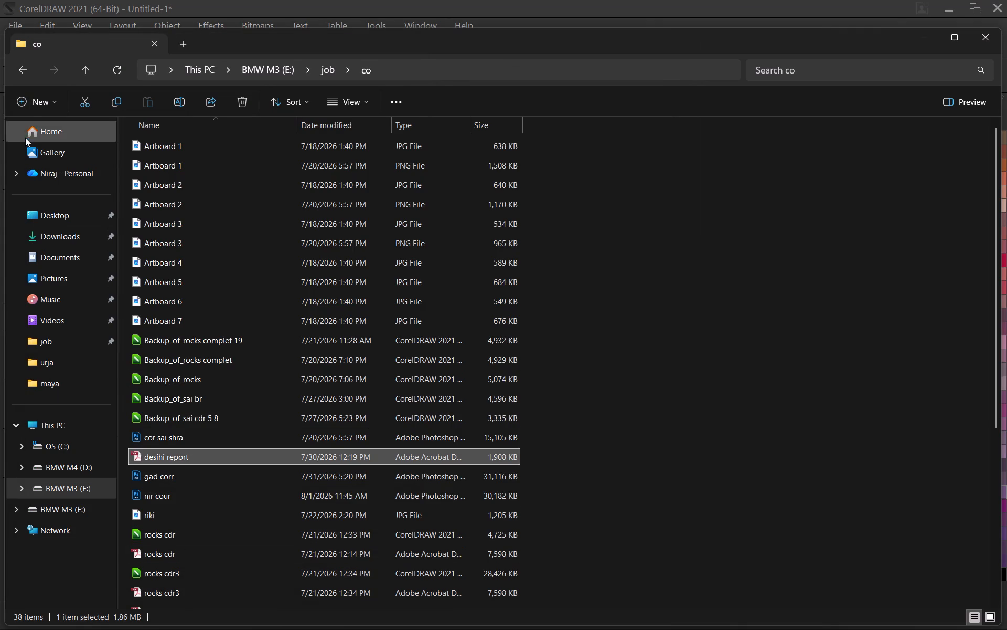
left_click(24, 74)
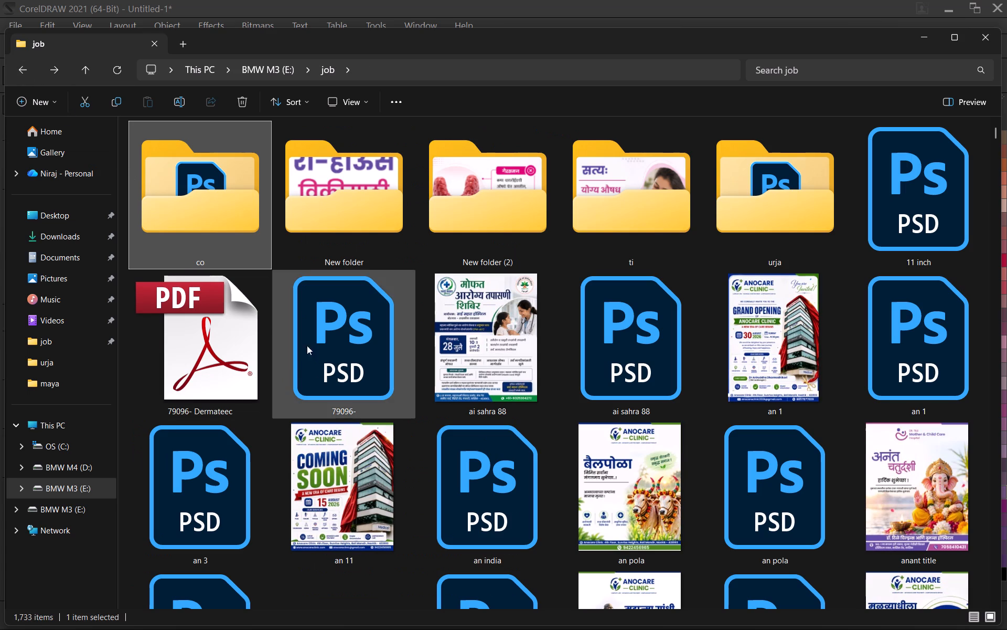
double_click(213, 225)
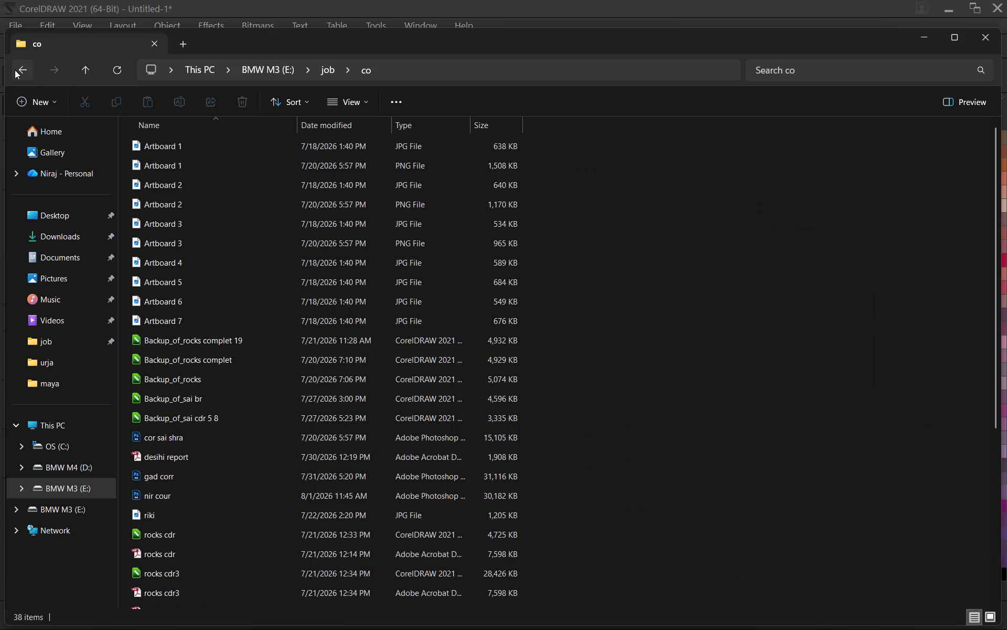
left_click(15, 70)
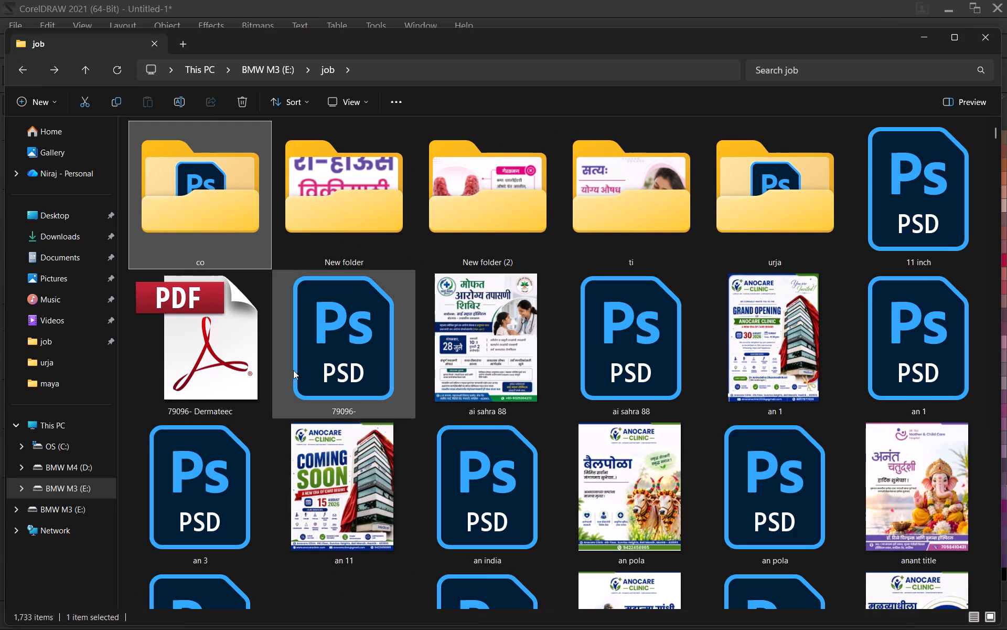
left_click(243, 350)
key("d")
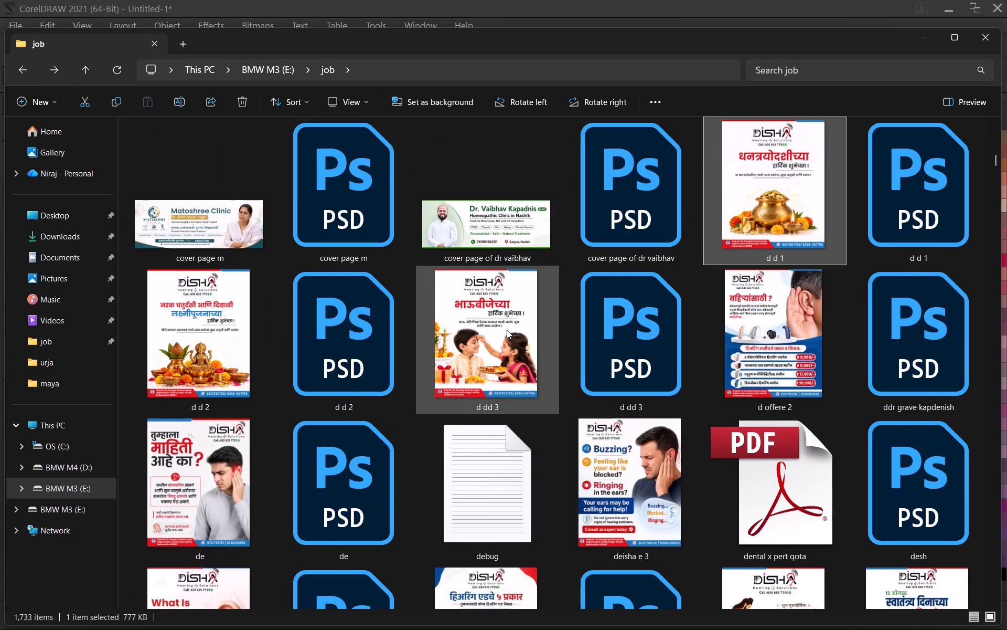
double_click(508, 329)
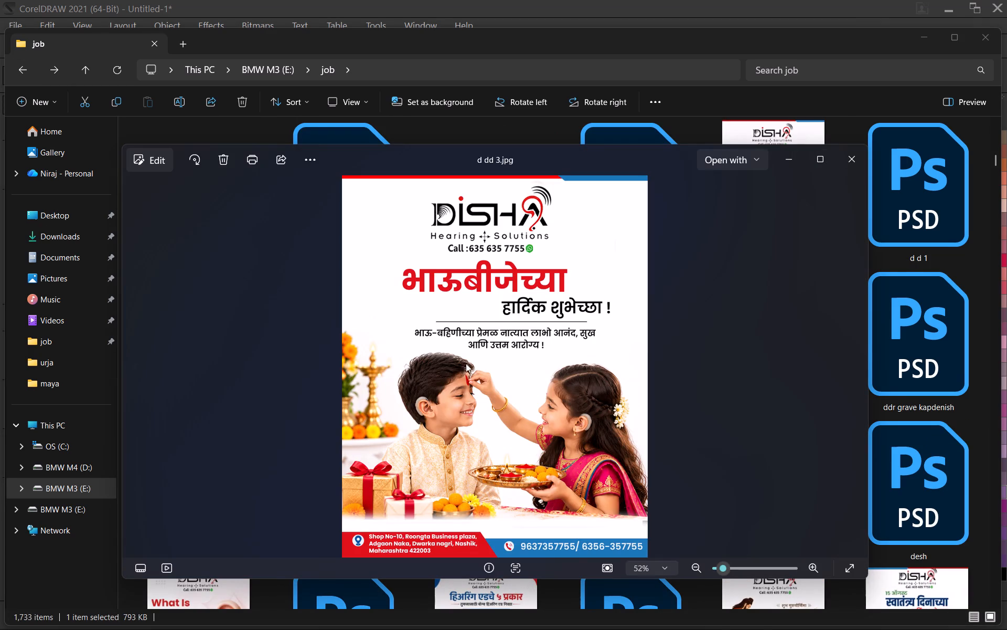
scroll(466, 355, "up", 12)
left_click_drag(477, 243, 476, 518)
left_click_drag(465, 297, 460, 406)
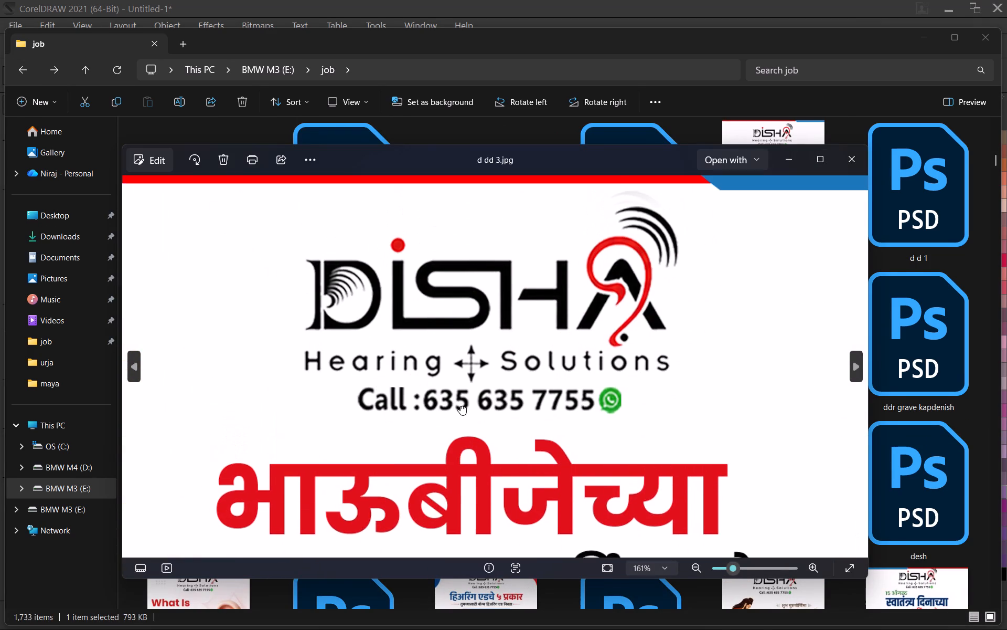
left_click_drag(460, 406, 458, 433)
key("shift+super+s")
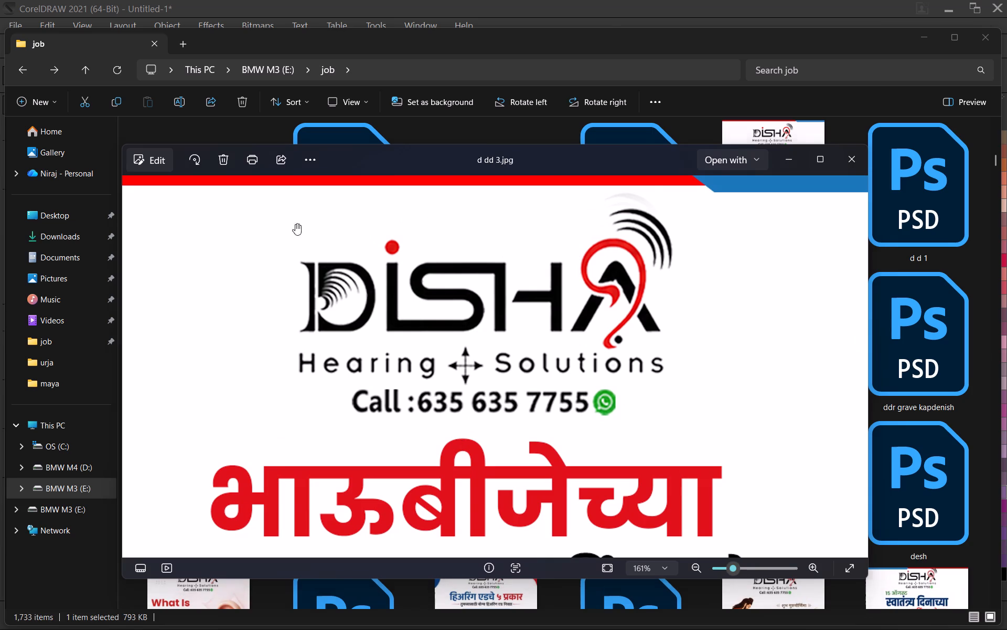
left_click_drag(256, 199, 673, 373)
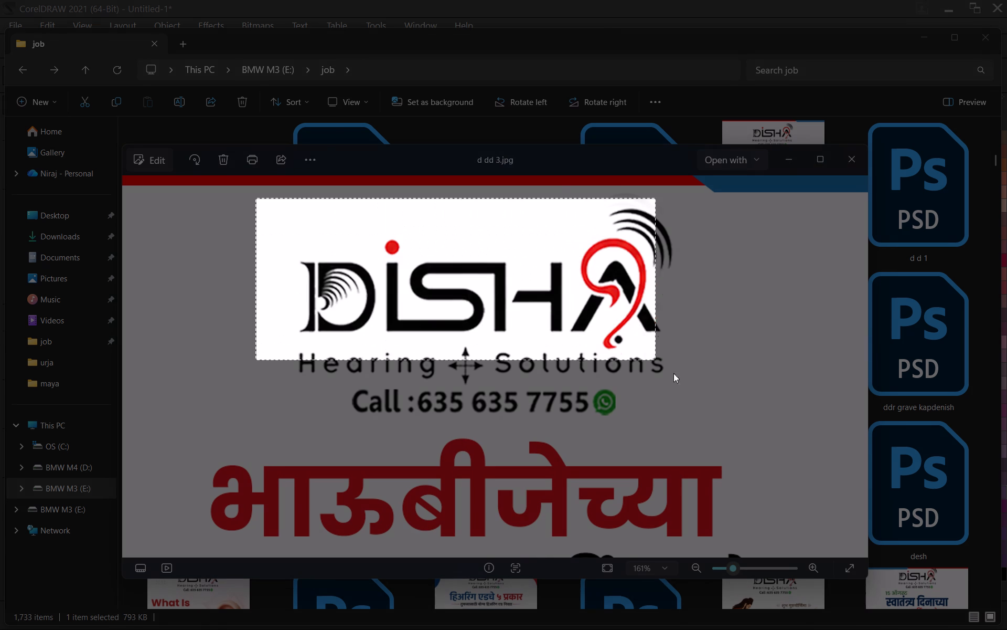
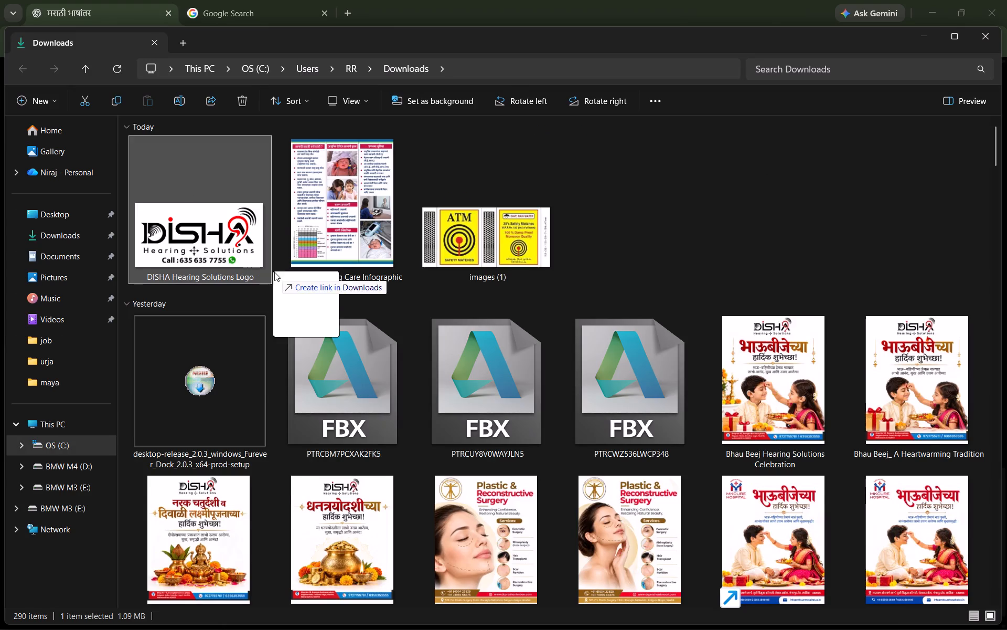
left_click_drag(274, 272, 275, 272)
key("alt+Tab")
key("alt+Tab")
key("alt+Tab")
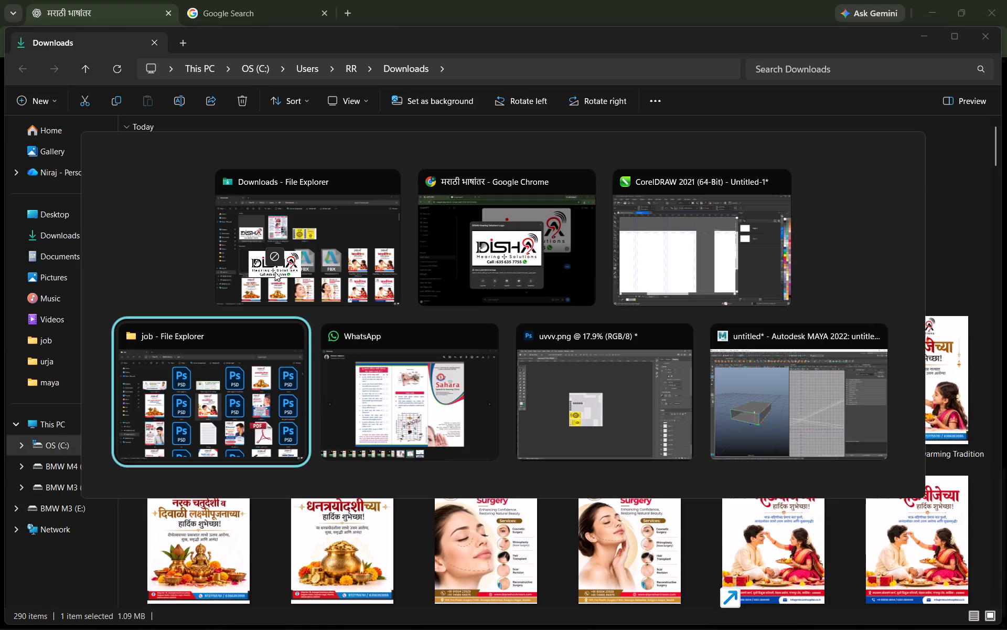
left_click_drag(275, 272, 461, 41)
key("alt+Tab")
key("alt+Tab")
Select the logo's white background and the white area inside the letter D with the Magic Wand.
scroll(218, 341, "up", 5, "alt")
key("space")
key("space")
key("space")
key("space")
key("space")
key("space")
key("space")
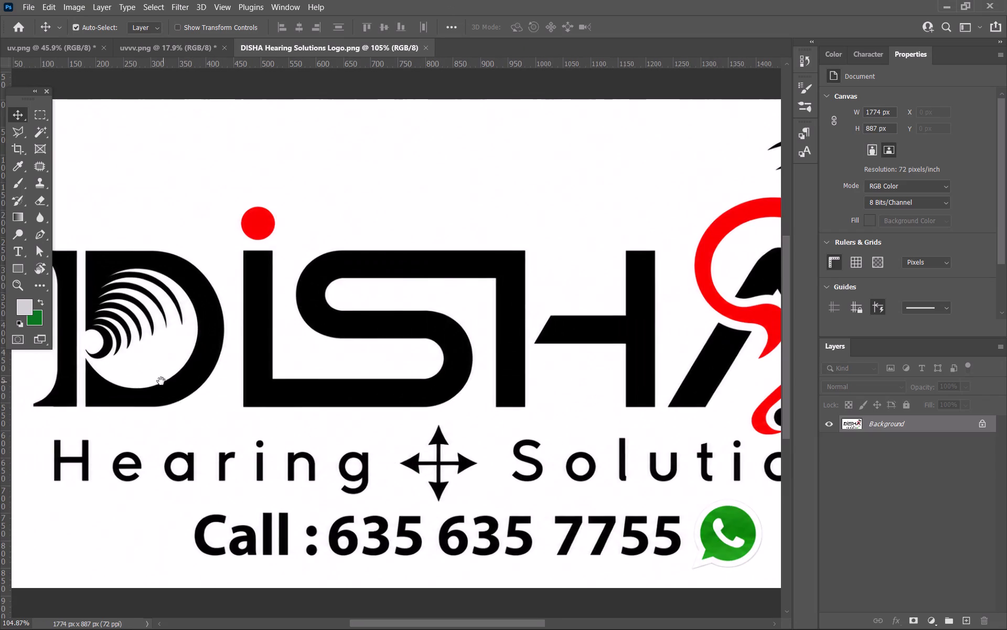
left_click_drag(161, 381, 290, 406)
key("w")
left_click(290, 390)
left_click(272, 183)
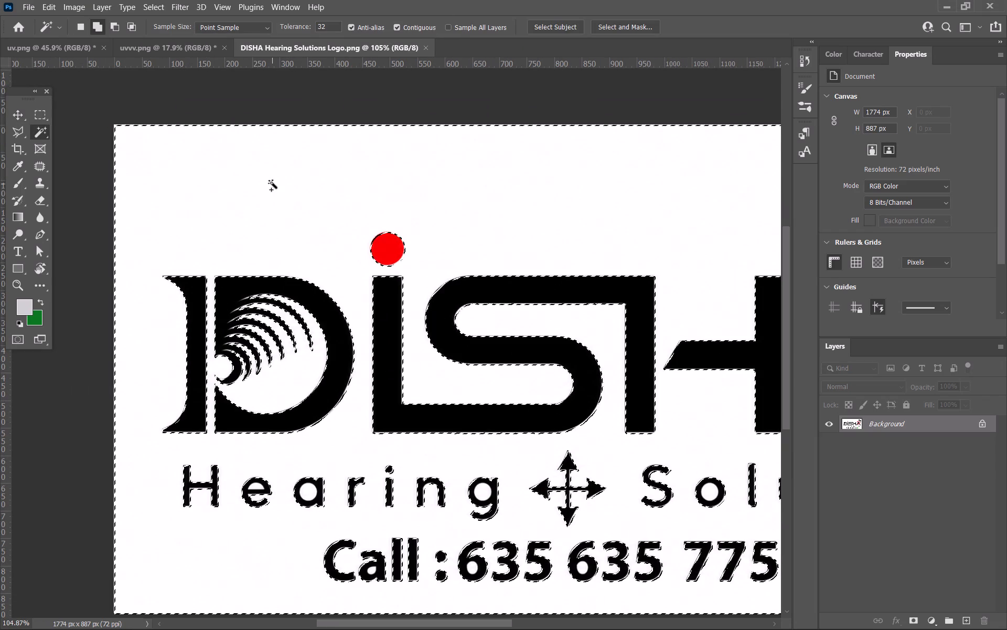
Add the enclosed white areas of the small letters in the "Hearing" and "Call" lines to the selection.
scroll(380, 418, "down", 2, "alt")
key("space")
key("space")
key("space")
key("space")
key("space")
key("space")
key("space")
key("space")
left_click_drag(507, 444, 424, 319)
scroll(315, 440, "up", 4, "alt")
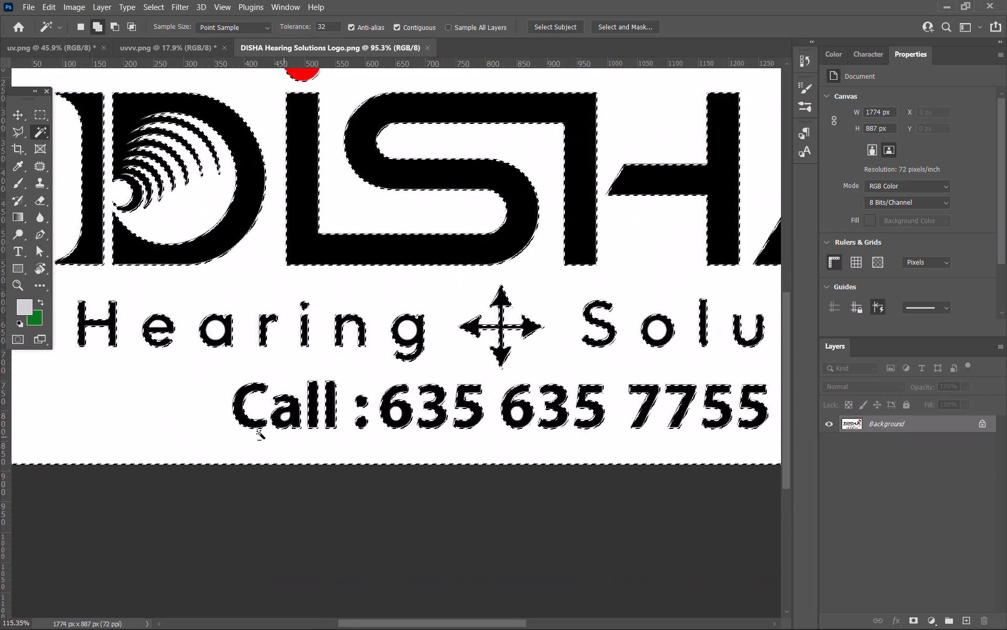
scroll(260, 433, "up", 4, "alt")
left_click(292, 407)
key("space")
key("space")
key("space")
key("space")
key("space")
key("space")
left_click_drag(216, 310, 386, 403)
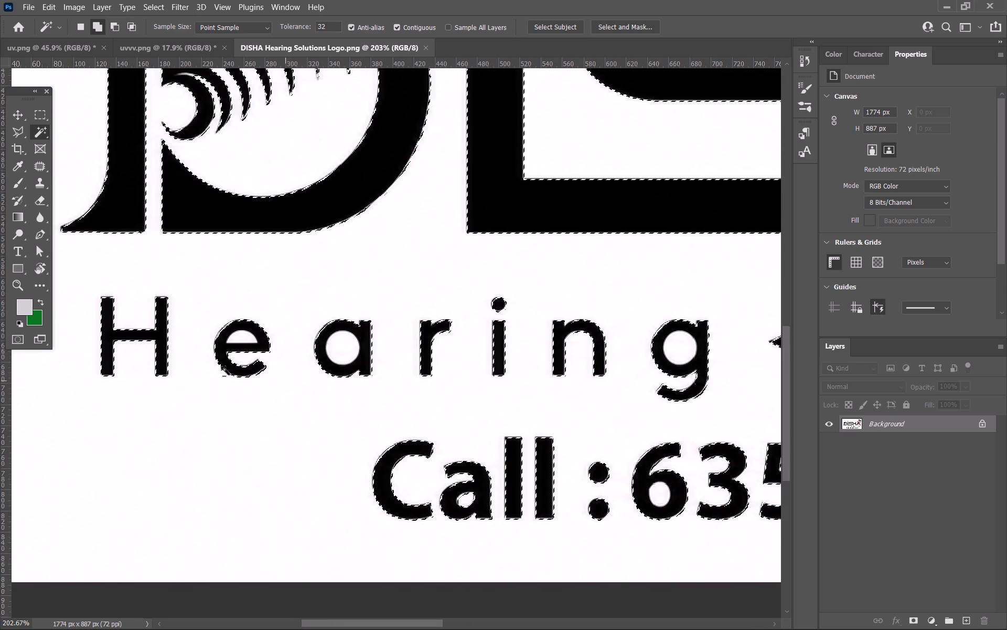
scroll(241, 364, "up", 3, "alt")
left_click(236, 334)
left_click(377, 346)
key("space")
key("space")
key("space")
key("space")
key("space")
key("space")
key("space")
key("space")
left_click_drag(555, 381, 538, 381)
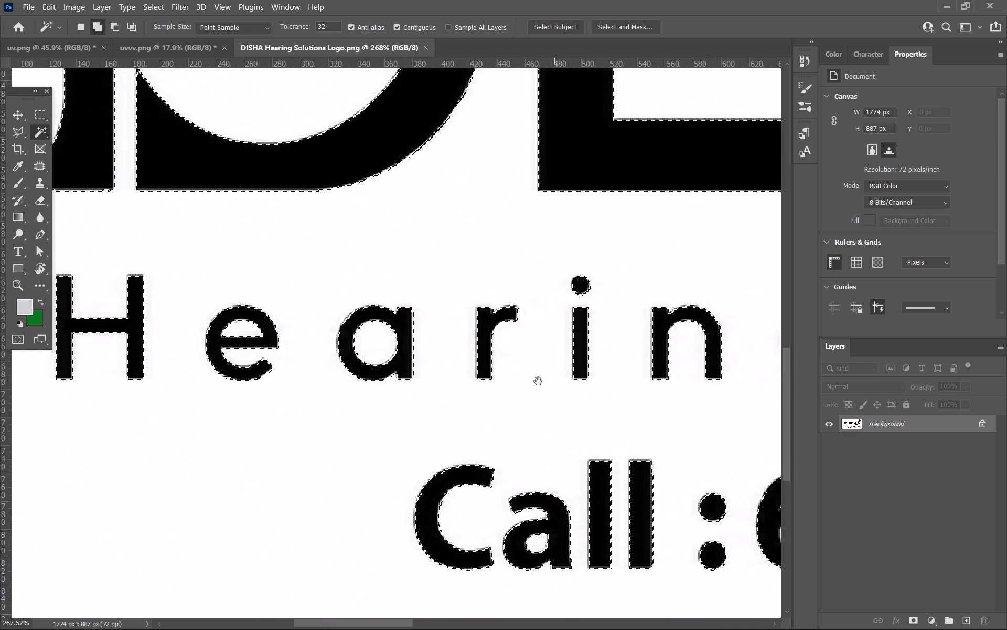
Add the enclosed white areas of the g in "Hearing", the second 6 in the "Call" line and the first o in "Solutions" to the selection.
left_click_drag(538, 381, 209, 402)
left_click(473, 367)
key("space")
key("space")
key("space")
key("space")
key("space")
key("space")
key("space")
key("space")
left_click_drag(567, 392, 241, 392)
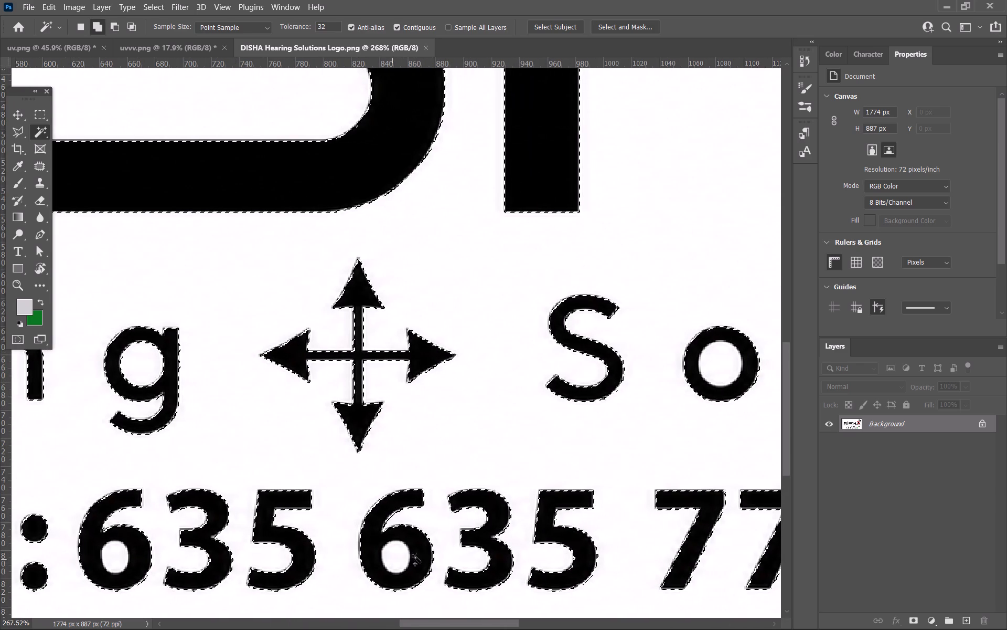
left_click(399, 553)
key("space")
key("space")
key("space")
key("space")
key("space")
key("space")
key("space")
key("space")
left_click_drag(529, 536, 339, 523)
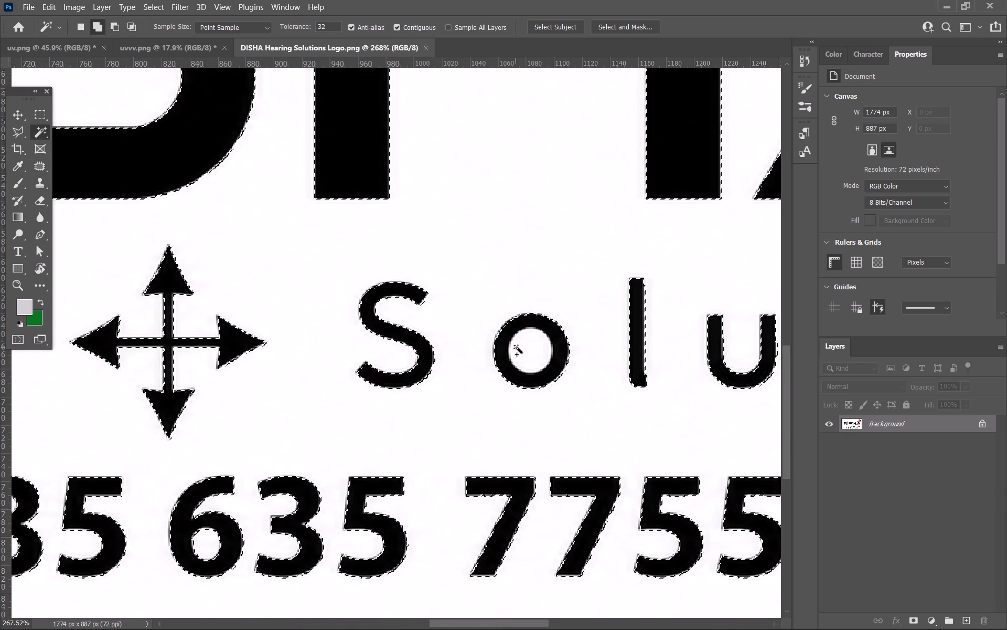
left_click(517, 348)
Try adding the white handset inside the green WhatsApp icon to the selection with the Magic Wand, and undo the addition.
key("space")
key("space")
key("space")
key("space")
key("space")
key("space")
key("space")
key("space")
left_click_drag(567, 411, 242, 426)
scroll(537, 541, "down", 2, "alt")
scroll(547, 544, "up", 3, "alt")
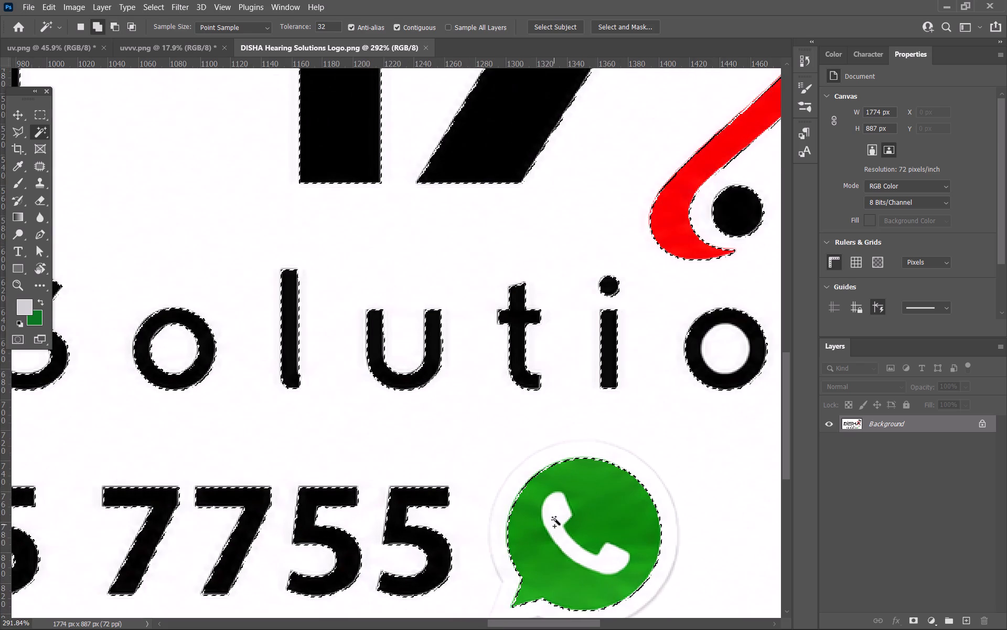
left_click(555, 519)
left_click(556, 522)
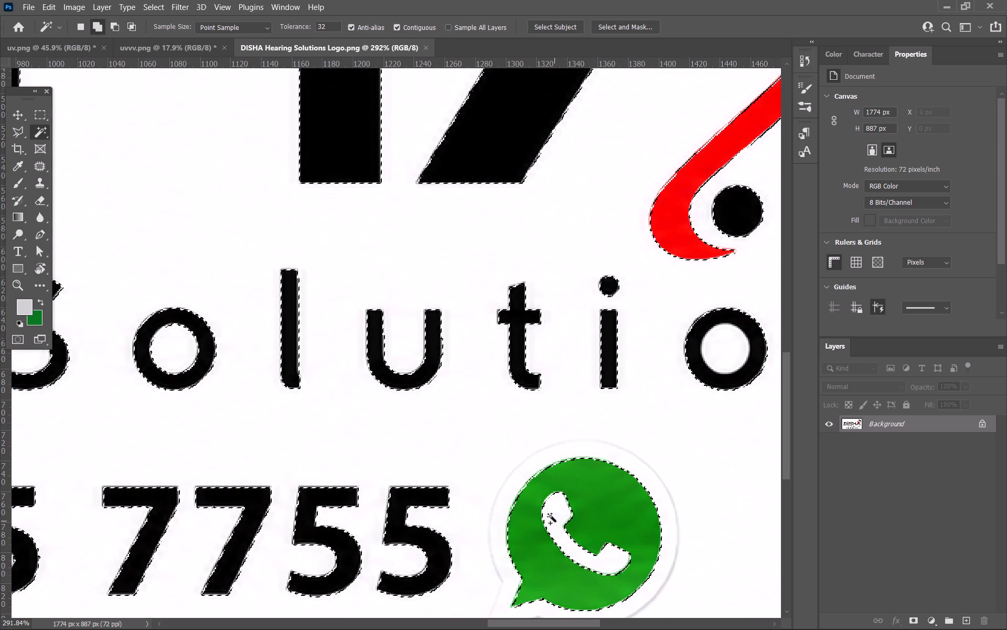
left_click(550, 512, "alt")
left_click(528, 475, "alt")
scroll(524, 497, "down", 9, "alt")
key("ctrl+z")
Subtract the left part of the WhatsApp bubble from the selection with the Polygonal Lasso, tracing its grey outline from the tail tip over the top.
scroll(550, 526, "up", 9, "alt")
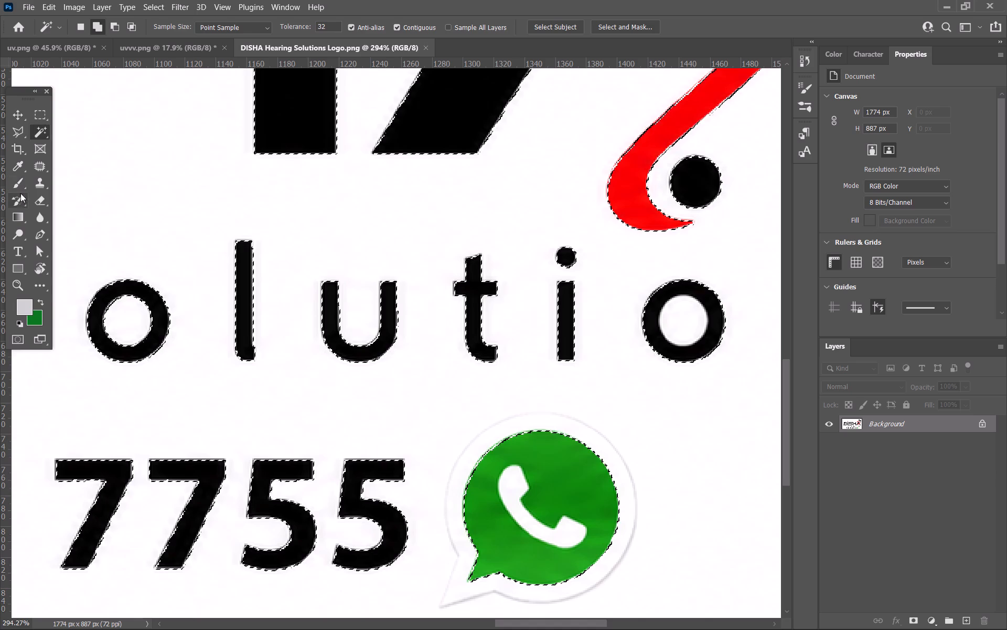
left_click(14, 134)
scroll(574, 543, "up", 1, "alt")
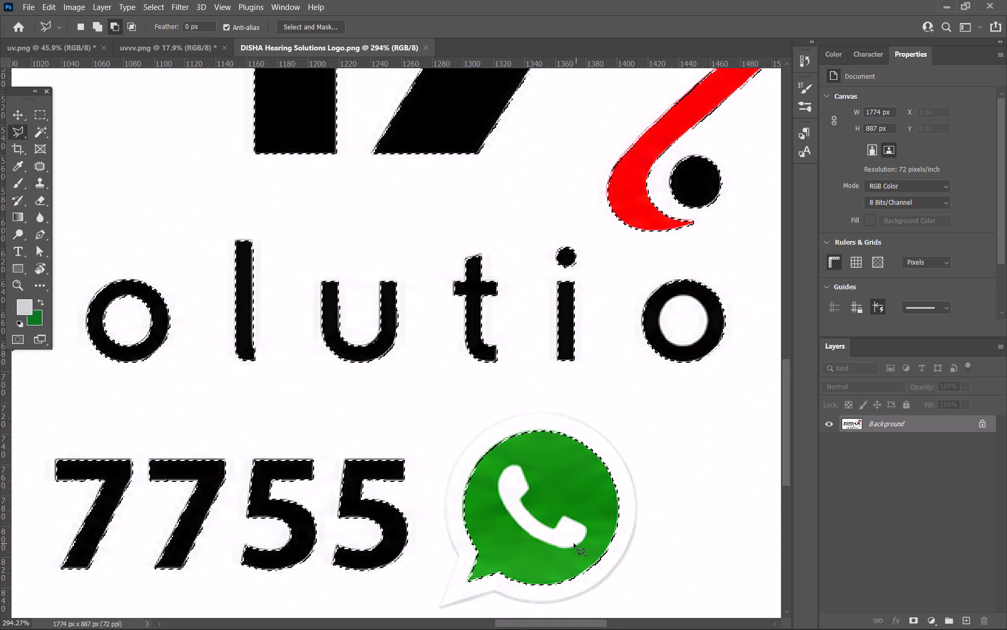
scroll(574, 543, "up", 8, "alt")
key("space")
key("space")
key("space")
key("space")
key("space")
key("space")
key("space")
left_click_drag(456, 545, 505, 386)
scroll(358, 520, "up", 3, "alt")
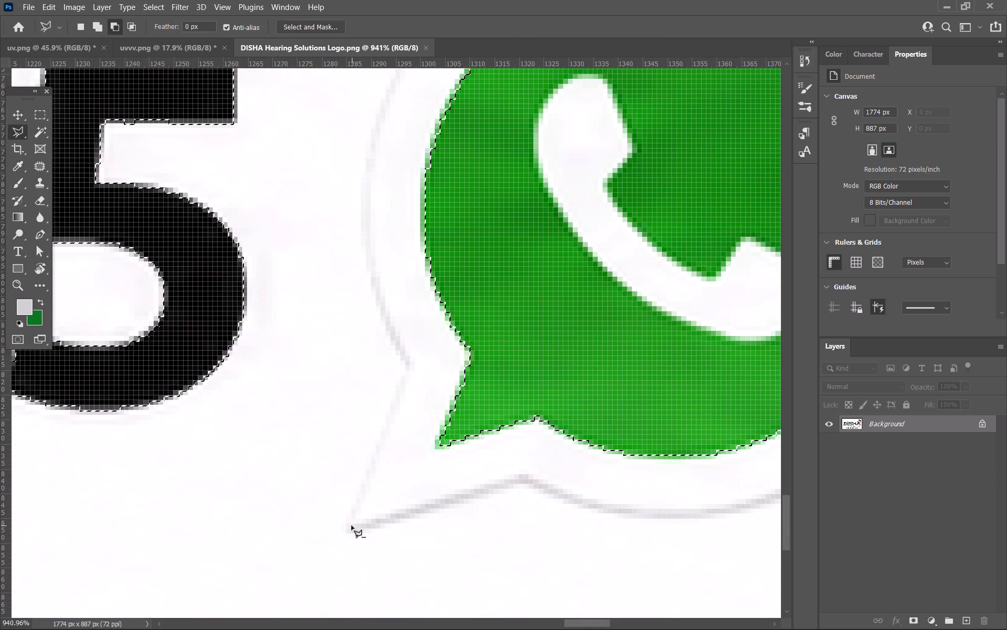
left_click(348, 530, "alt")
left_click(409, 366)
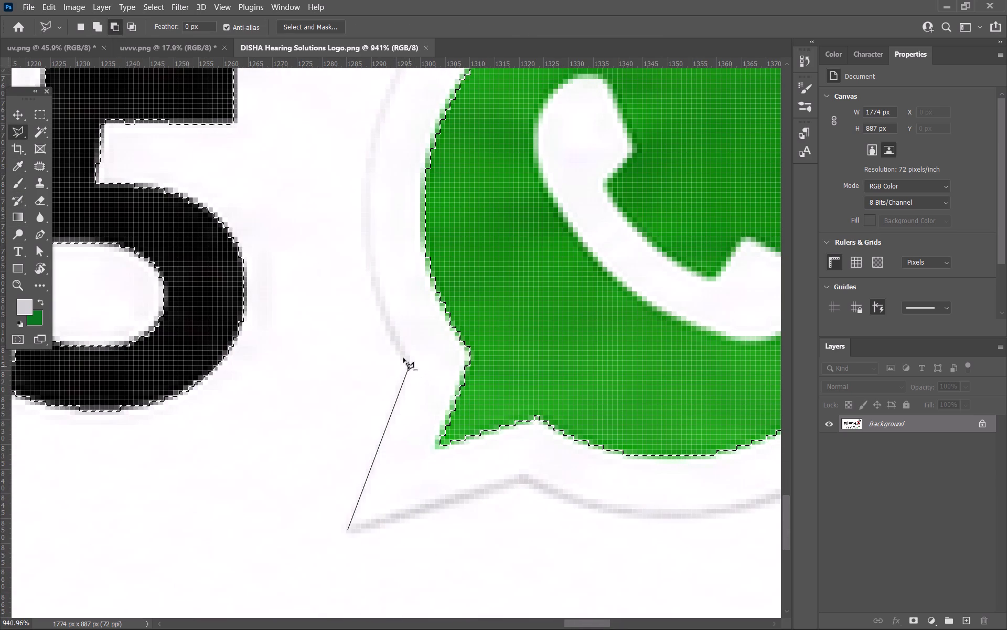
left_click(379, 316)
left_click(362, 254)
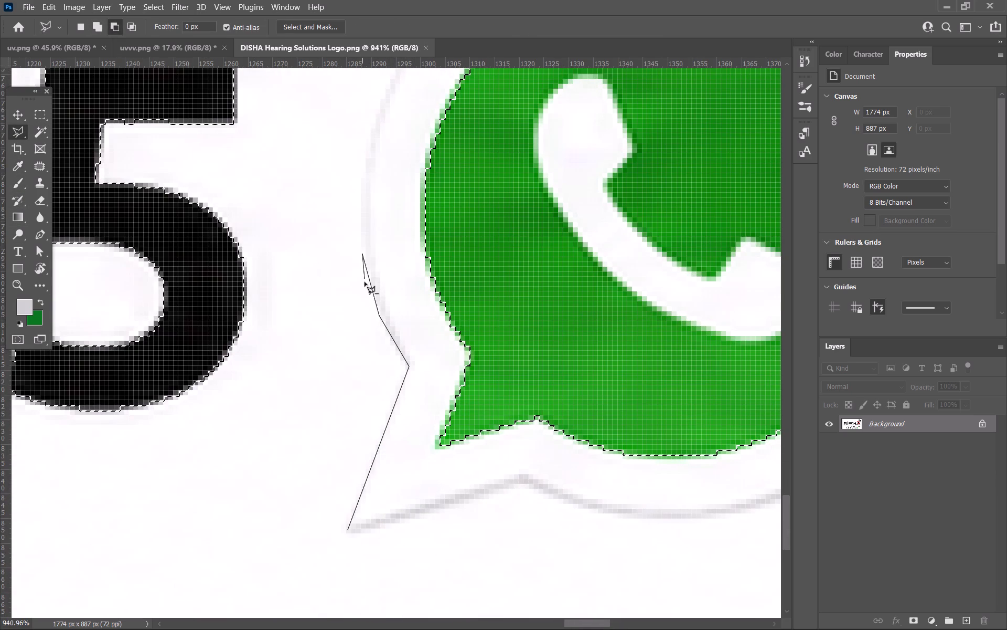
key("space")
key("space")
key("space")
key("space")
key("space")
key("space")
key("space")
left_click_drag(388, 183, 389, 319)
left_click(363, 312)
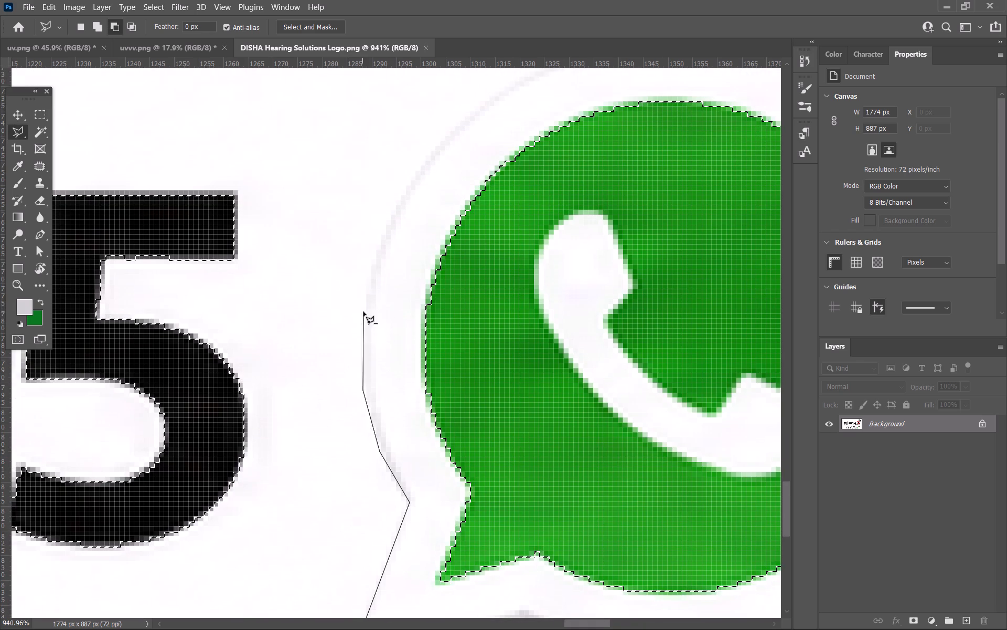
left_click(379, 242)
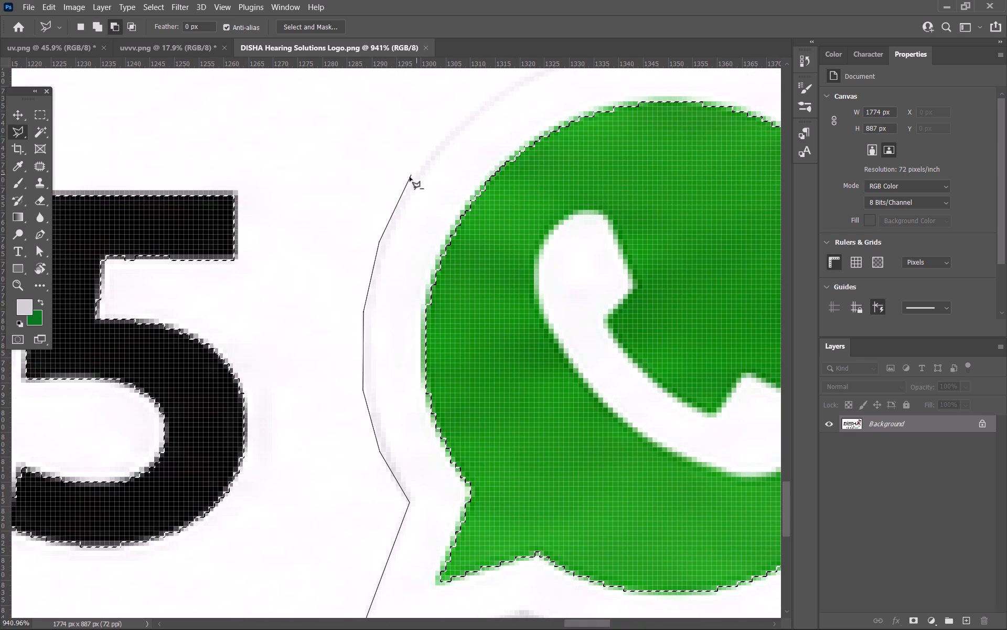
left_click(410, 177)
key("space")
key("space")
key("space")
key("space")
left_click_drag(444, 143, 358, 275)
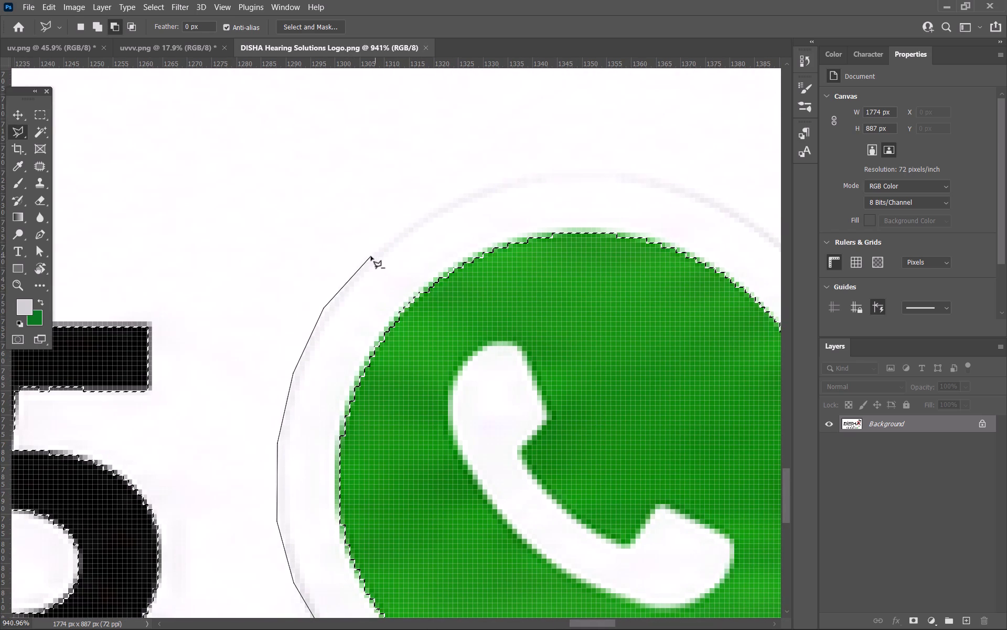
left_click(371, 256)
left_click(411, 226)
left_click(463, 195)
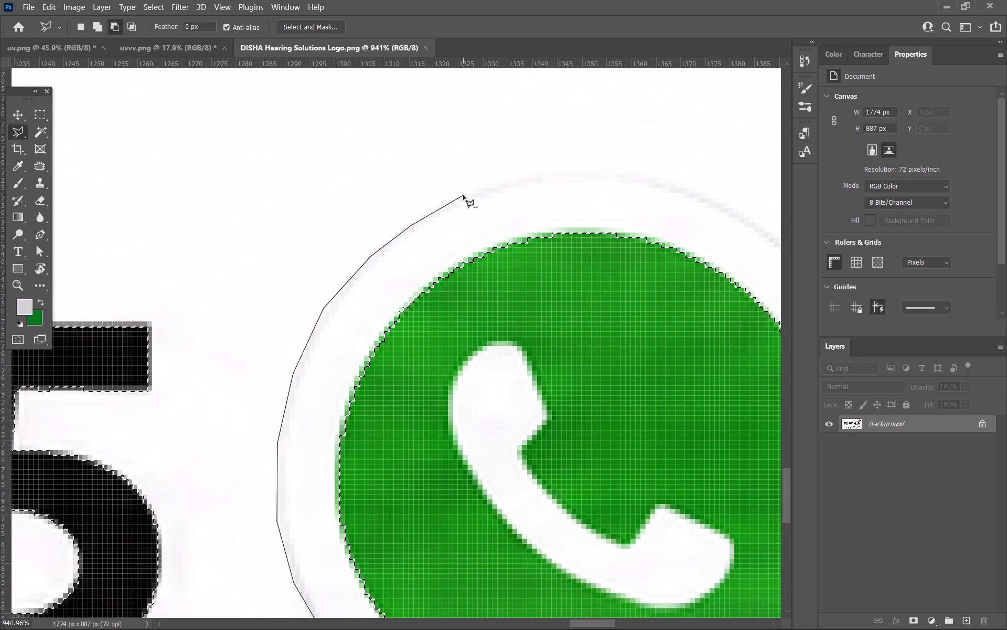
left_click(506, 180)
left_click(561, 170)
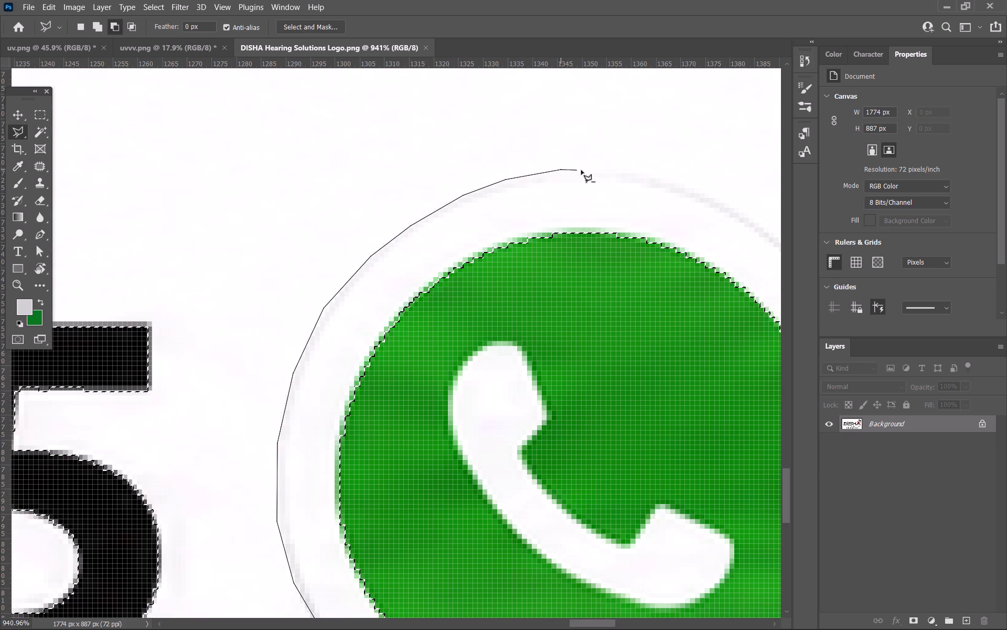
double_click(648, 172)
Subtract the rest of the WhatsApp bubble's white border from the selection, tracing the grey outline down its right side and along the bottom to the tail tip.
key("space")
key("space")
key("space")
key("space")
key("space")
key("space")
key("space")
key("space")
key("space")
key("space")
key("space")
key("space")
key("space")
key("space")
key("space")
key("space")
left_click_drag(646, 254, 389, 253)
left_click(323, 171, "alt")
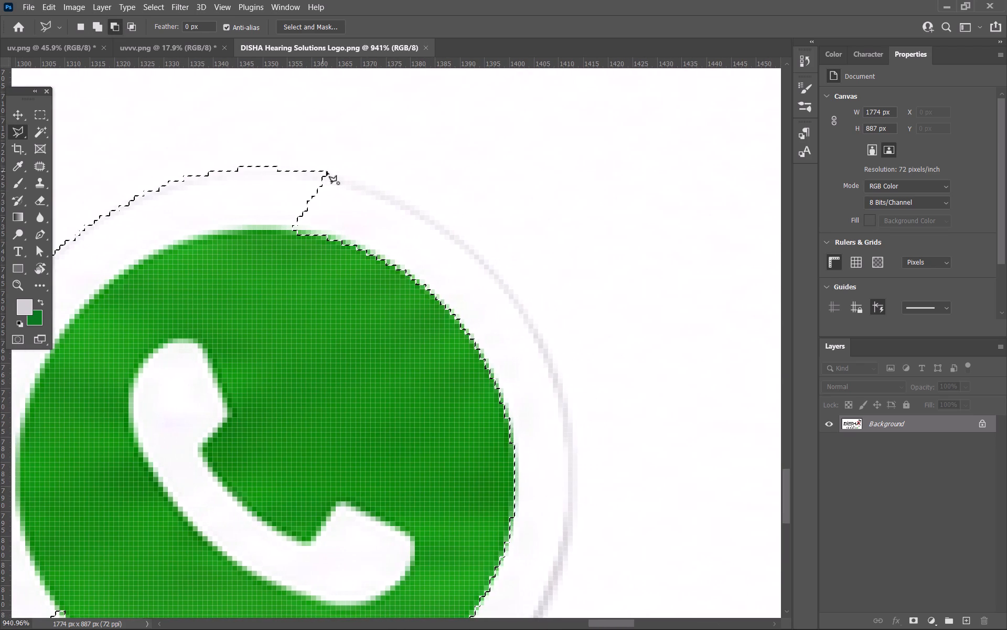
left_click(377, 189)
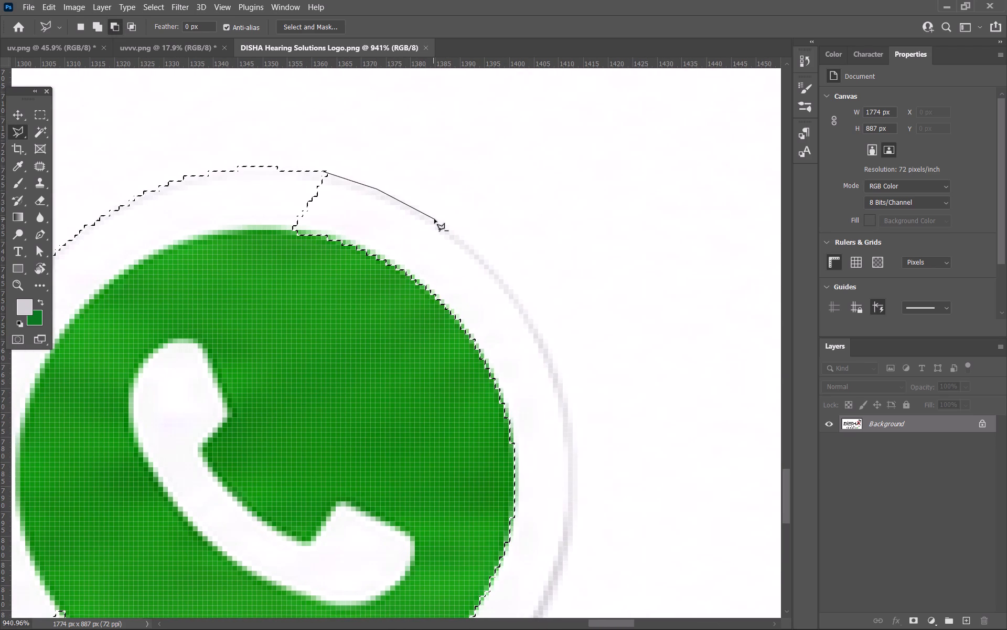
left_click(434, 219)
left_click(497, 272)
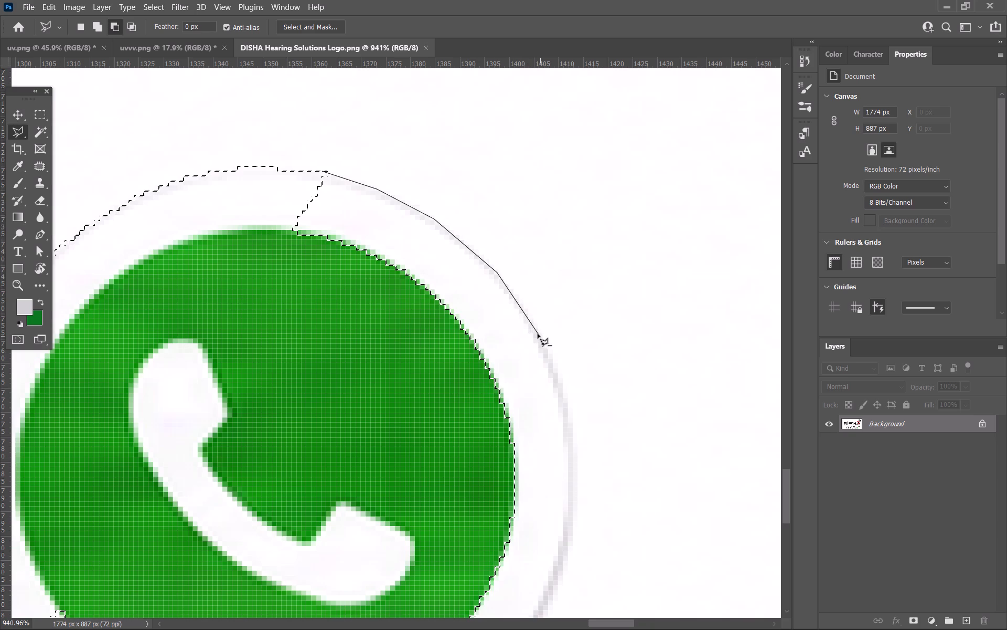
left_click(530, 317)
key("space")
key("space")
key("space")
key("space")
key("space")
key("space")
left_click_drag(537, 352, 416, 212)
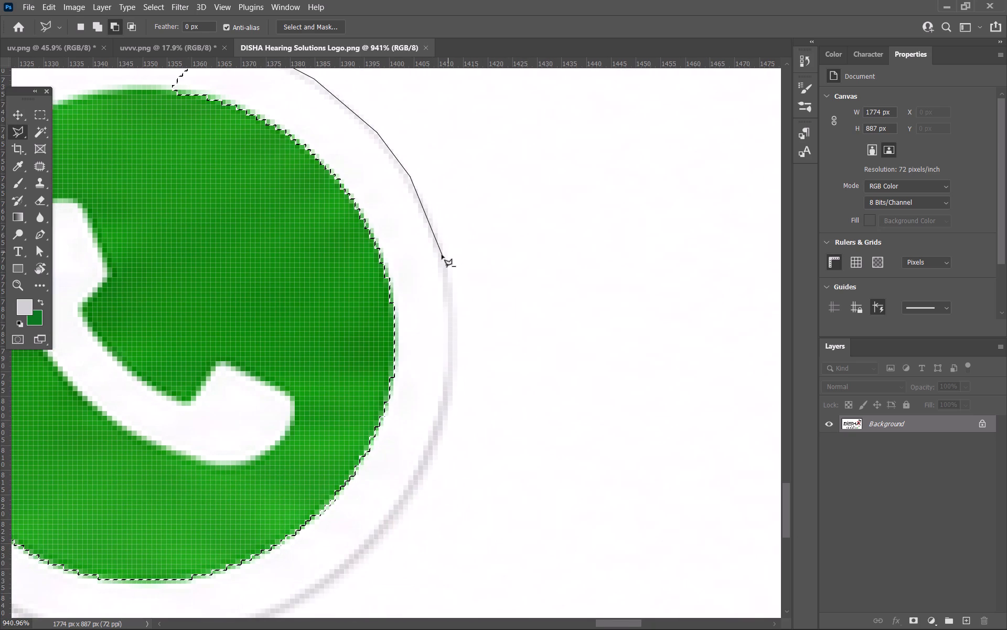
left_click(440, 238)
left_click(455, 301)
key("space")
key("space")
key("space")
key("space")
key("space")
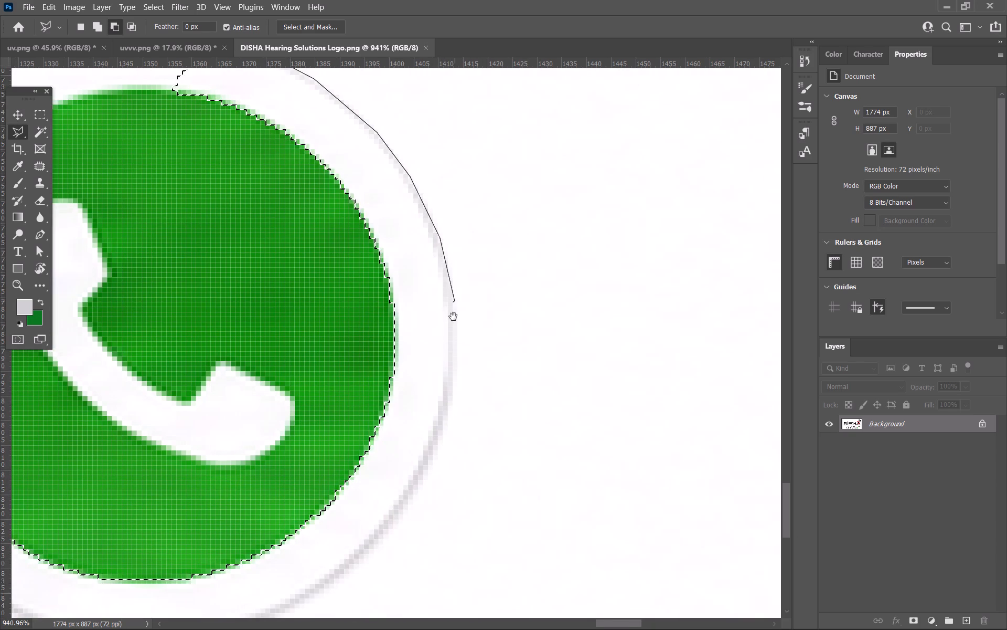
left_click_drag(457, 317, 459, 145)
left_click(456, 209)
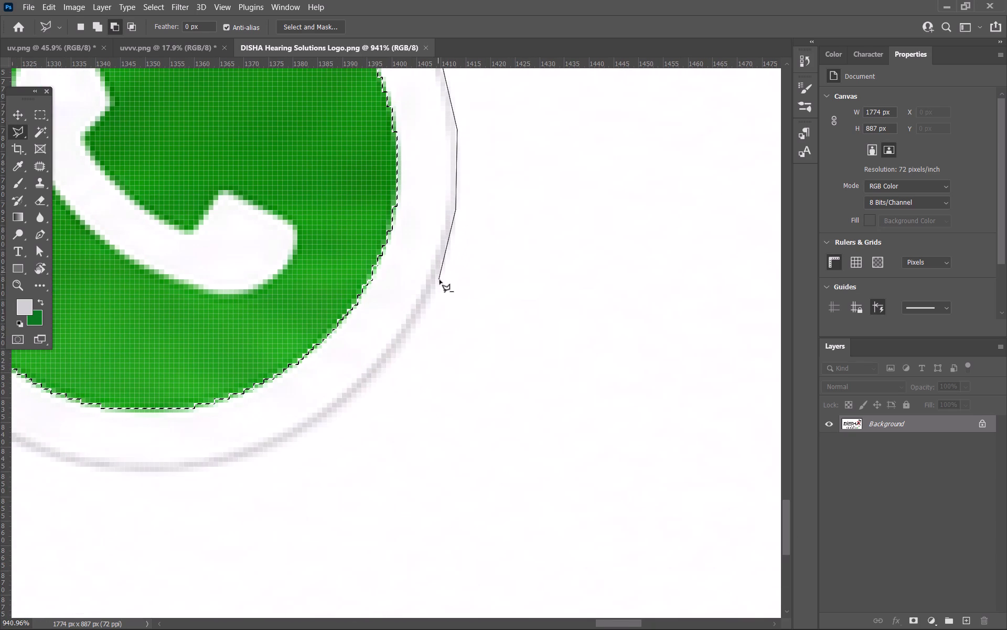
left_click(440, 285)
left_click(385, 365)
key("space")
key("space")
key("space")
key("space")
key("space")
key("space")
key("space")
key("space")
left_click_drag(351, 373, 451, 290)
left_click(431, 331)
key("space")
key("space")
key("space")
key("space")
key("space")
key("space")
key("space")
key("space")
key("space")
left_click_drag(386, 352, 519, 271)
left_click(495, 292)
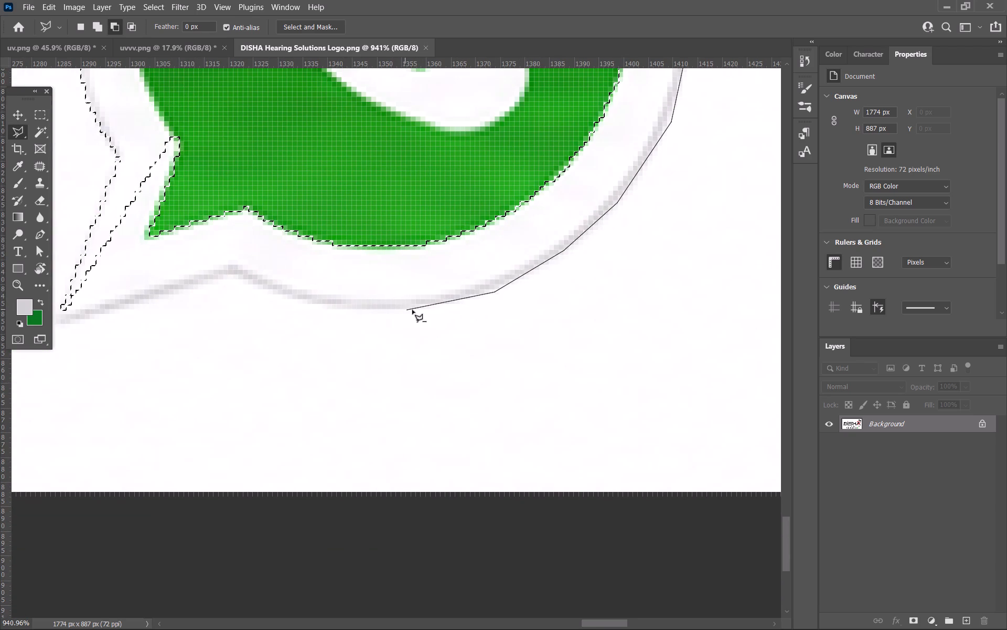
left_click(438, 308)
left_click(351, 310)
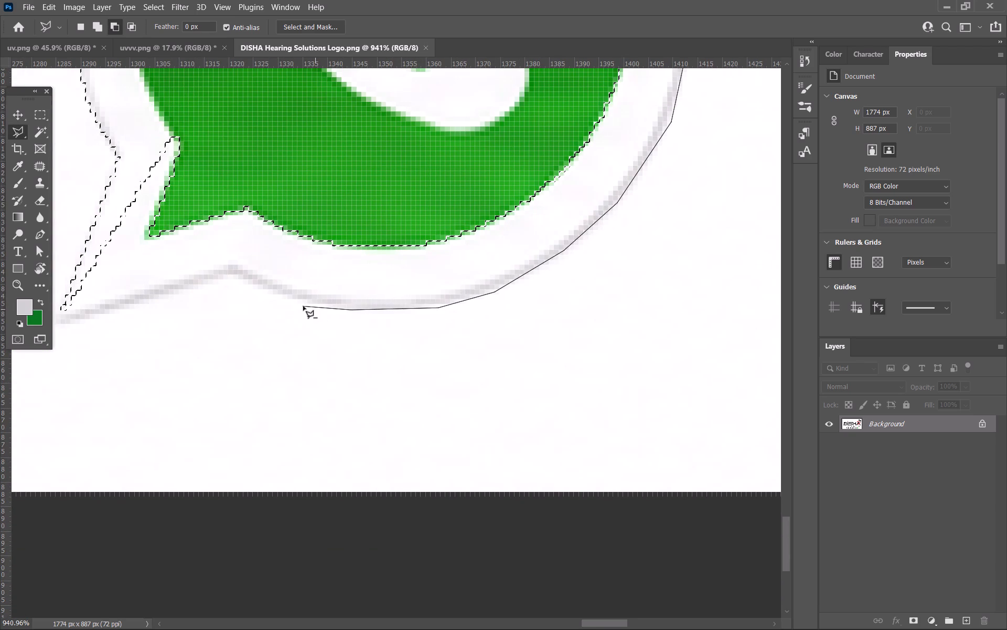
left_click(302, 305)
left_click(256, 288)
left_click(229, 271)
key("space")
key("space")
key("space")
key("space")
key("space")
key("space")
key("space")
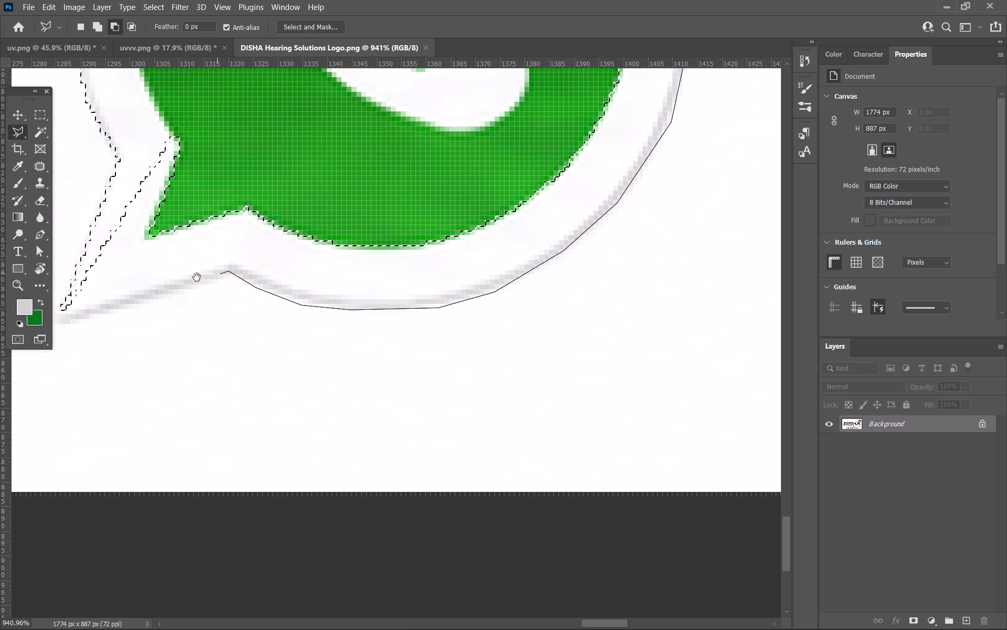
left_click_drag(197, 277, 597, 202)
left_click(462, 249)
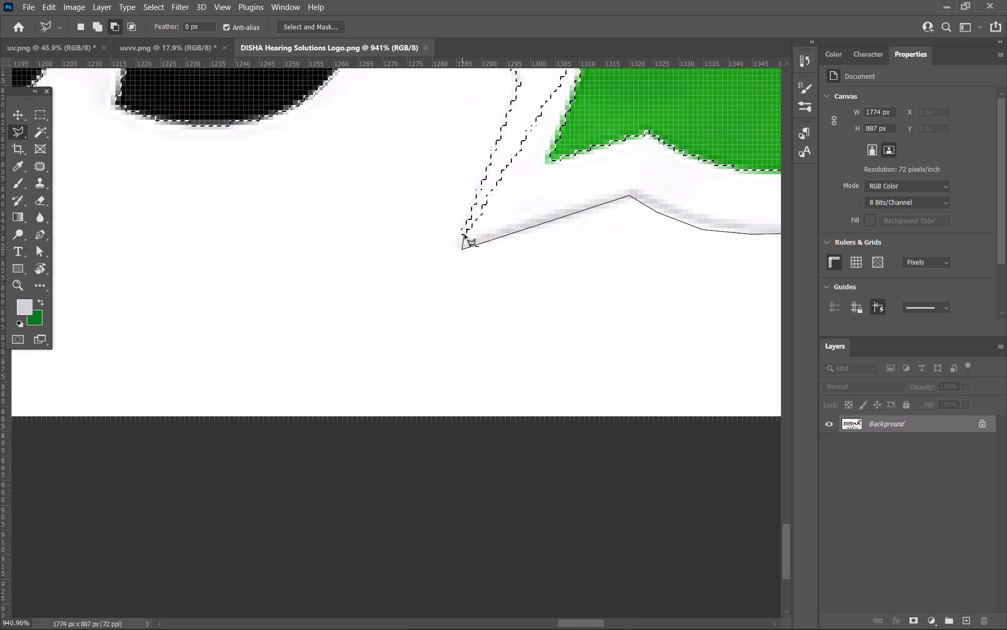
double_click(462, 230)
scroll(500, 198, "down", 18, "alt")
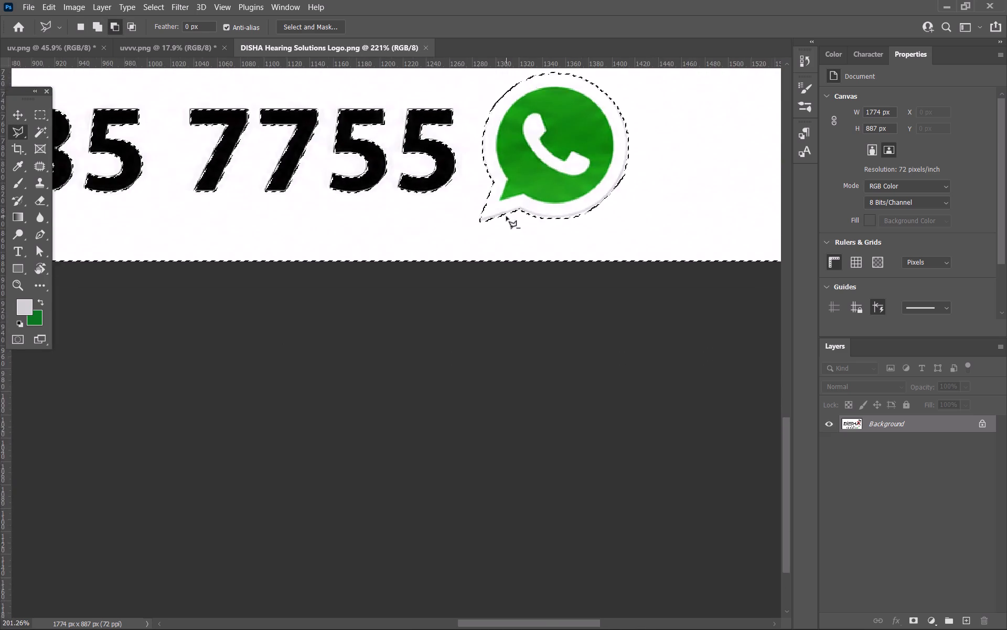
Add the white centres of the second "o" in "Solutions" and the first "6" in the call line to the selection.
scroll(506, 216, "down", 8, "alt")
scroll(587, 134, "up", 7, "alt")
key("w")
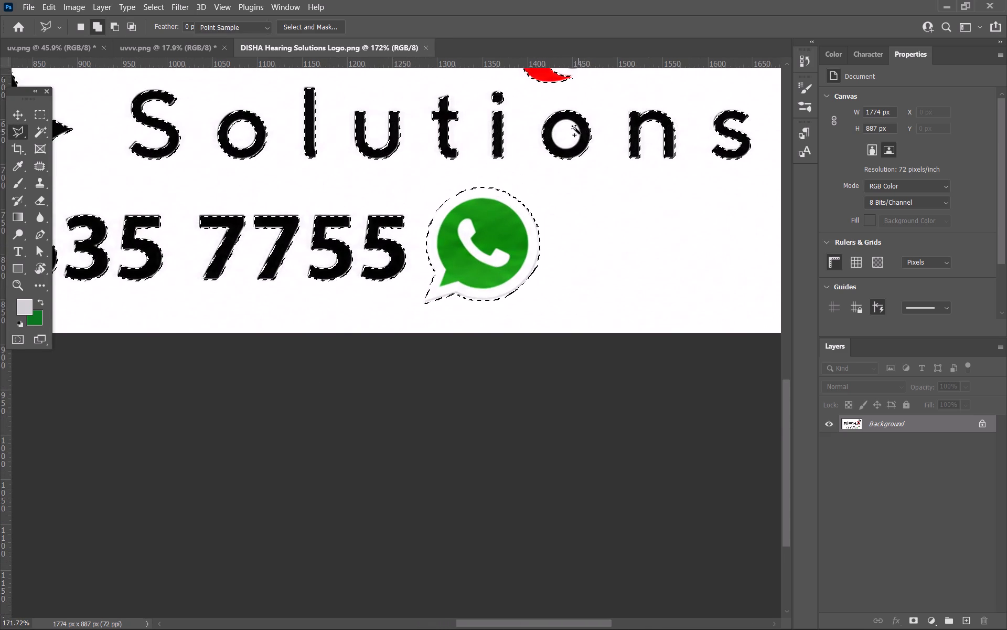
left_click(566, 131)
scroll(593, 165, "down", 12, "alt")
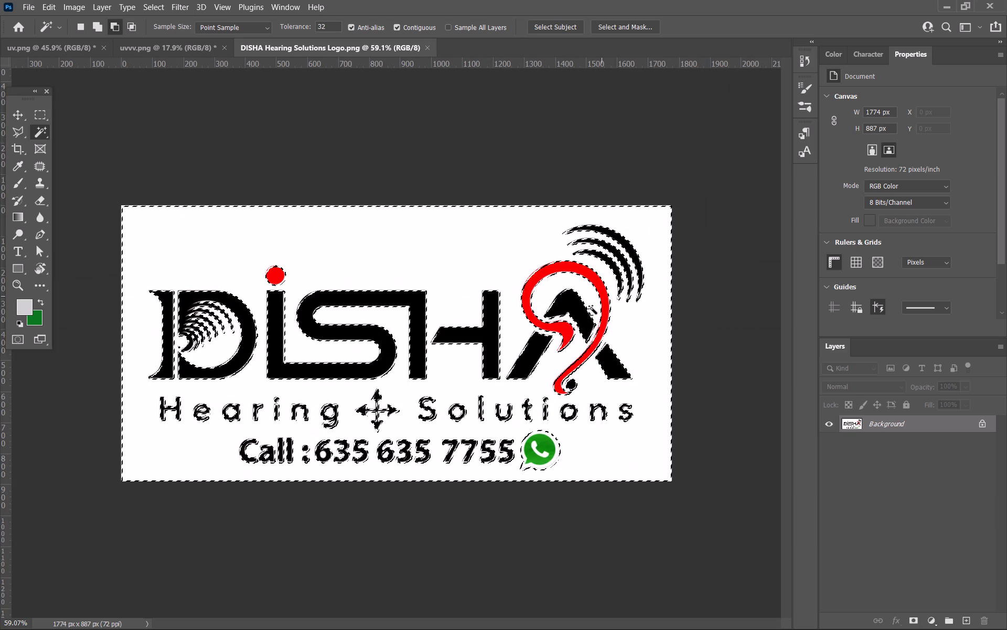
scroll(245, 362, "up", 5, "alt")
scroll(293, 374, "down", 2, "alt")
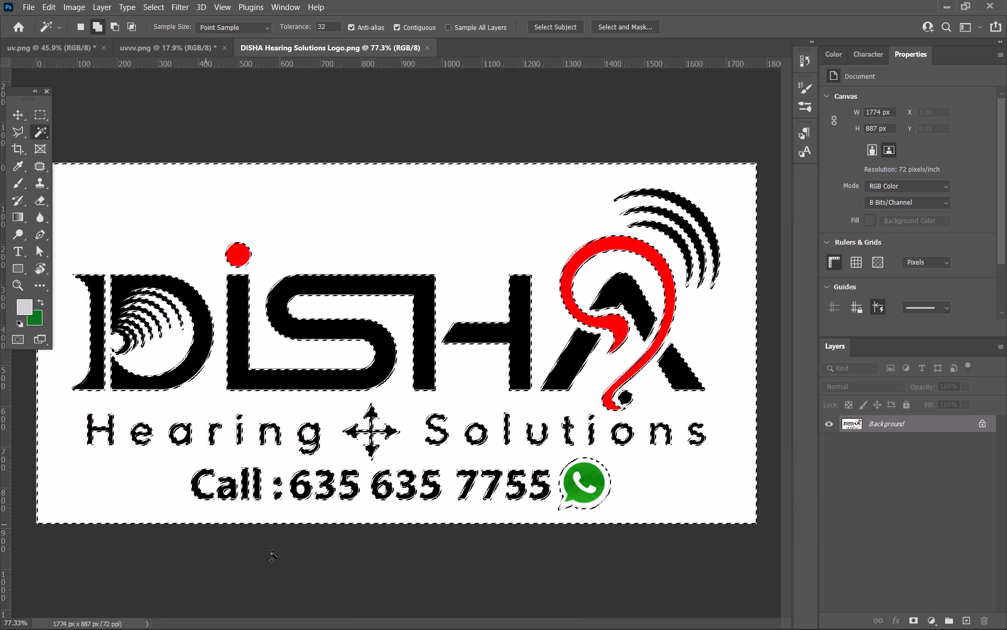
scroll(282, 547, "up", 6, "alt")
left_click(315, 447)
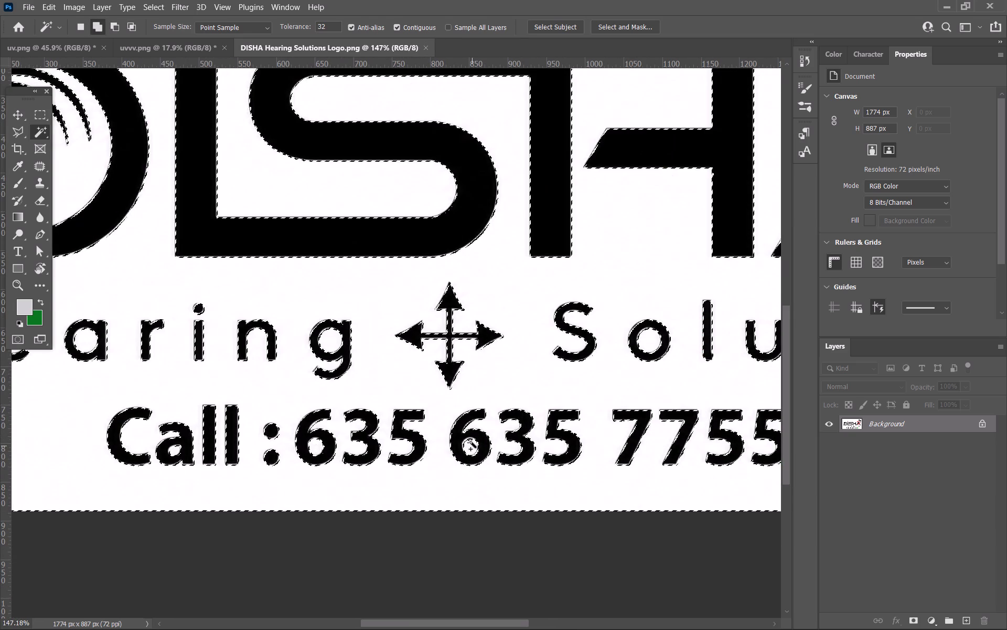
scroll(165, 466, "down", 10, "alt")
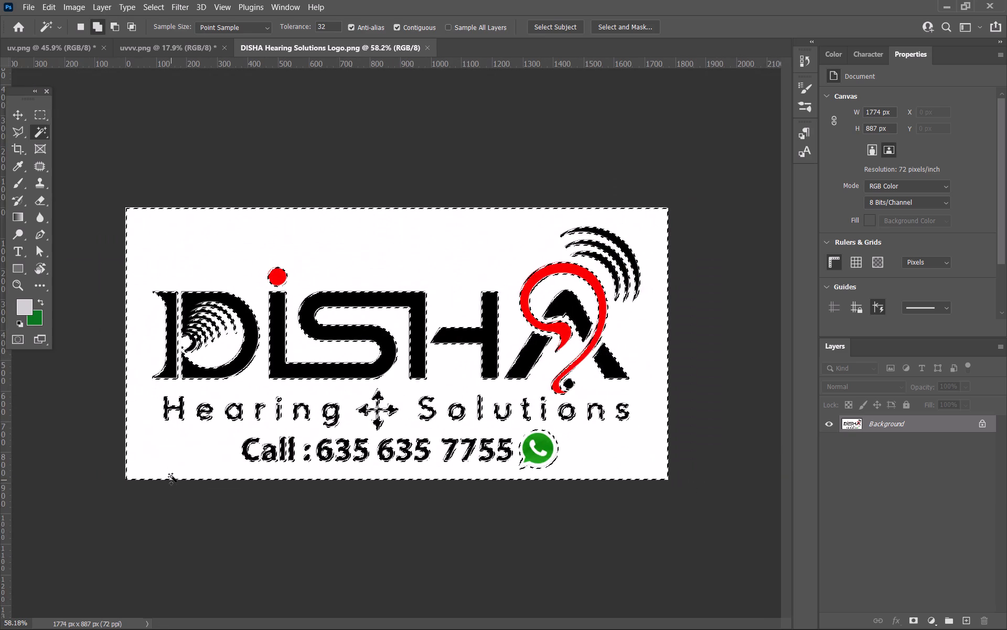
Unlock the Background layer, delete the selected white areas to transparency, and clear the selection.
key("Delete")
left_click(577, 178)
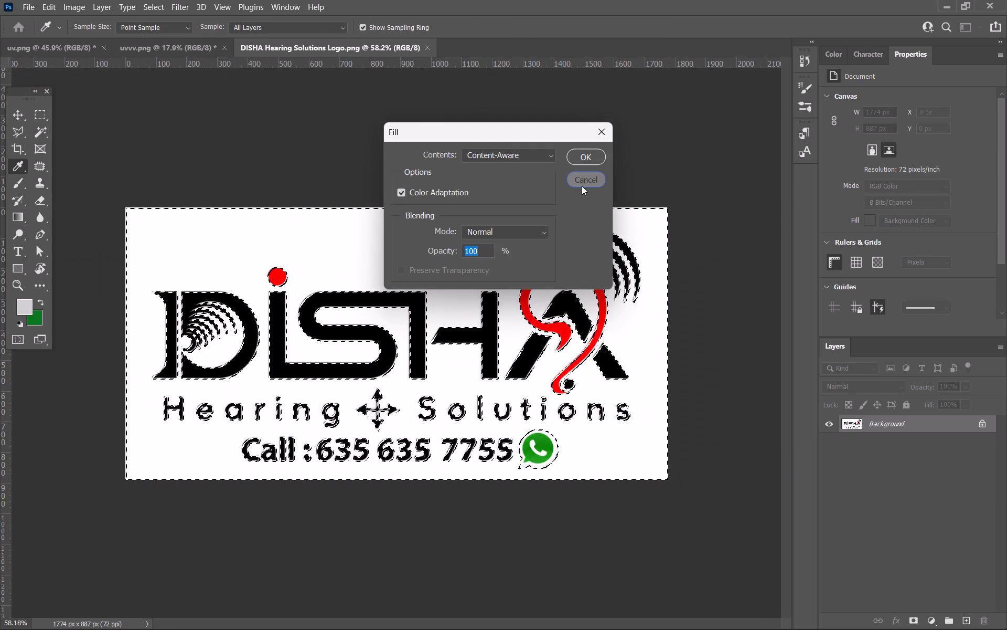
left_click(981, 424)
key("Delete")
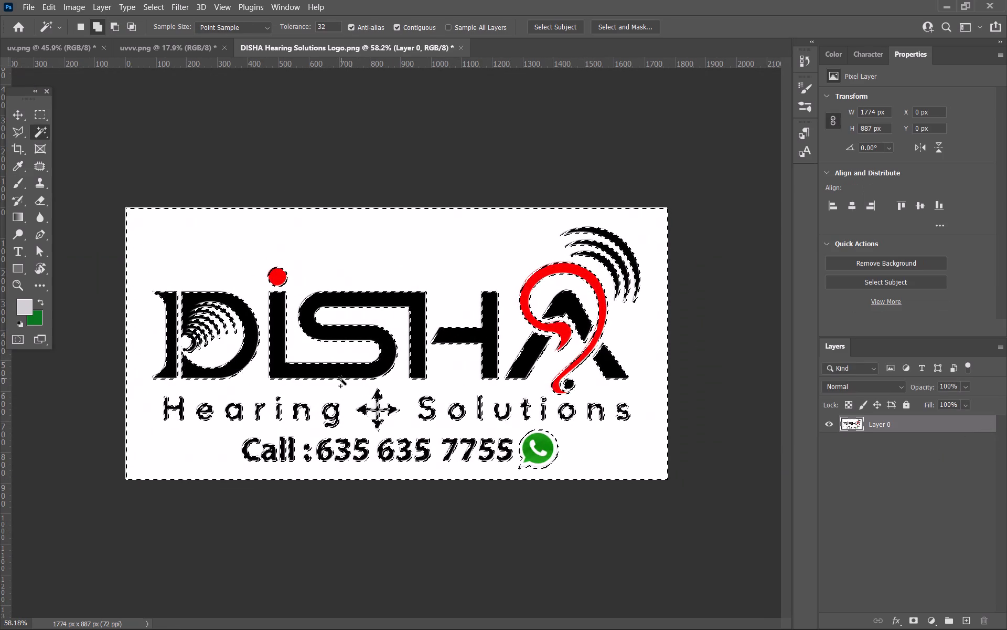
key("ctrl+d")
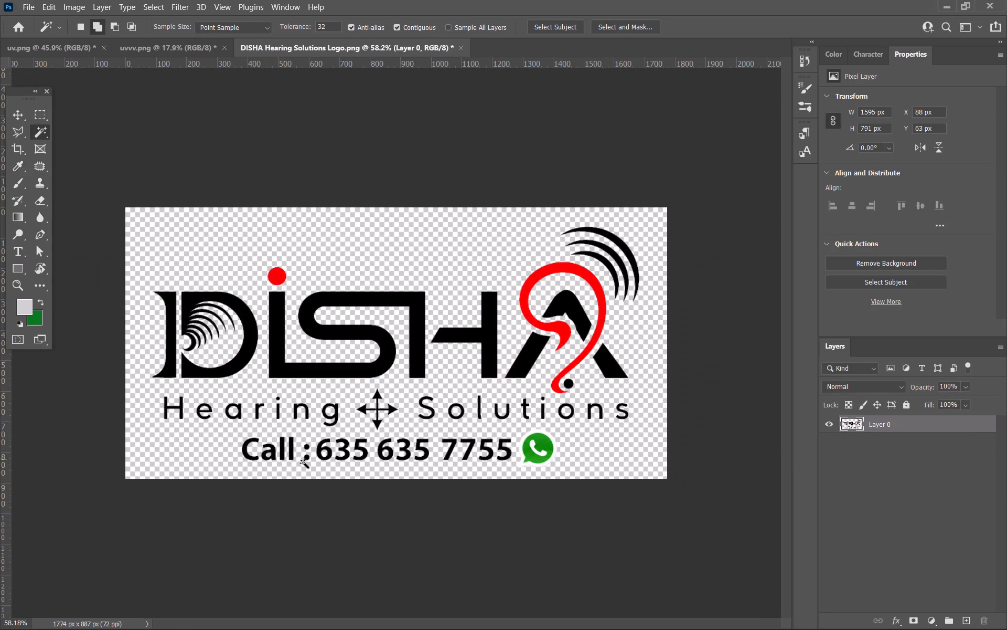
scroll(473, 417, "up", 2, "alt")
scroll(474, 422, "down", 3, "alt")
Start exporting the transparent logo with Export As and set its file format to PNG.
left_click(13, 110)
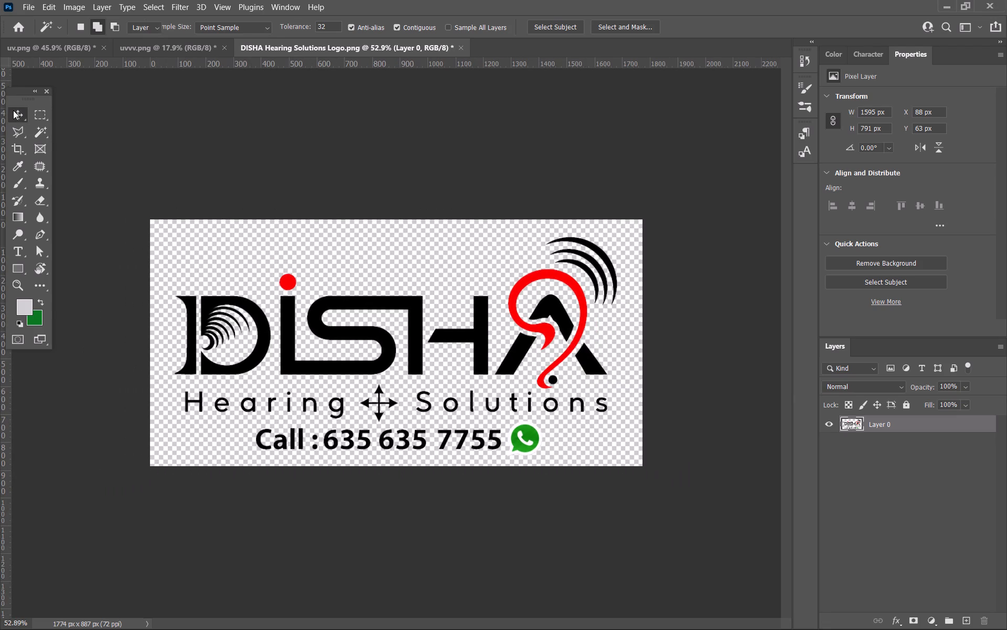
left_click(21, 3)
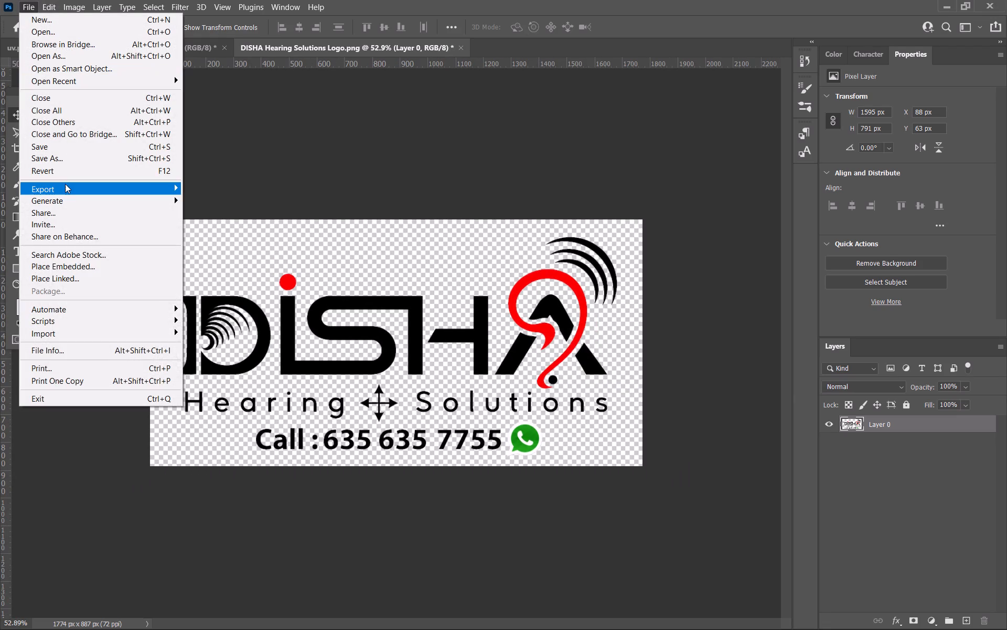
left_click(65, 184)
left_click(208, 197)
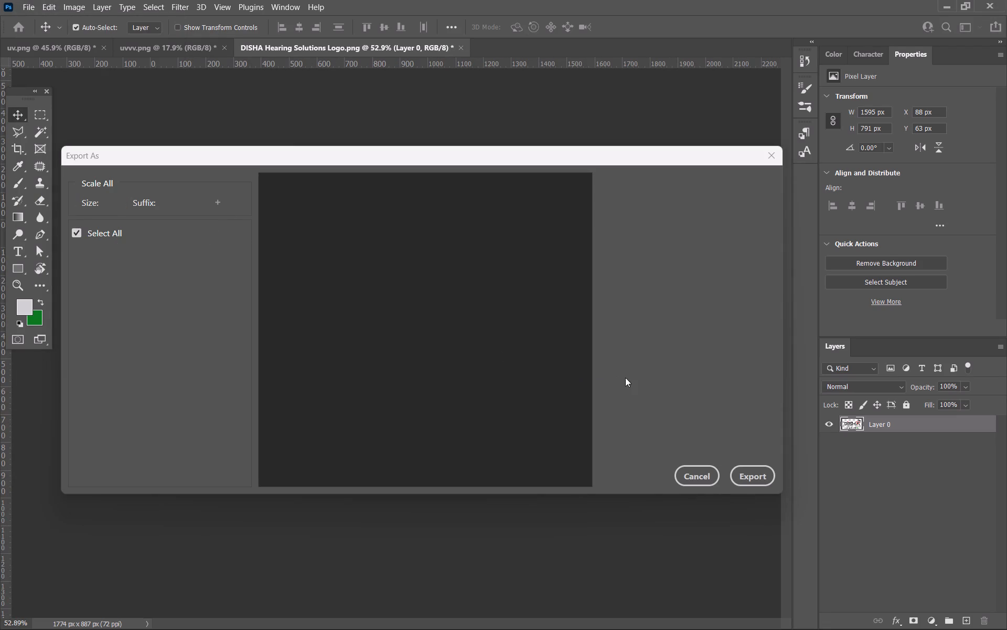
left_click(736, 475)
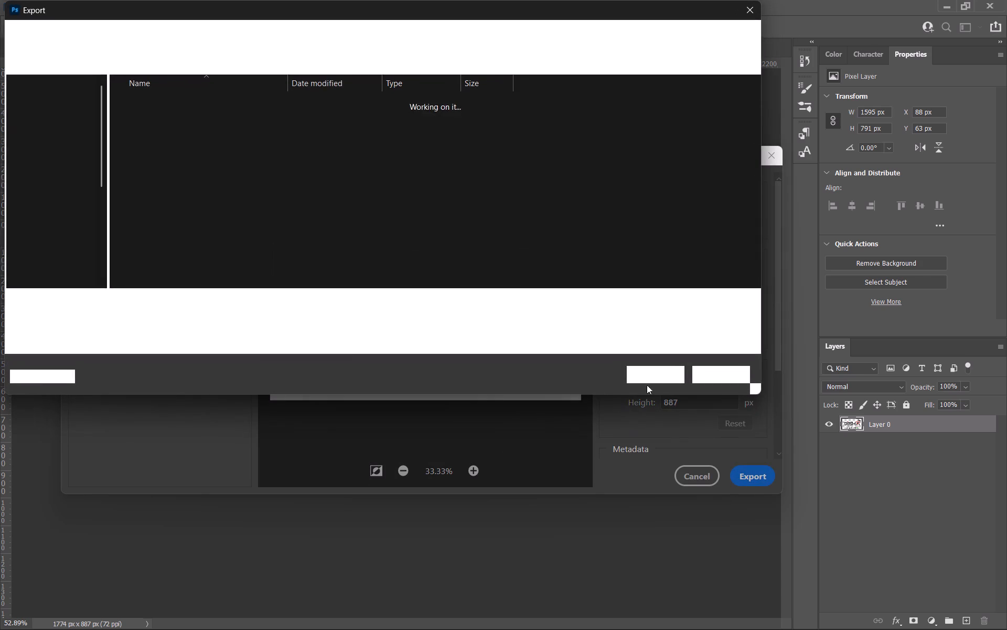
left_click(710, 371)
left_click(705, 201)
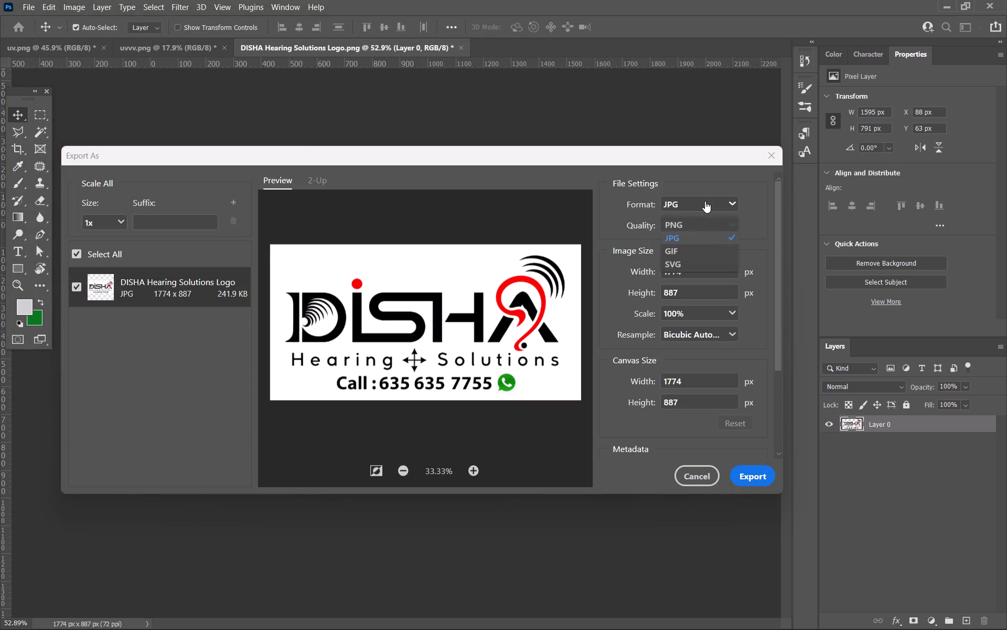
left_click(690, 224)
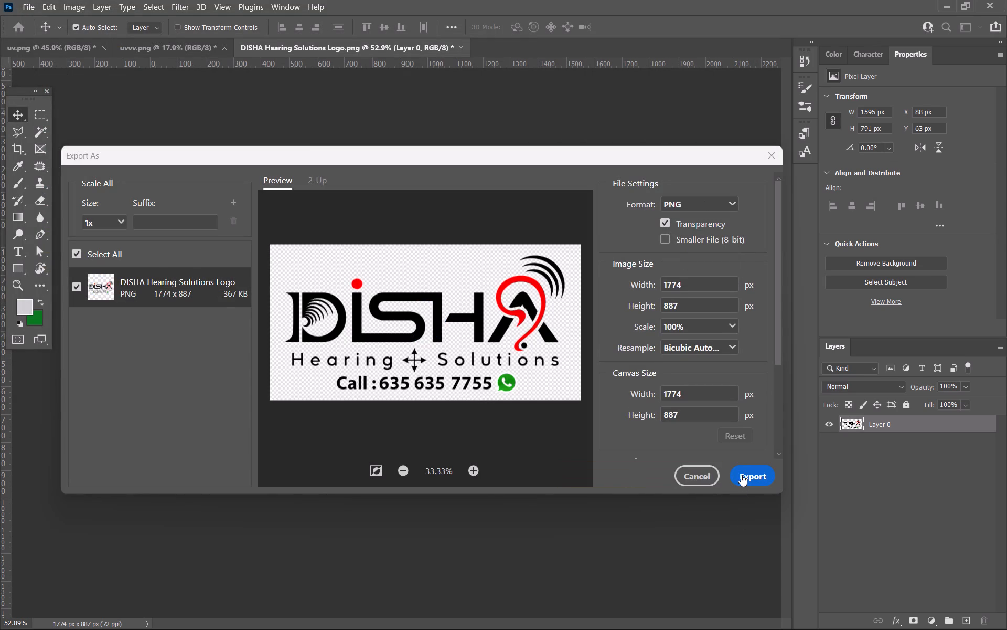
Delete the old logo image in Downloads and export the PNG there as DISHA Hearing Solutions Logo, replacing any existing file.
left_click(741, 475)
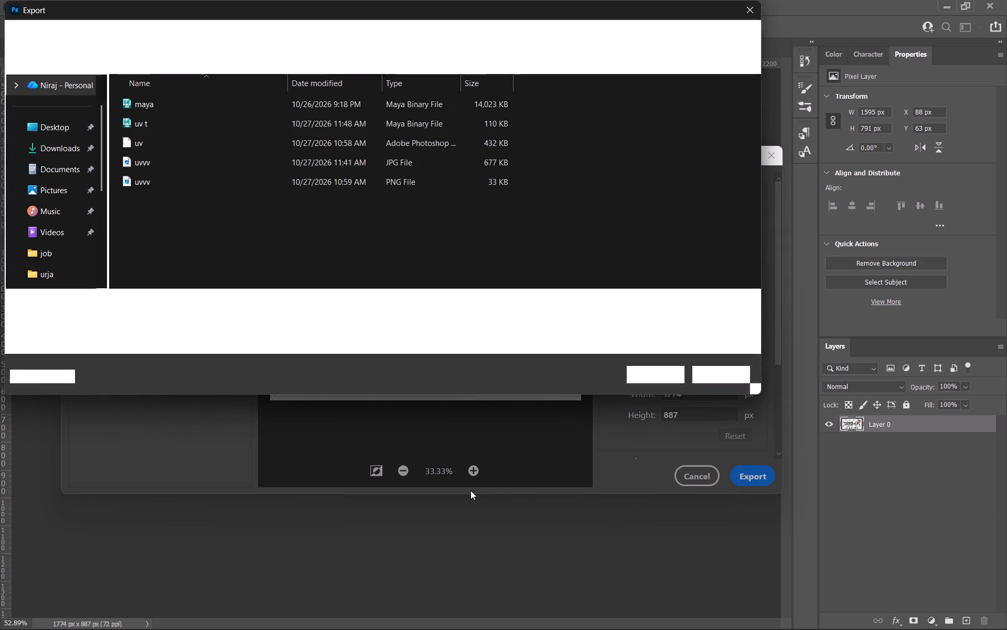
left_click(66, 148)
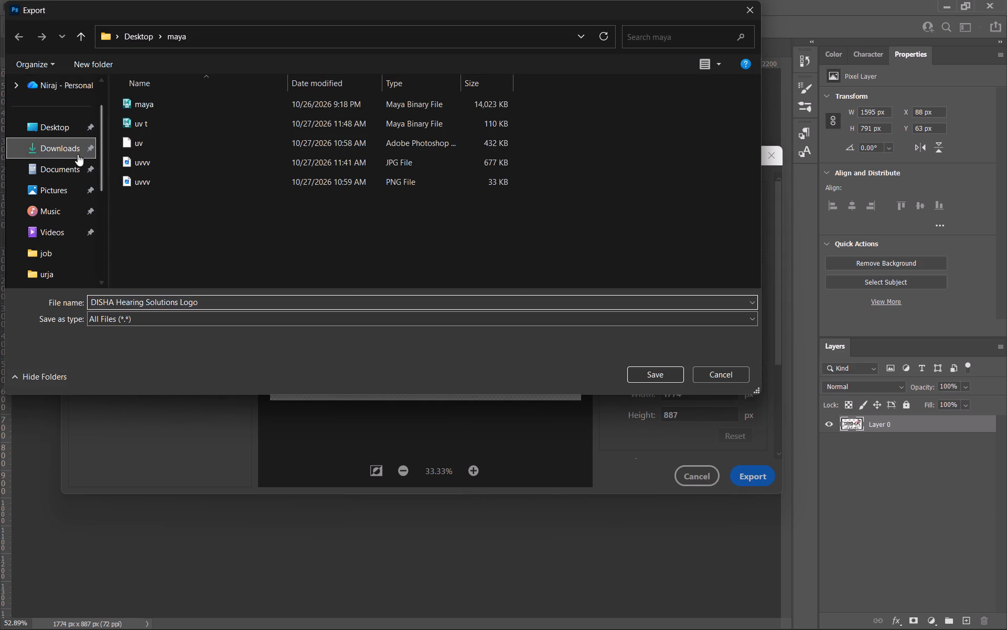
left_click(638, 377)
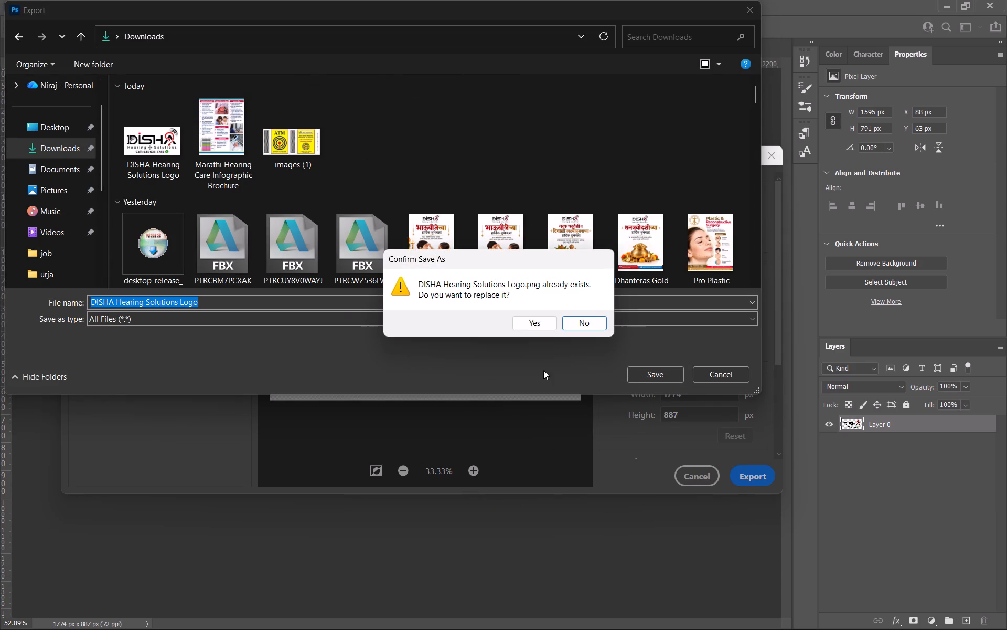
left_click(580, 324)
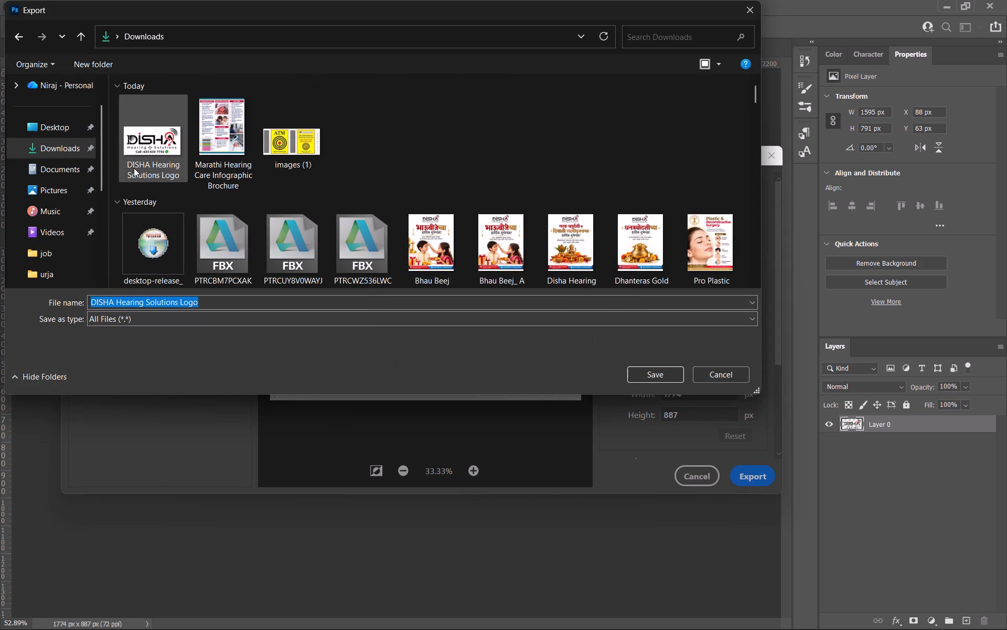
left_click(133, 159)
key("Delete")
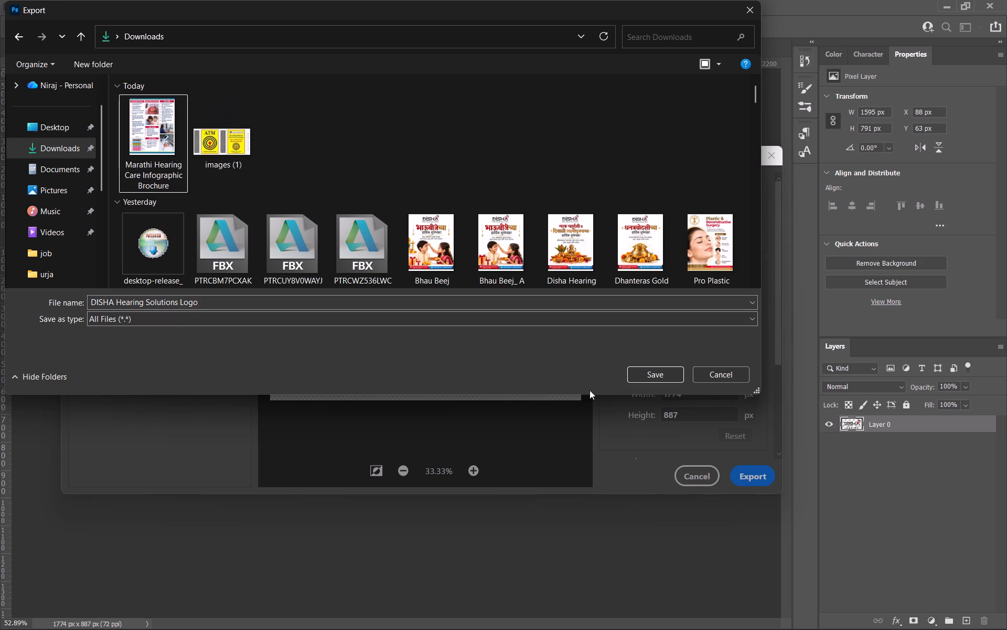
left_click(635, 376)
left_click(533, 315)
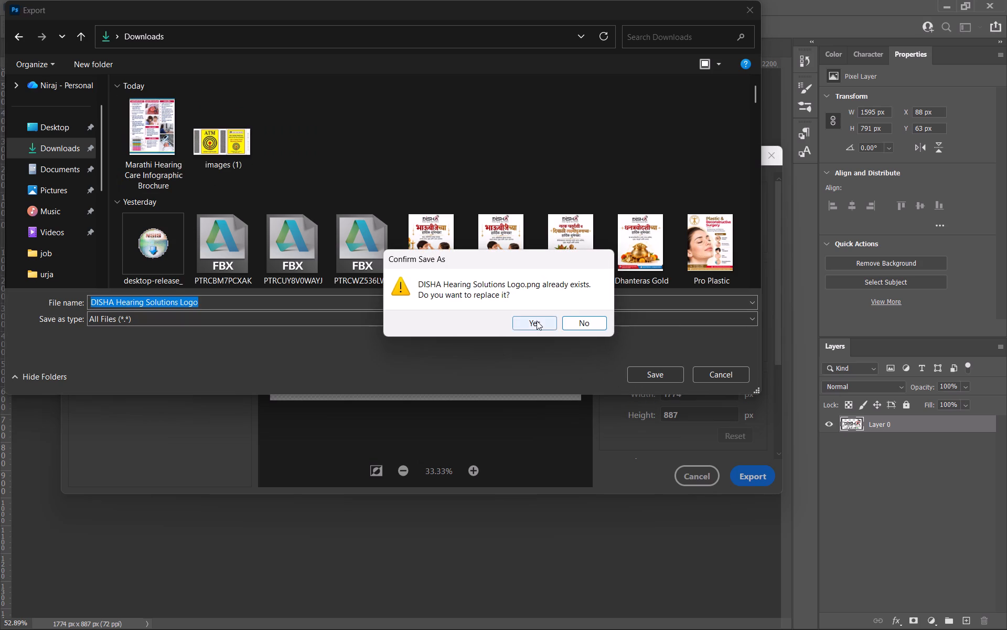
left_click(537, 321)
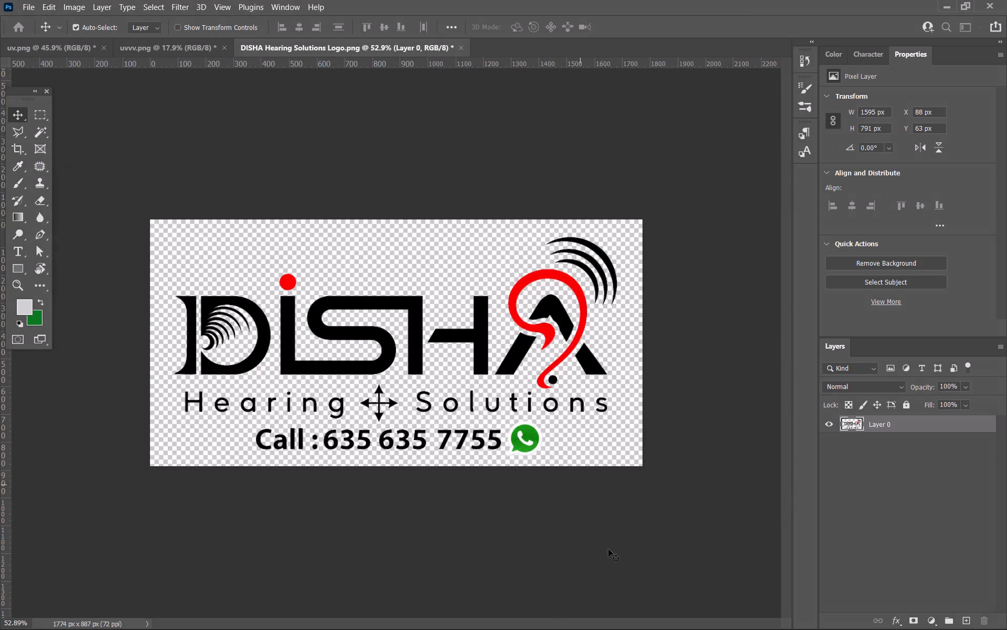
Place the exported DISHA Hearing Solutions Logo file from Downloads onto Page 1 of the CorelDRAW brochure.
key("alt+Tab")
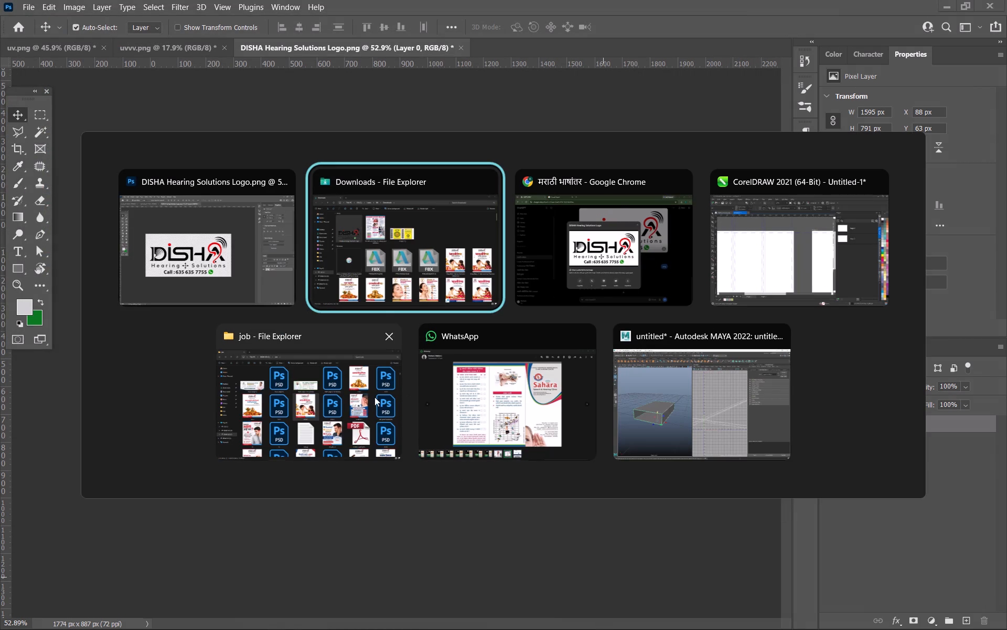
left_click(420, 263, "alt")
left_click_drag(197, 206, 298, 285)
key("alt+Tab")
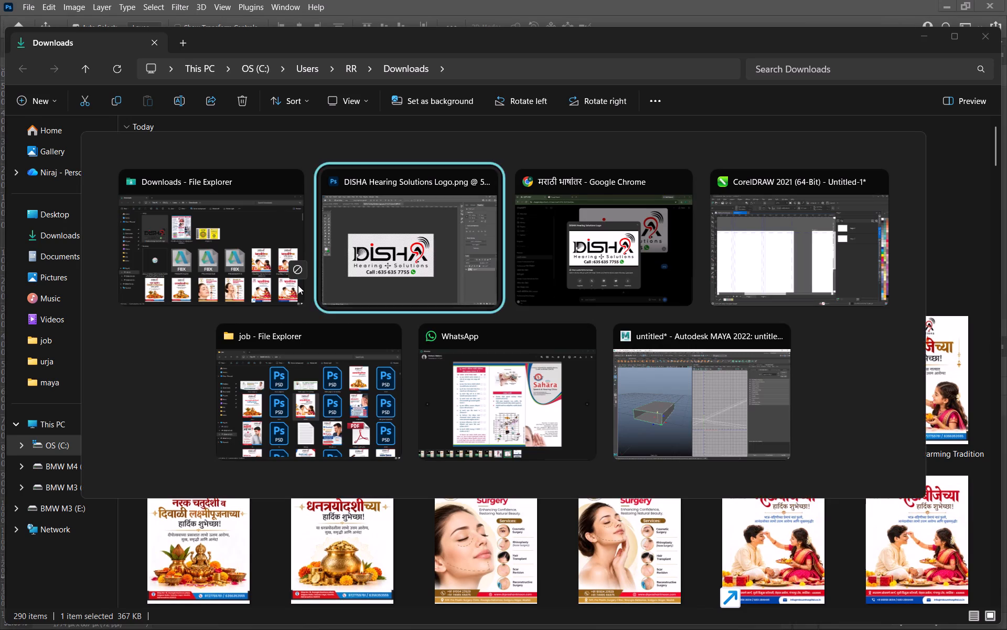
left_click_drag(298, 285, 385, 262)
key("alt+Tab")
key("alt+Tab")
scroll(387, 263, "down", 6)
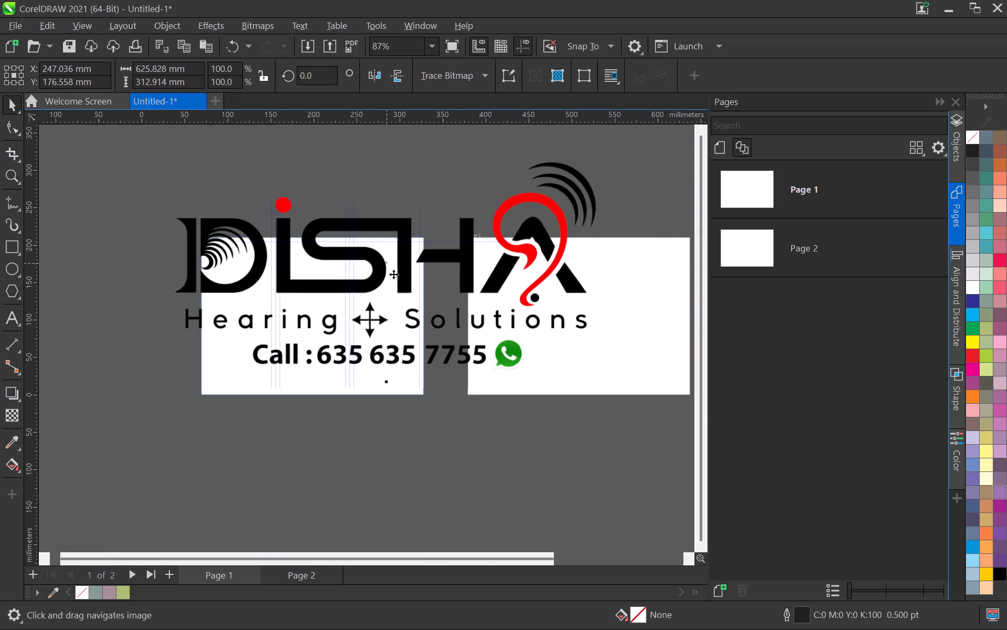
Scale the logo to about 67 × 34 mm and position it at the top of Page 1's right-hand panel.
left_click_drag(627, 386, 473, 351, "shift")
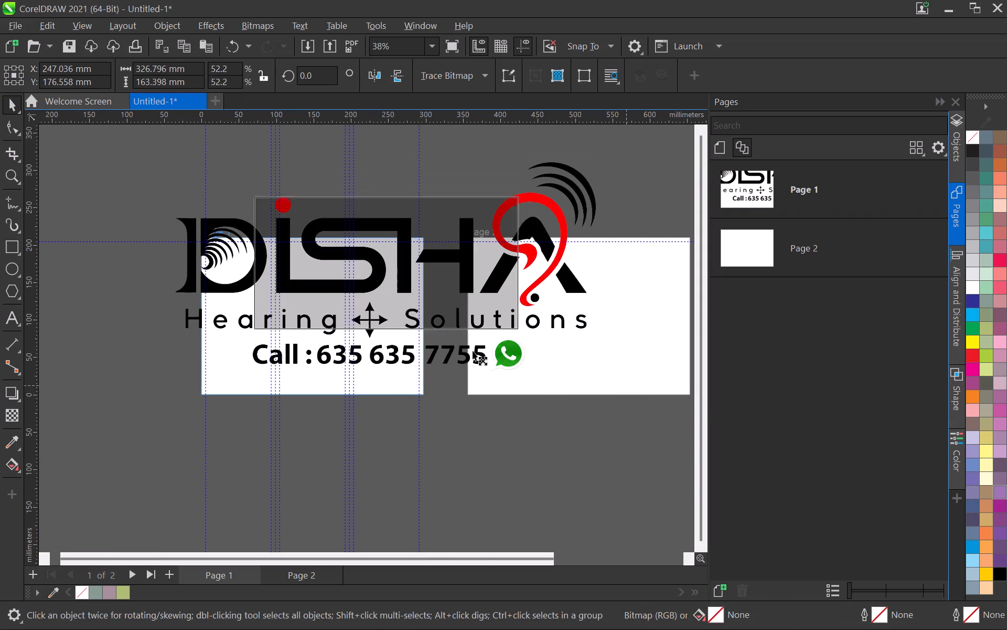
left_click_drag(473, 351, 419, 313, "shift")
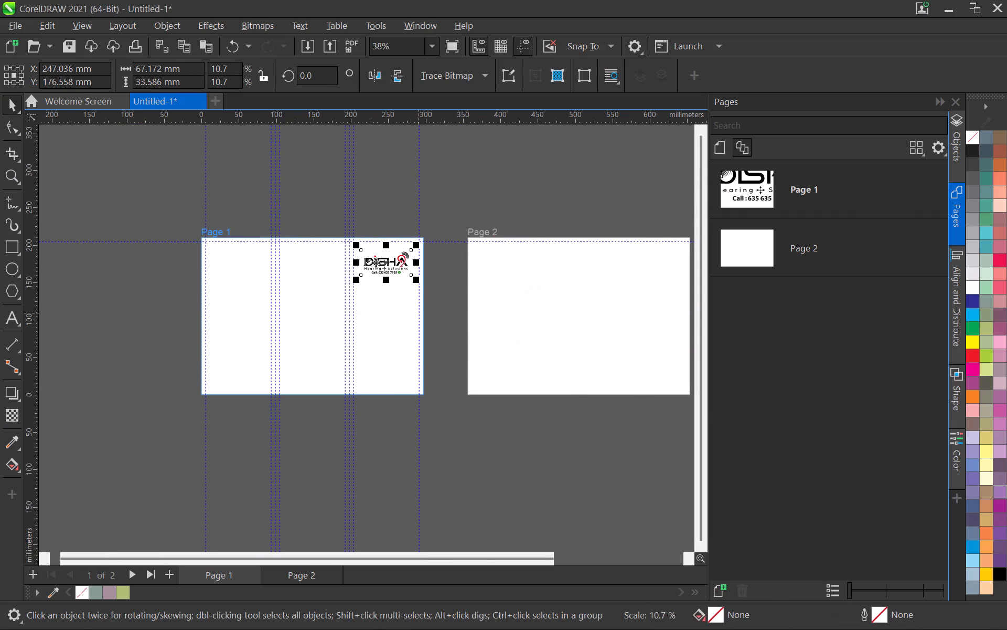
scroll(373, 257, "up", 10)
left_click_drag(399, 271, 387, 271)
scroll(407, 295, "down", 5)
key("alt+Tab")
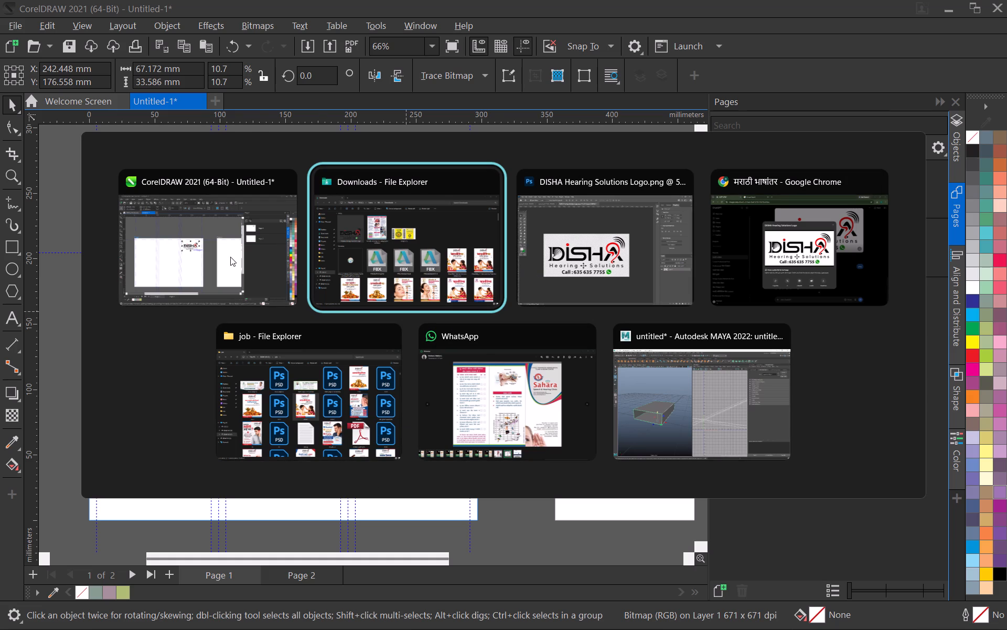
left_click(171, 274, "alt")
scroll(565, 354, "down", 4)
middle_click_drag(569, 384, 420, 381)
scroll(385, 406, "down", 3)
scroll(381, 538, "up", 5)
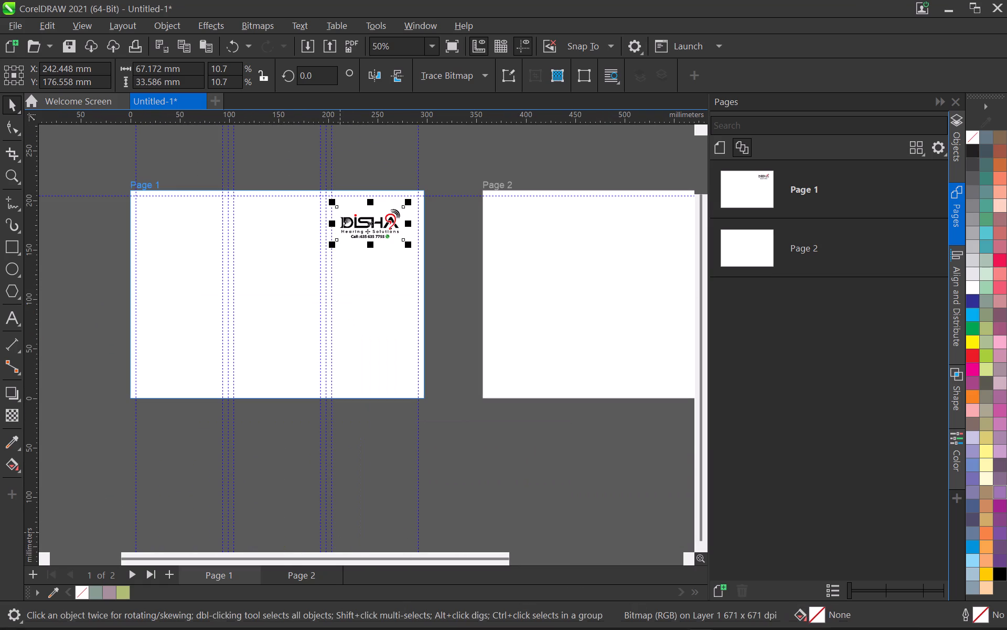
left_click(540, 610)
left_click(462, 551)
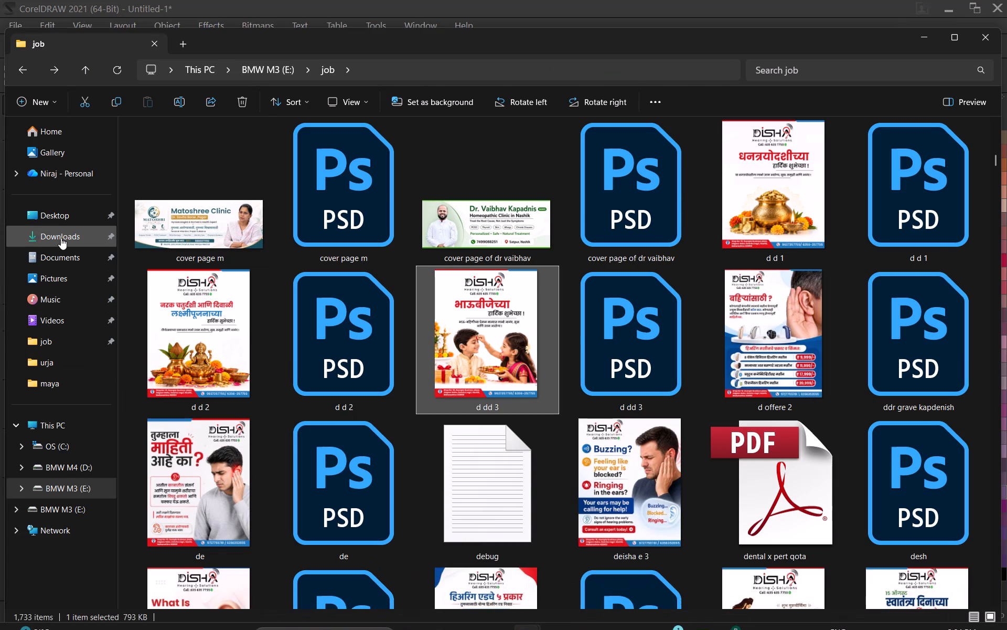
left_click(61, 238)
left_click(357, 228)
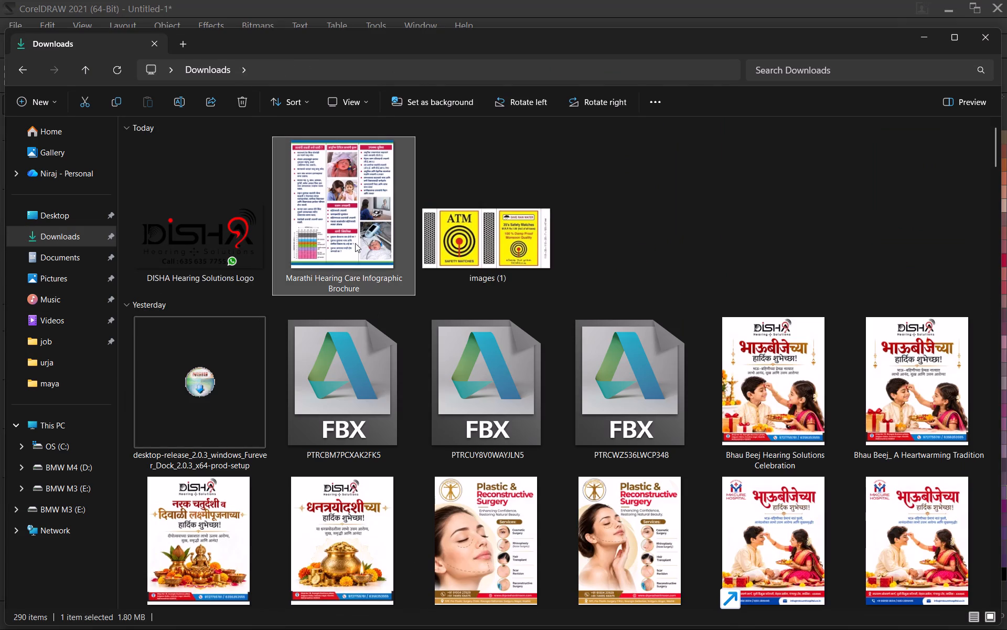
left_click(120, 69)
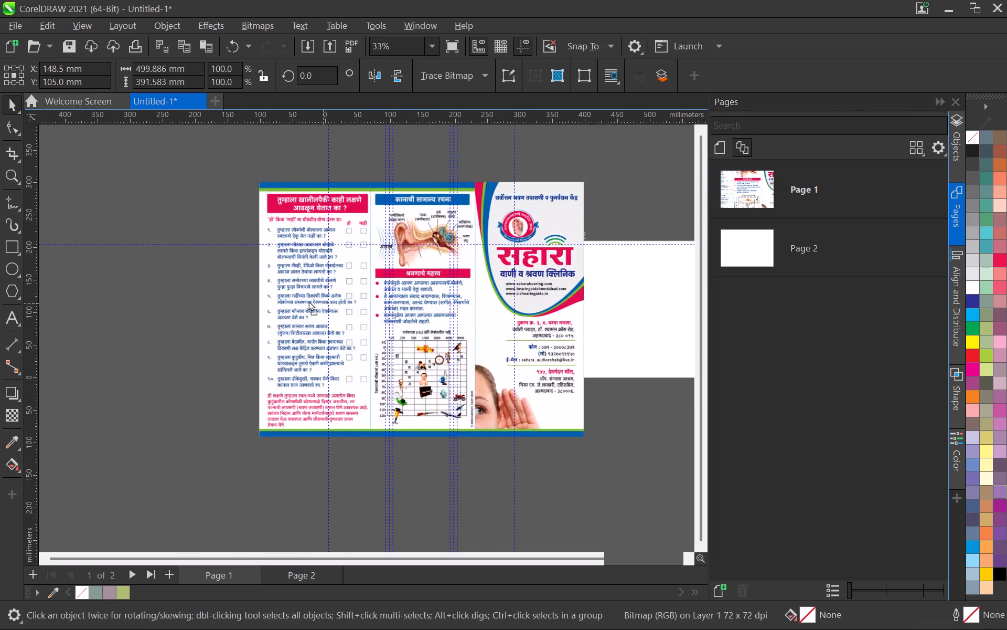
left_click_drag(308, 301, 146, 300)
left_click_drag(412, 441, 376, 409, "shift")
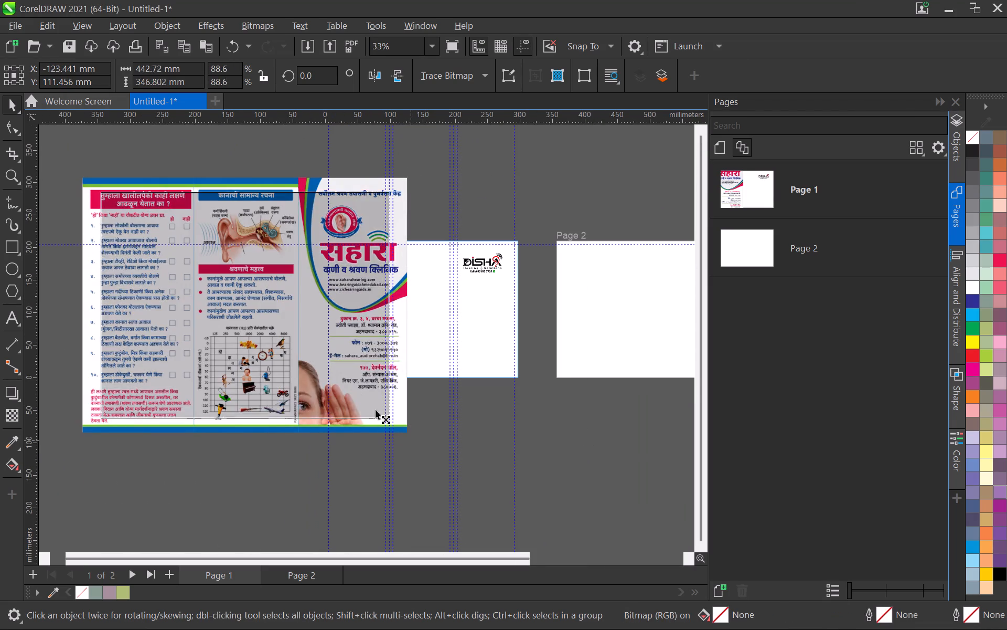
left_click_drag(376, 409, 350, 375, "shift")
scroll(307, 295, "up", 3)
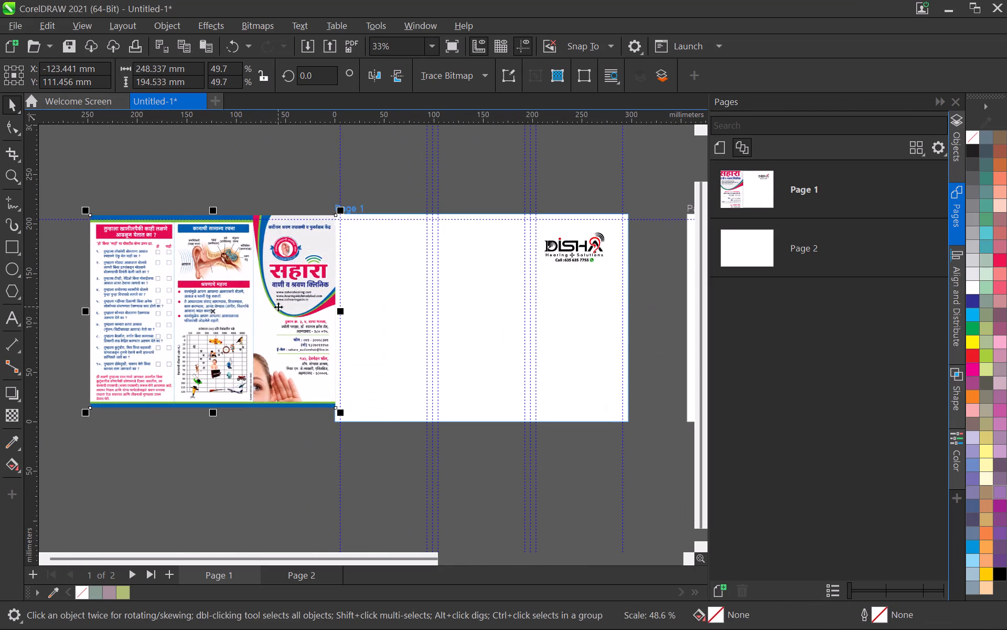
left_click_drag(277, 307, 245, 386)
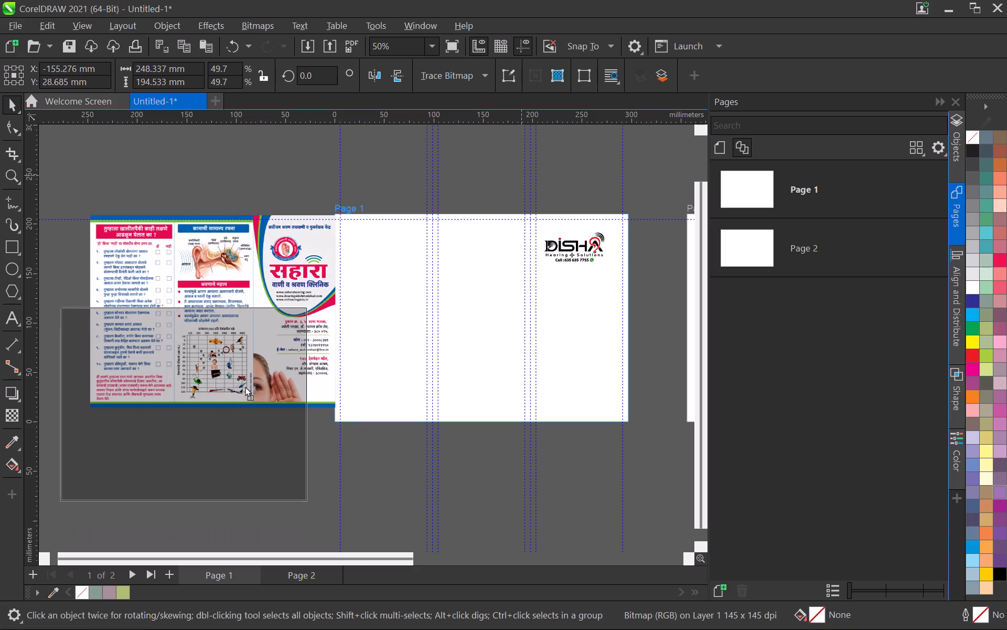
left_click_drag(245, 386, 290, 330)
scroll(423, 288, "up", 3)
middle_click_drag(543, 330, 391, 328)
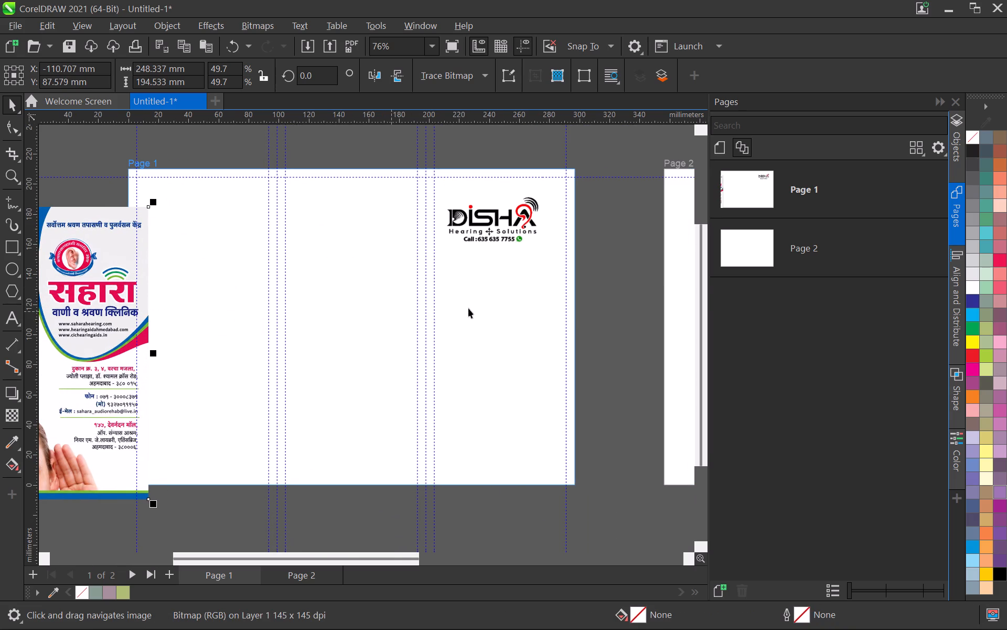
Open the existing Disha design d d 1.jpg from the job folder and compare its logo and call line with the brochure's logo.
key("alt+Tab")
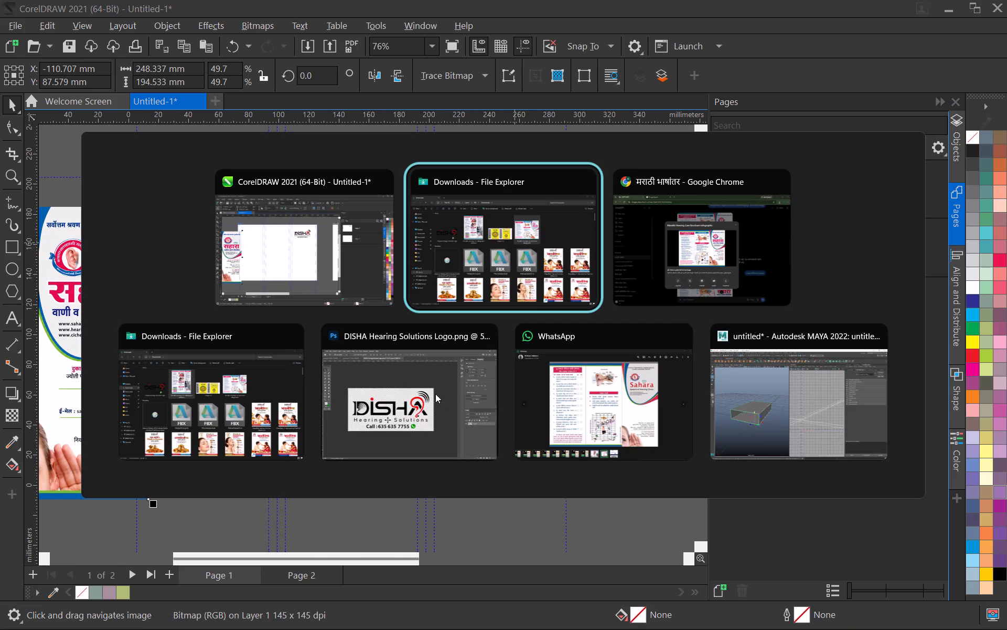
left_click(439, 240, "alt")
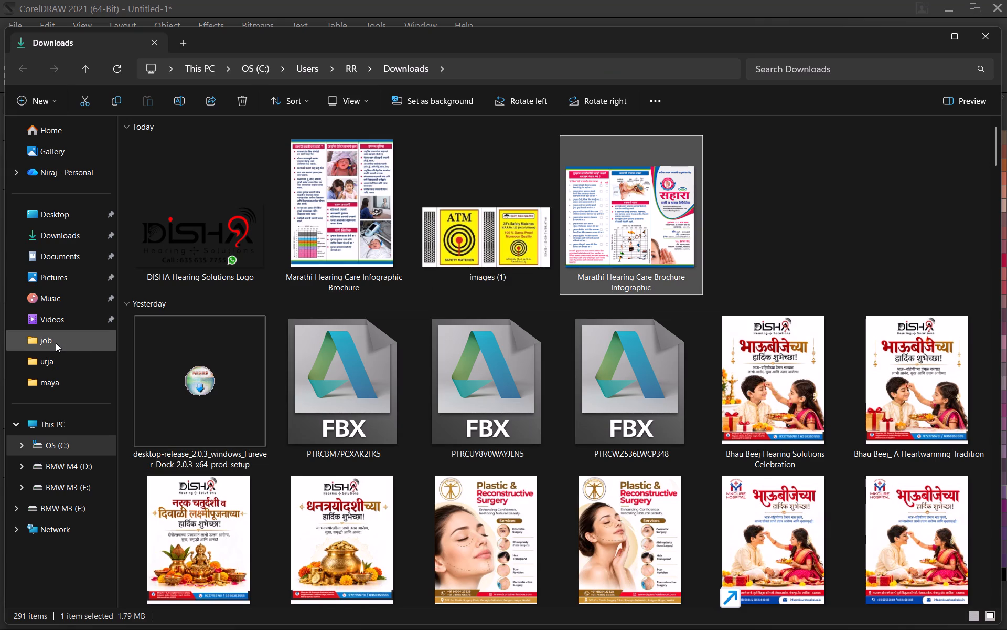
left_click(56, 343)
left_click(229, 252)
key("d")
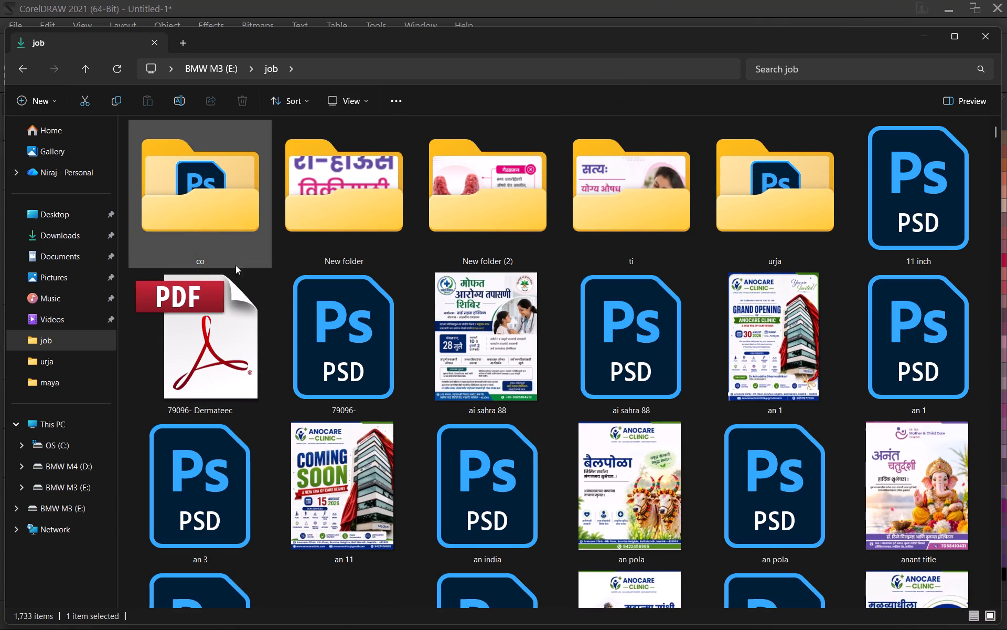
key("d")
double_click(735, 207)
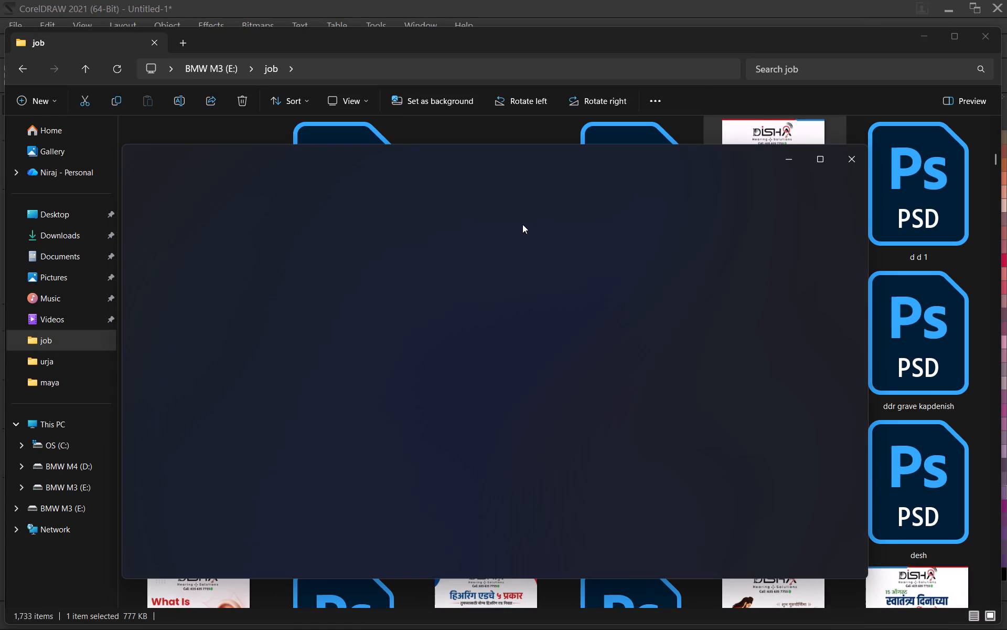
scroll(520, 226, "up", 13)
key("alt+Tab")
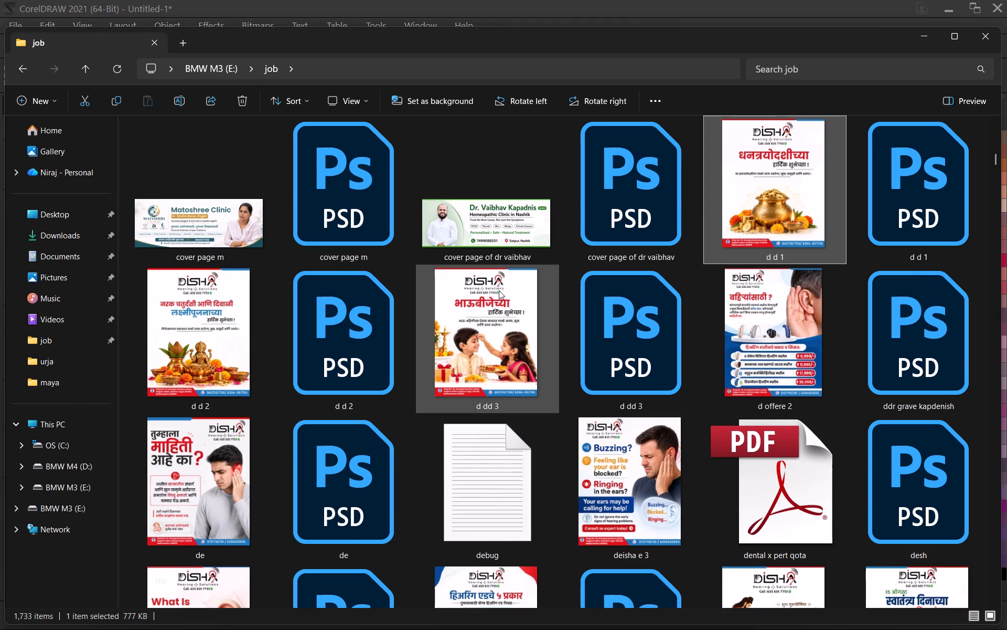
key("alt+Tab")
key("alt+Tab")
key("alt+Tab")
scroll(480, 183, "up", 2)
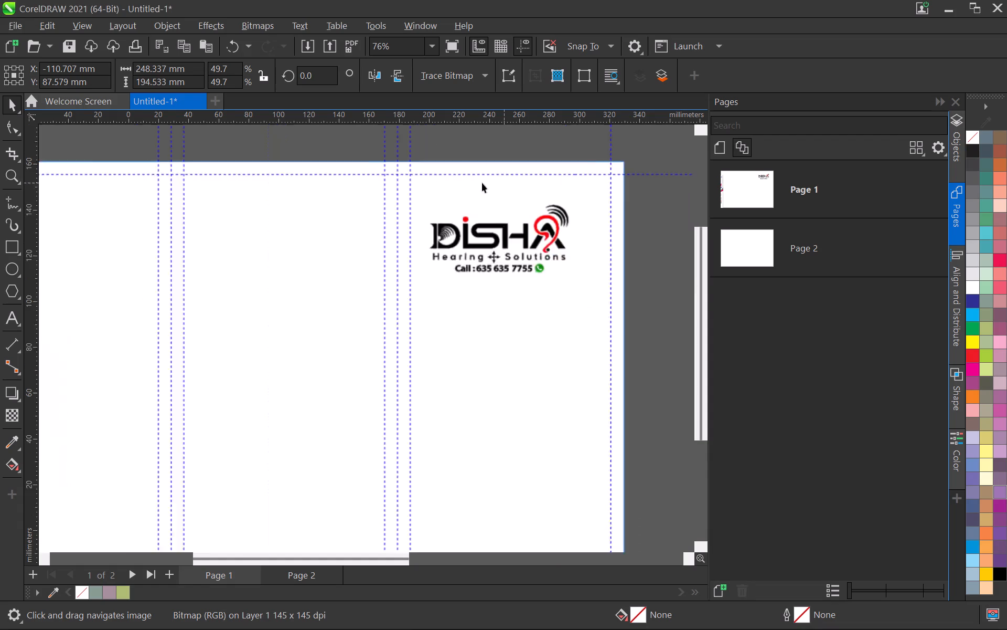
scroll(482, 183, "up", 16)
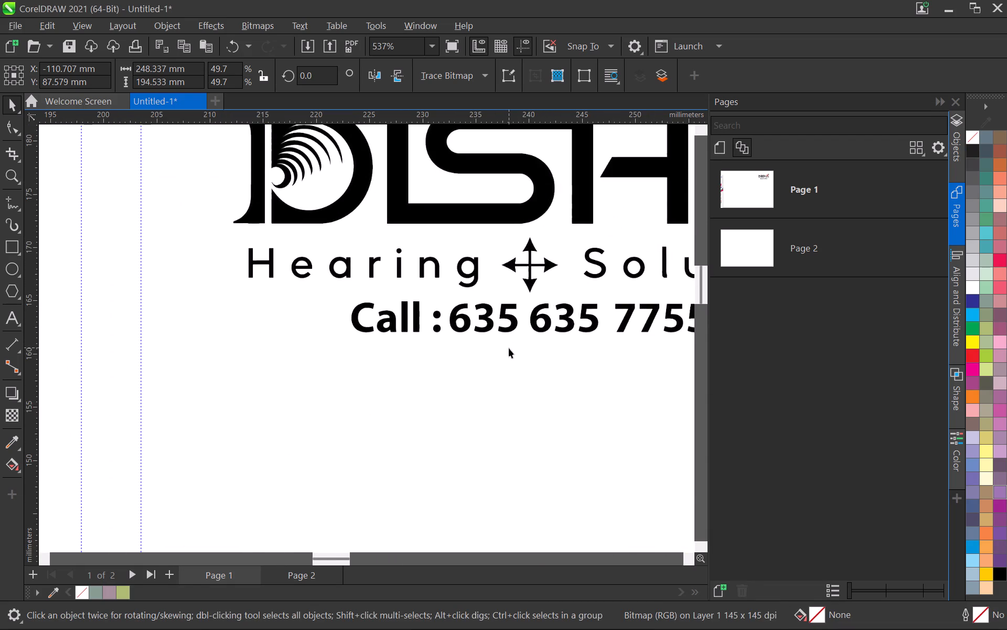
key("alt+Tab")
key("alt+Tab")
scroll(508, 349, "down", 6)
scroll(508, 350, "down", 16)
key("alt+Tab")
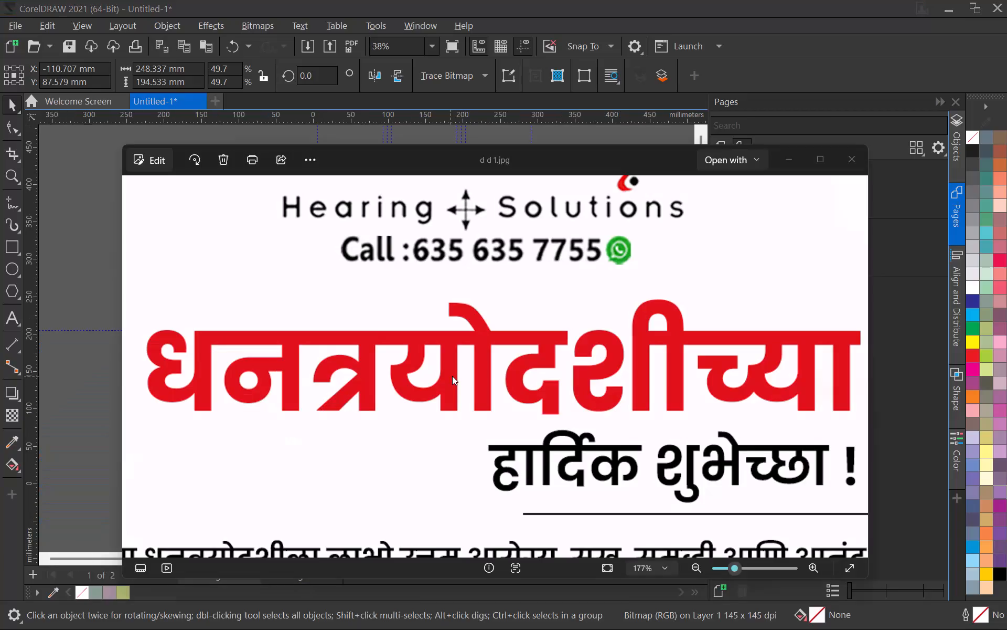
left_click(841, 156)
Enlarge the Disha logo to about 80 × 40 mm and move it up within Page 1's right-hand panel.
scroll(345, 335, "down", 2)
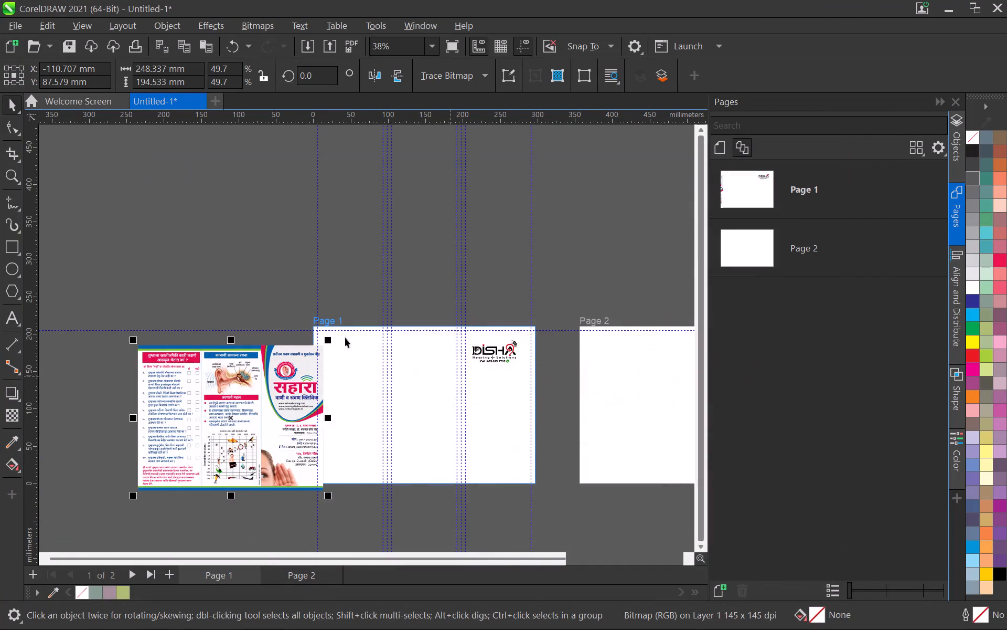
scroll(345, 338, "down", 2)
scroll(356, 358, "up", 10)
left_click(426, 295)
scroll(537, 313, "up", 4)
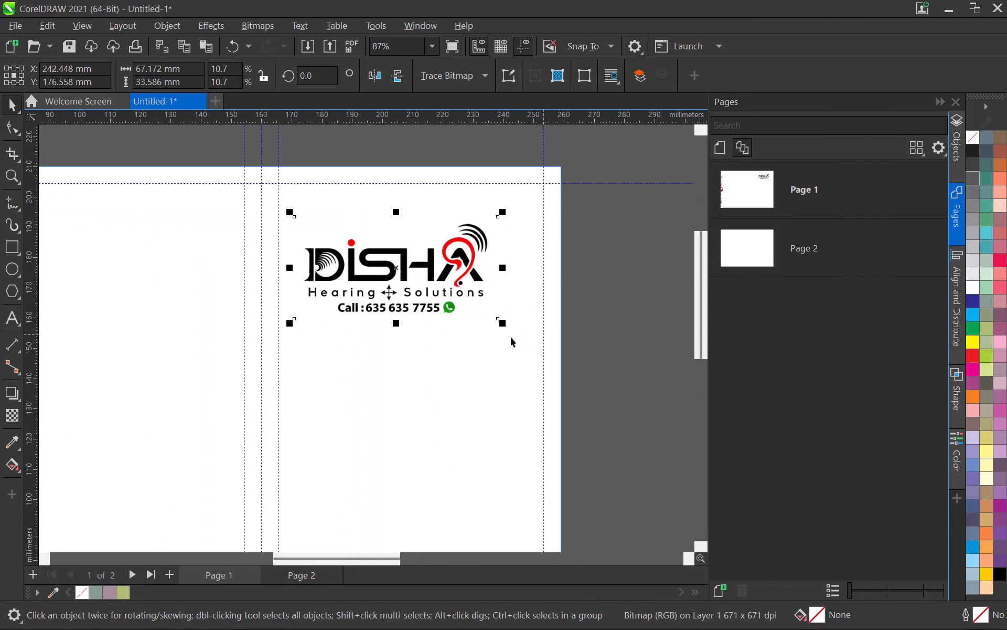
left_click_drag(503, 326, 540, 353)
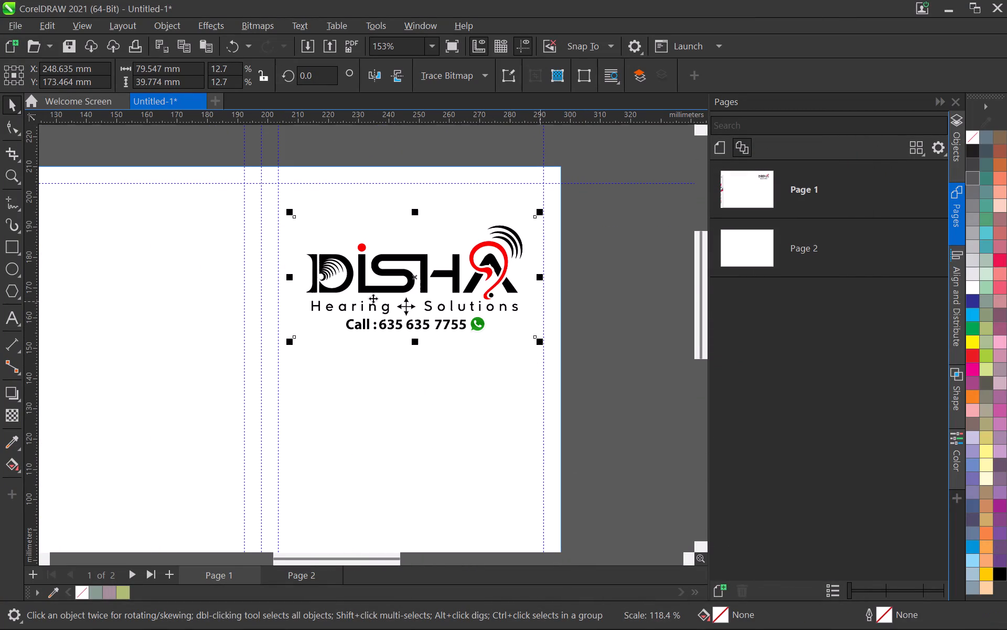
left_click_drag(363, 286, 361, 264)
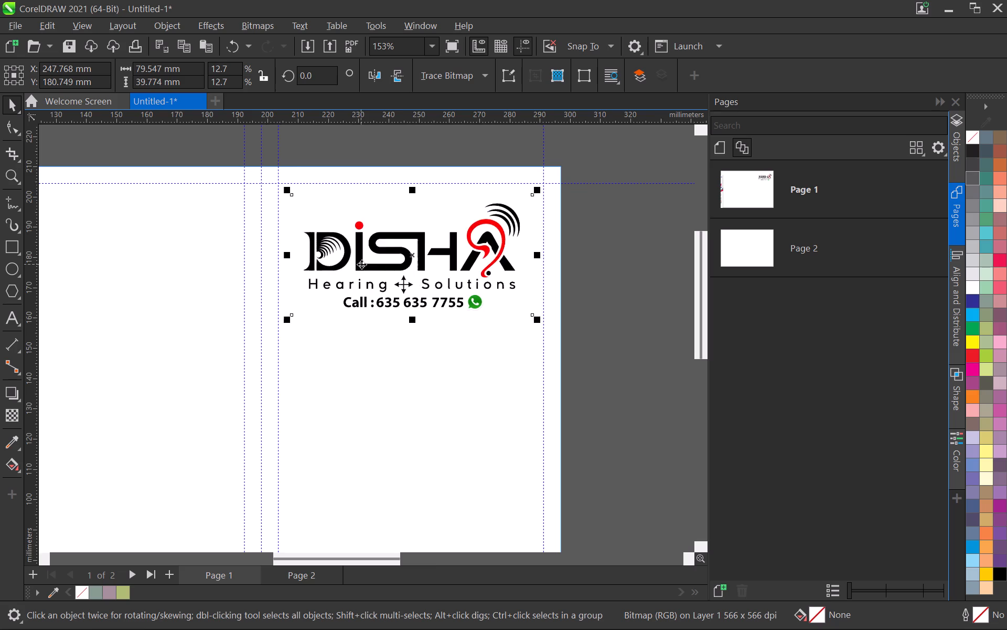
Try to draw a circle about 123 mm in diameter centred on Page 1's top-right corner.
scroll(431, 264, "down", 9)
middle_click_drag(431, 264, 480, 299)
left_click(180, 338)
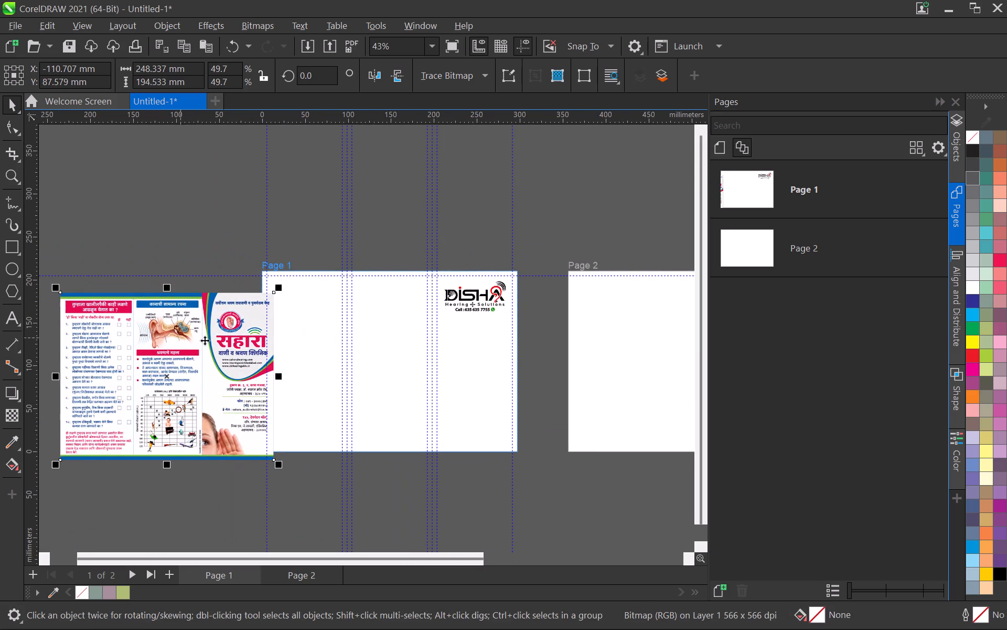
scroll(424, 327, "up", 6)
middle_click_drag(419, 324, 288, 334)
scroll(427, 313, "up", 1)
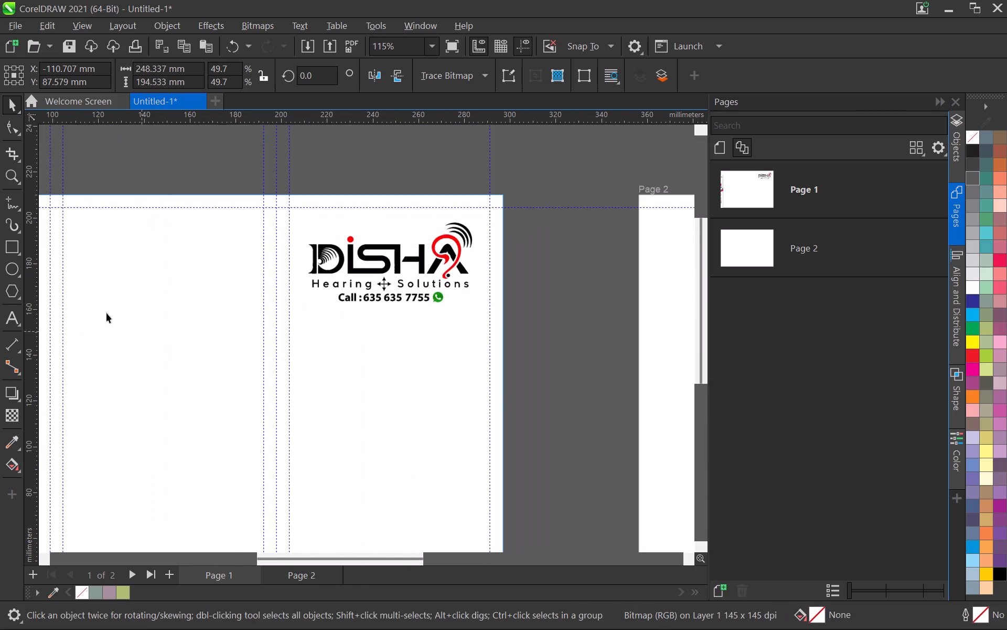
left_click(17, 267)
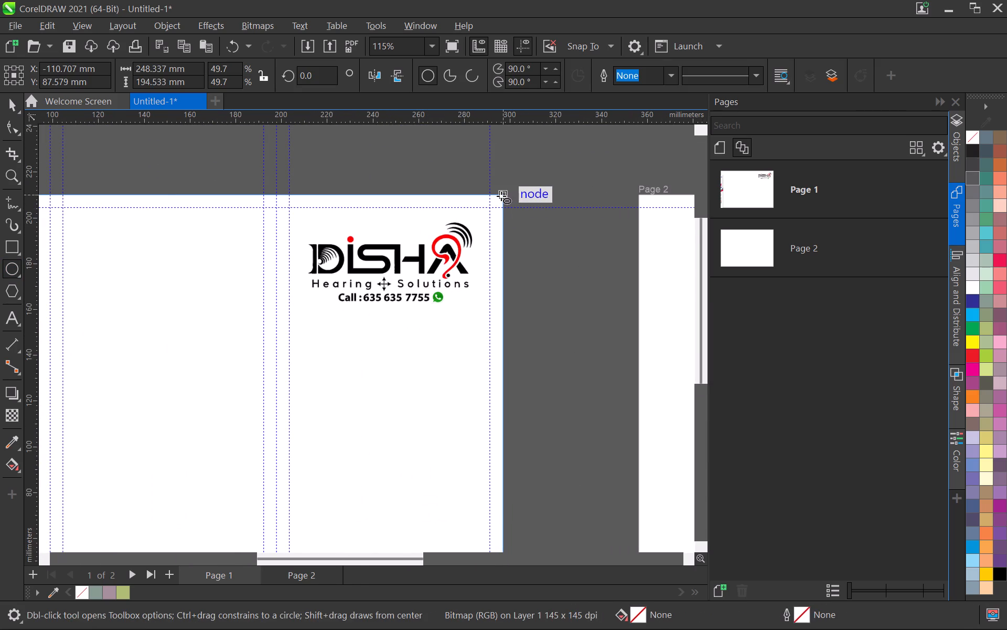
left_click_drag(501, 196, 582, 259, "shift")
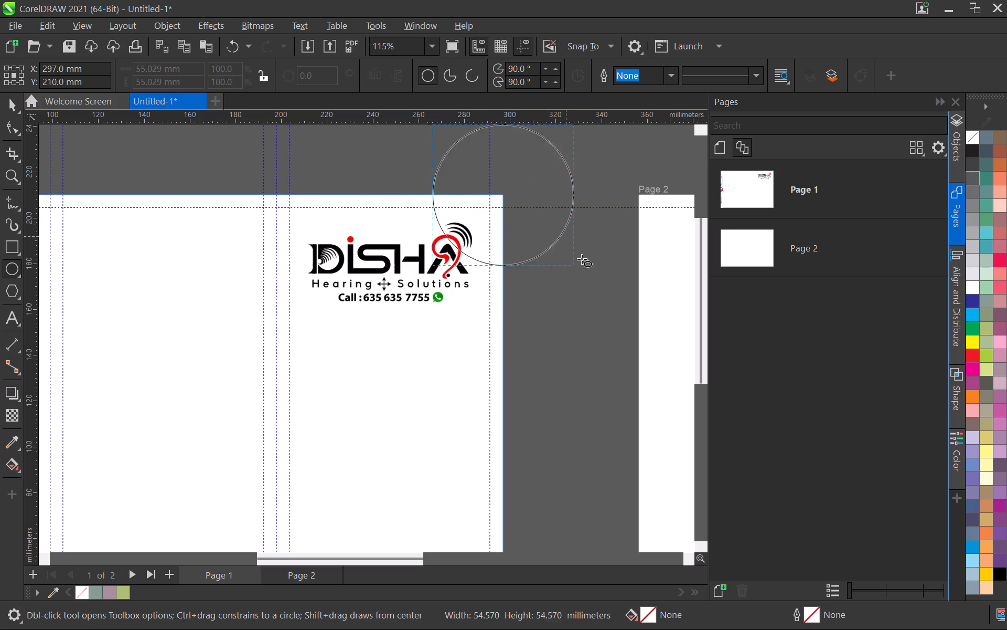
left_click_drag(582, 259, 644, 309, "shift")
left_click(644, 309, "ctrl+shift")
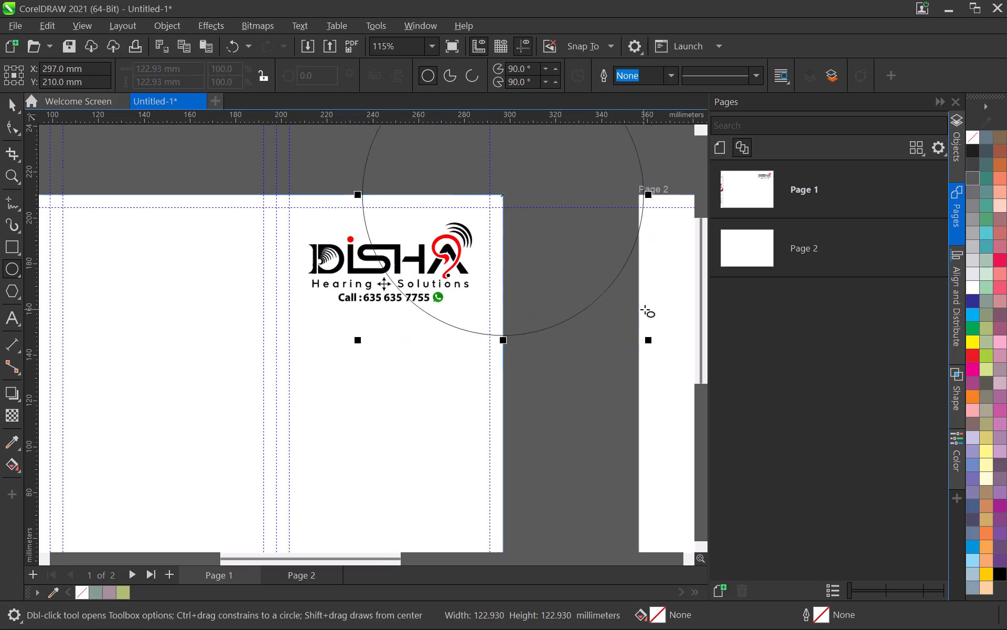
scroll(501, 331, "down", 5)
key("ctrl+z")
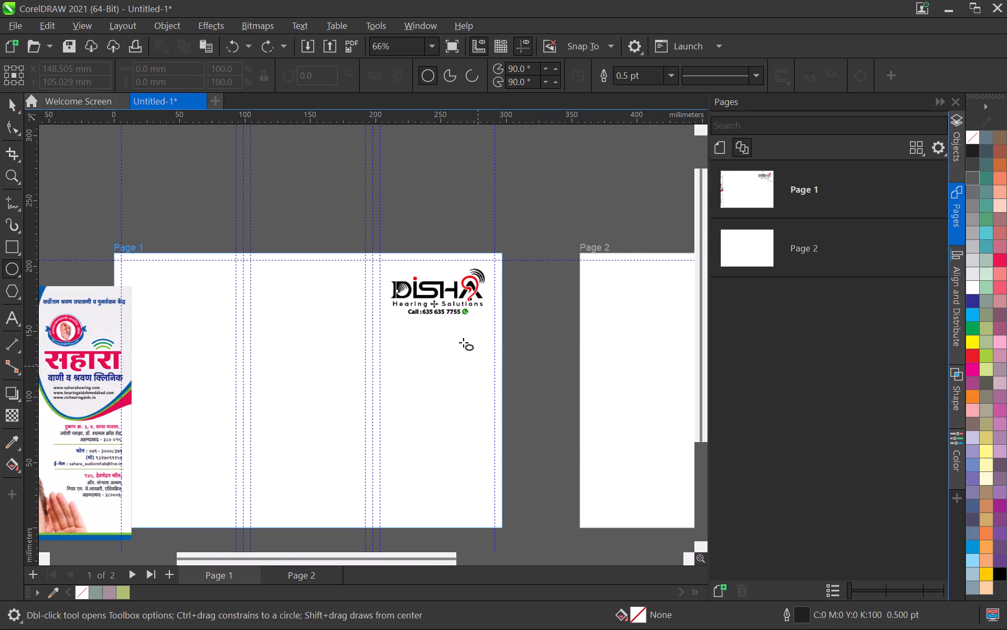
Draw a circle about 105 mm in diameter centred on Page 1's top-right corner.
left_click(500, 255)
left_click(500, 255)
left_click_drag(500, 255, 573, 314, "shift")
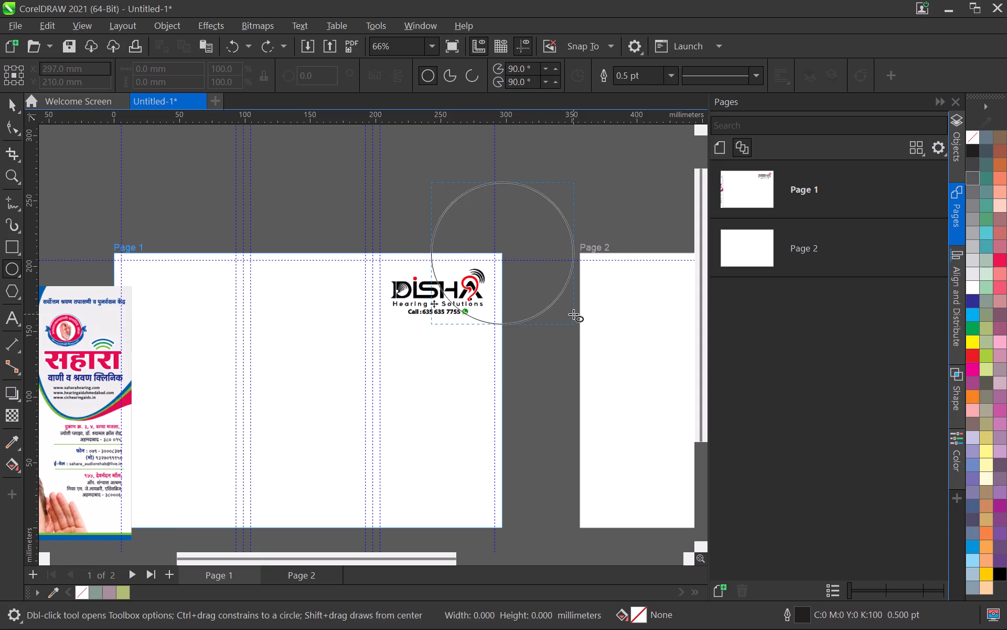
left_click_drag(573, 314, 571, 319, "shift")
Resize the circle proportionally to about 95 mm in diameter, keeping it over the logo and Page 1's top-right corner.
scroll(428, 328, "up", 2)
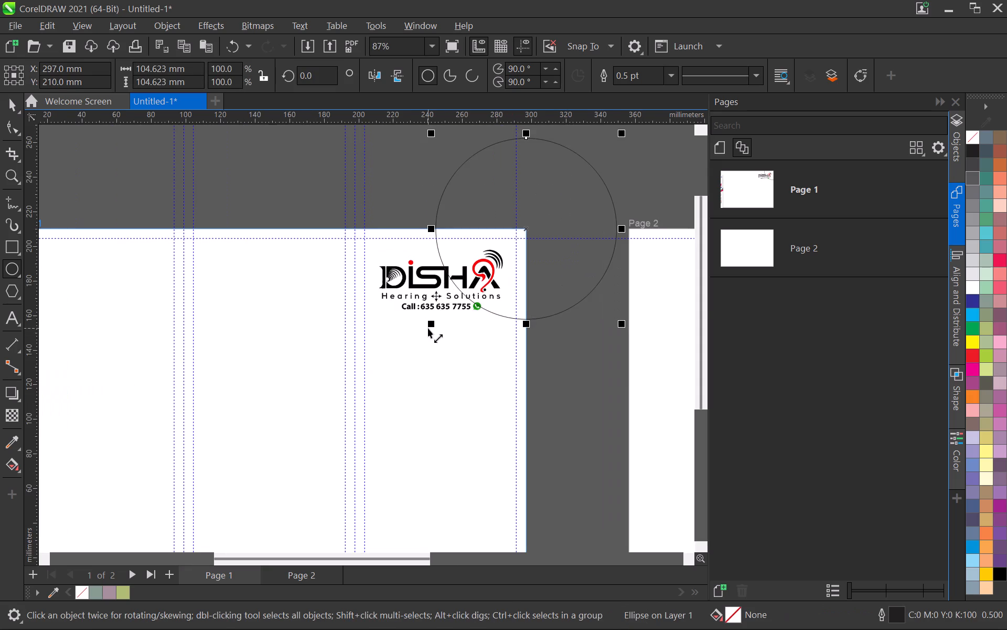
left_click_drag(428, 328, 352, 381)
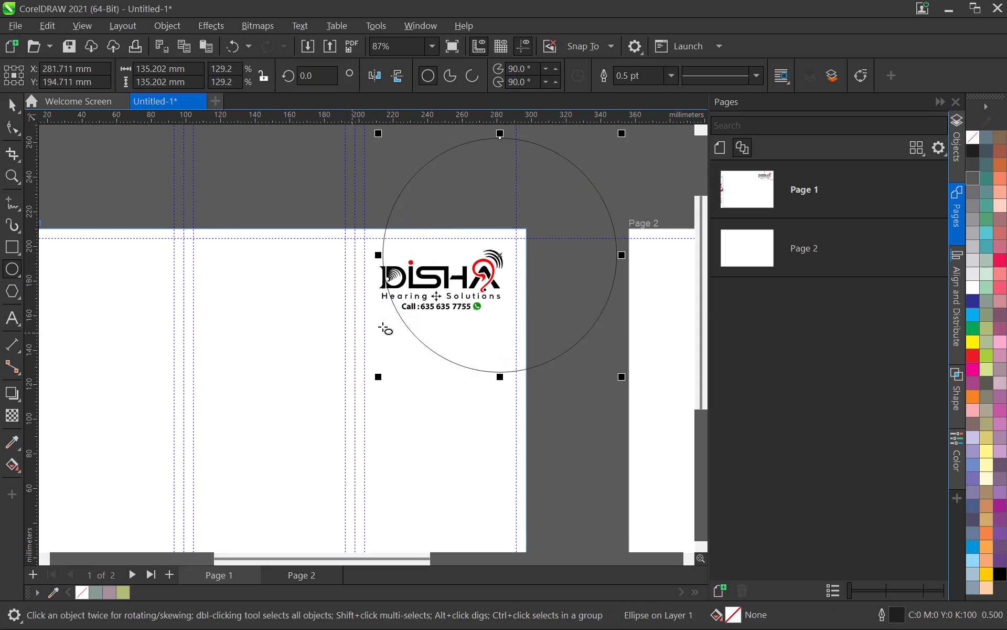
scroll(384, 321, "down", 4)
scroll(460, 337, "up", 3)
left_click_drag(544, 254, 540, 255)
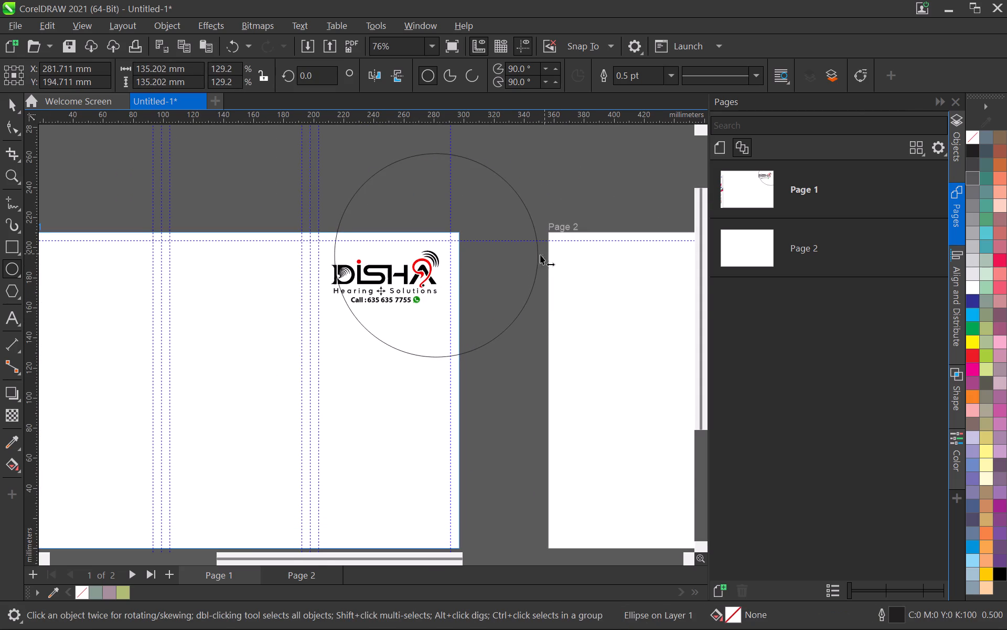
left_click_drag(540, 255, 503, 262)
key("ctrl+z")
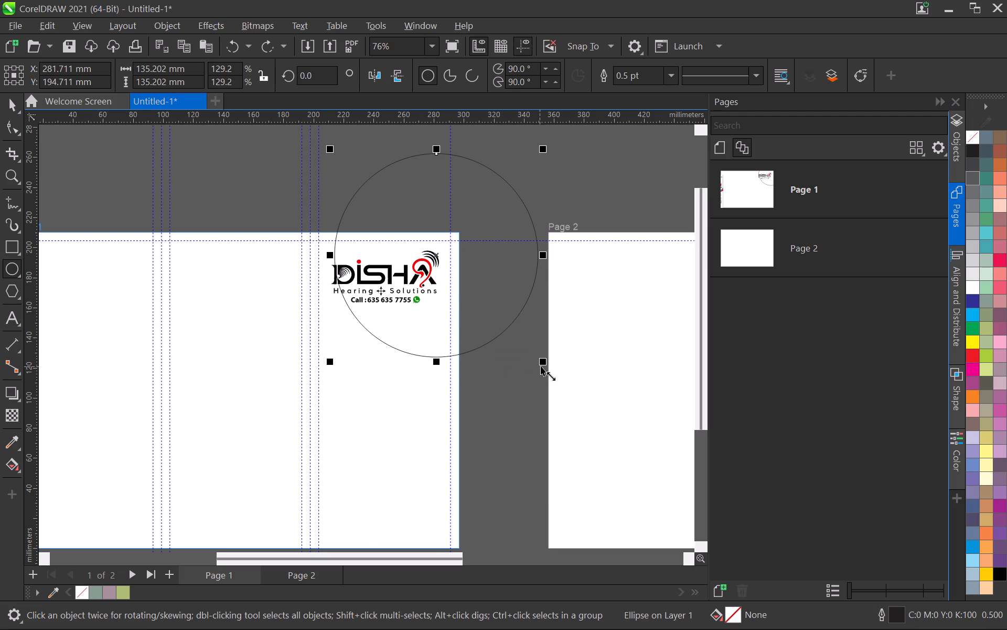
left_click_drag(541, 365, 501, 362)
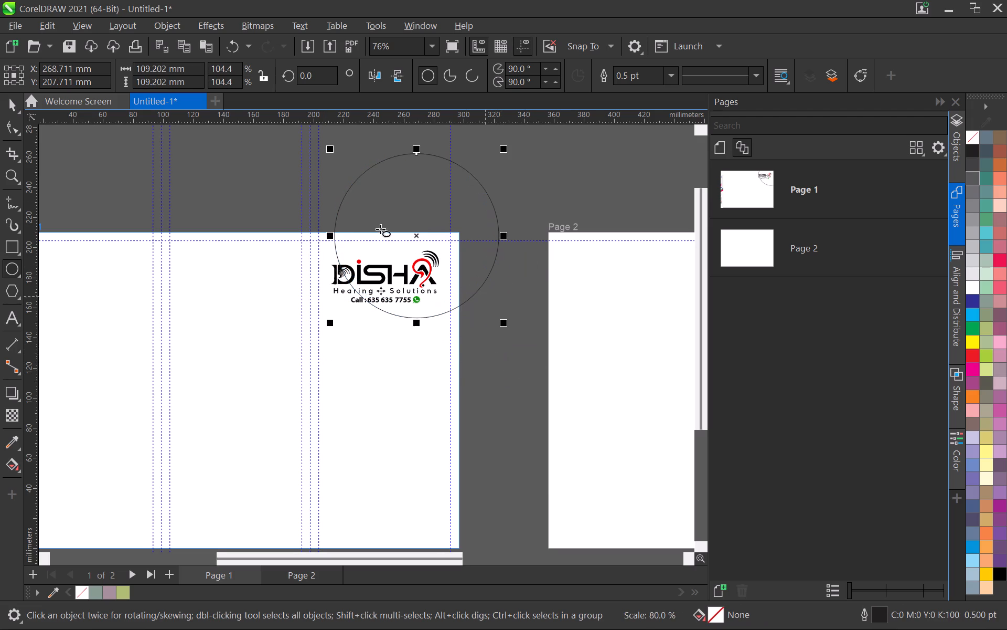
left_click_drag(330, 150, 339, 170)
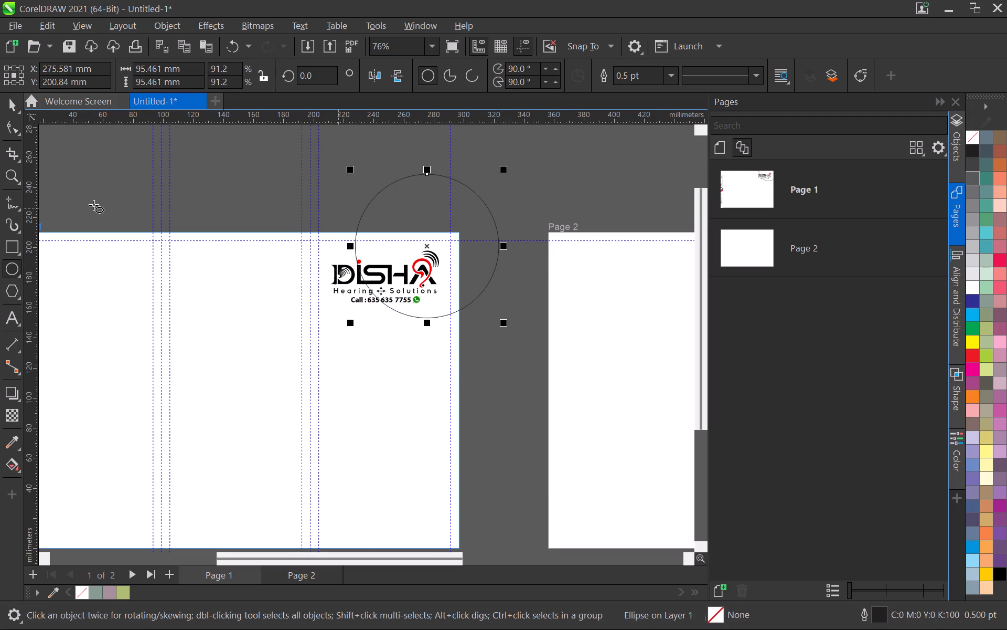
Move the circle down over the Disha logo and flatten it into an ellipse about 95 × 74 mm.
left_click(12, 108)
scroll(336, 296, "up", 4)
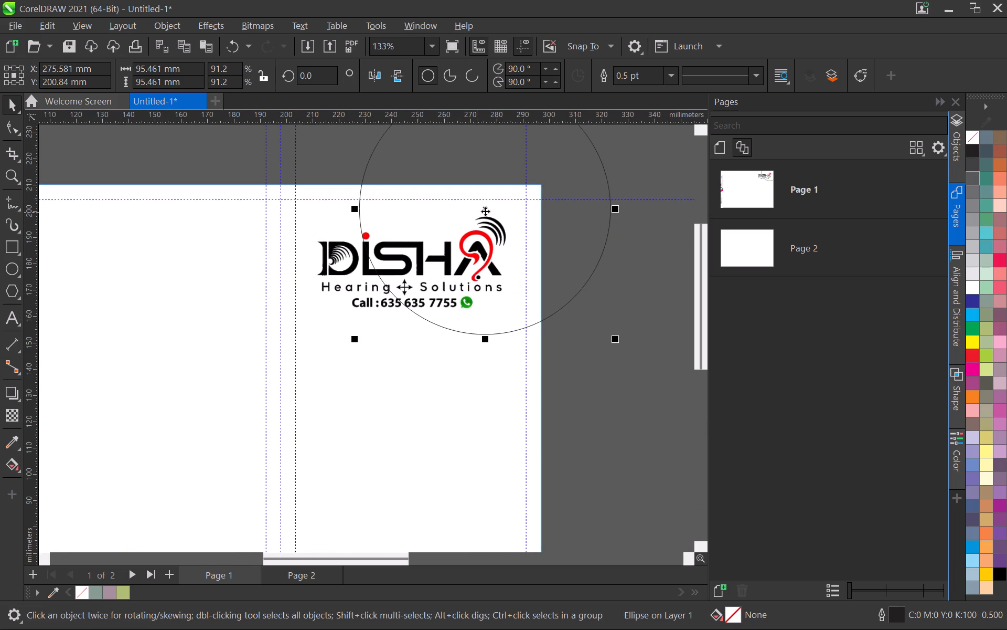
left_click_drag(485, 211, 457, 265)
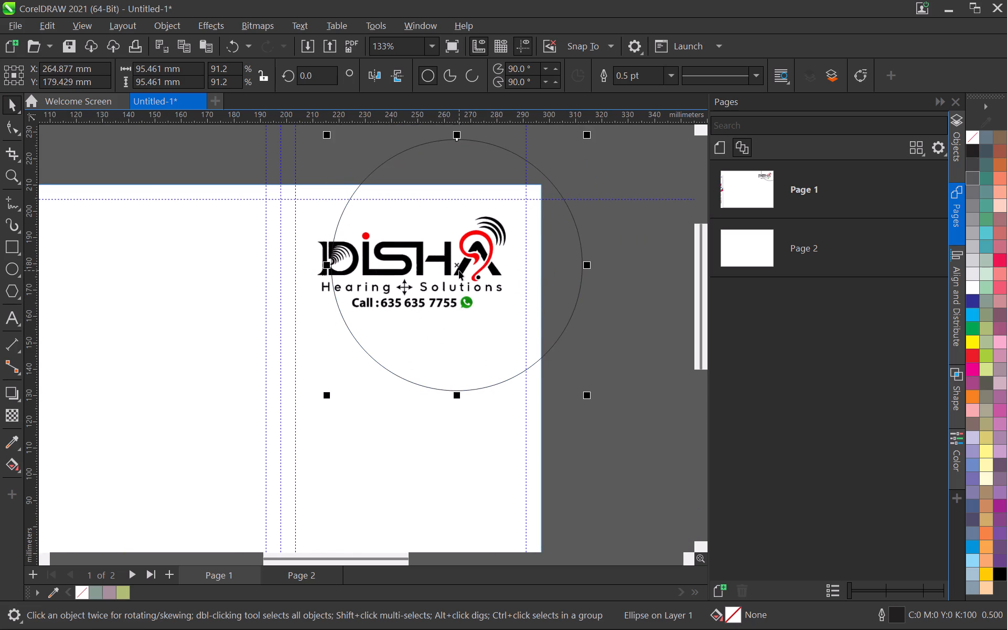
scroll(459, 270, "down", 3)
scroll(483, 306, "down", 1)
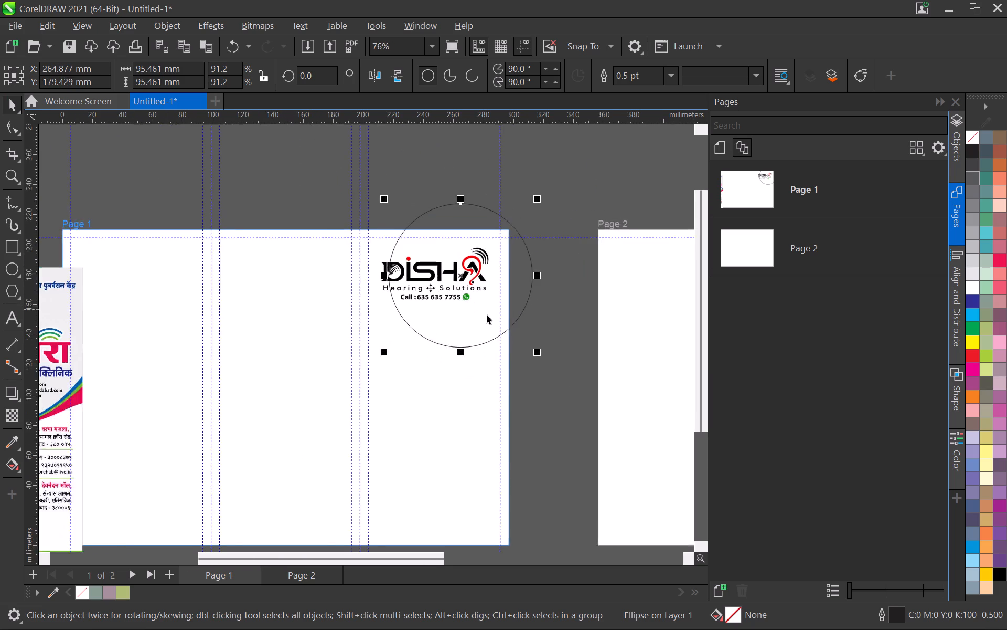
scroll(487, 314, "down", 2)
scroll(492, 346, "up", 4)
left_click_drag(442, 346, 443, 297)
scroll(431, 275, "down", 3)
Fill the ellipse with olive green C:20 M:0 Y:60 K:20 and remove its outline.
middle_click_drag(431, 275, 366, 313)
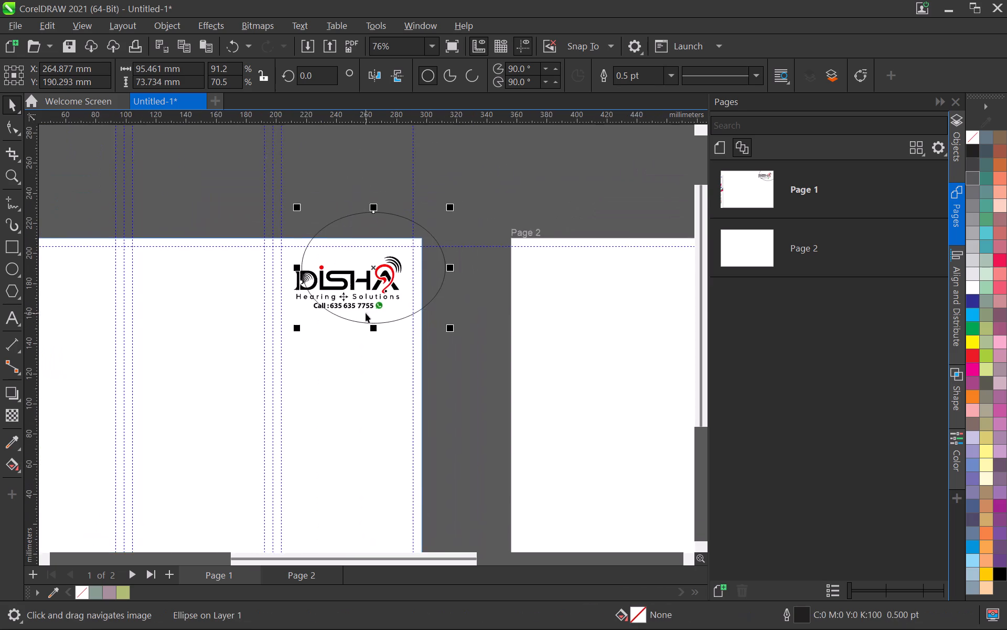
scroll(376, 301, "up", 2)
scroll(306, 244, "up", 5)
left_click(986, 327)
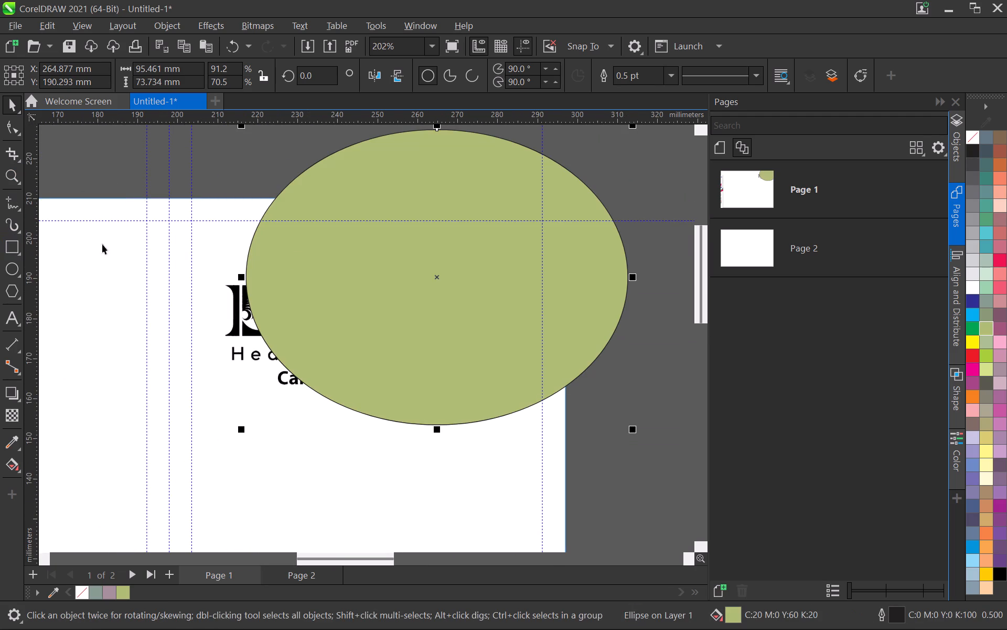
right_click(969, 140)
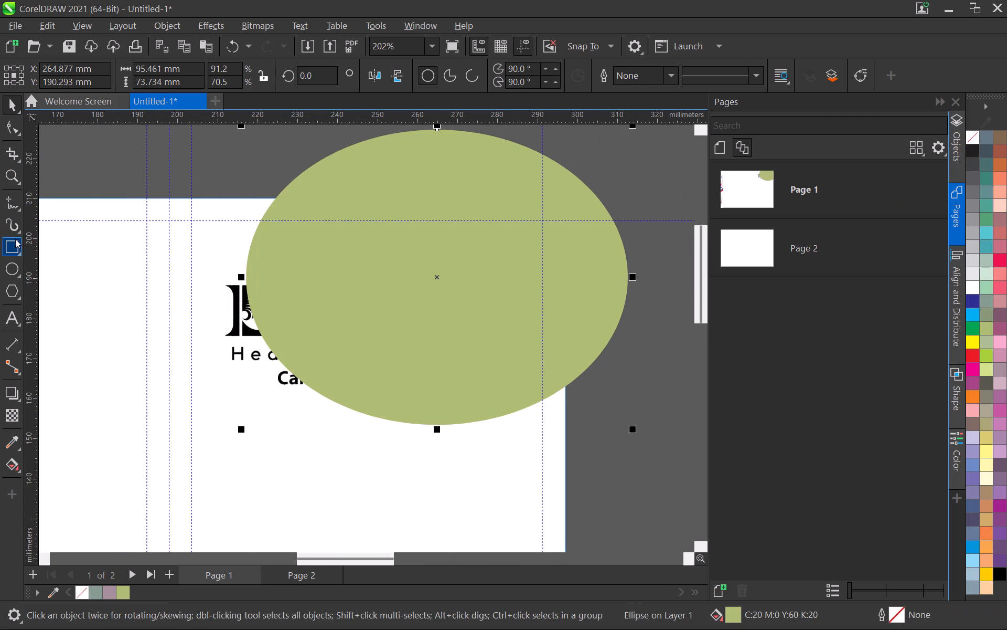
Draw a rectangle about 102 × 30 mm over the ellipse's upper part, with its bottom side on Page 1's top edge.
left_click(15, 239)
scroll(282, 151, "down", 2)
middle_click_drag(283, 151, 278, 235)
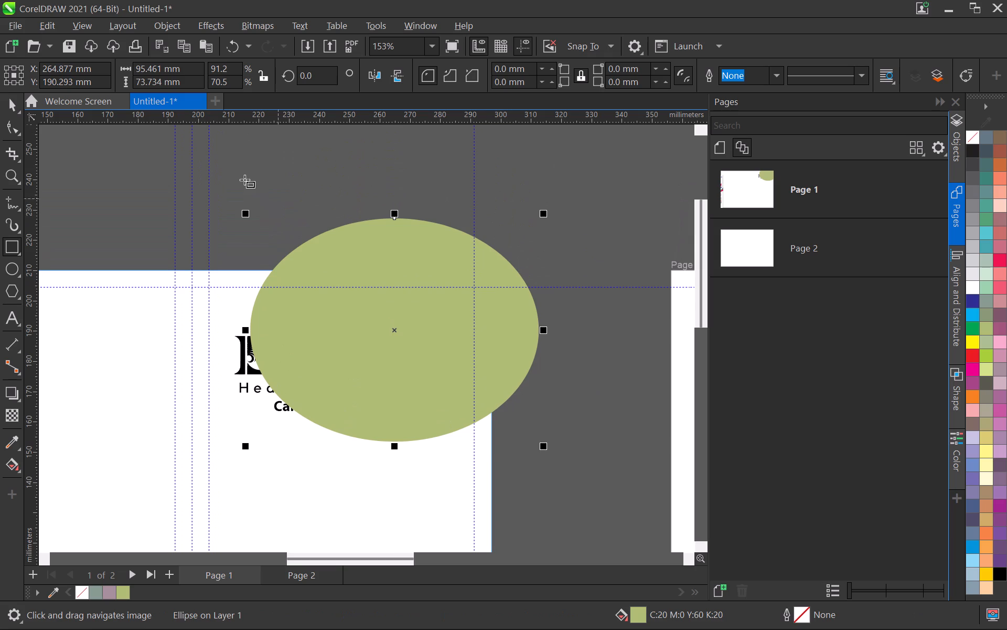
left_click_drag(244, 178, 537, 272)
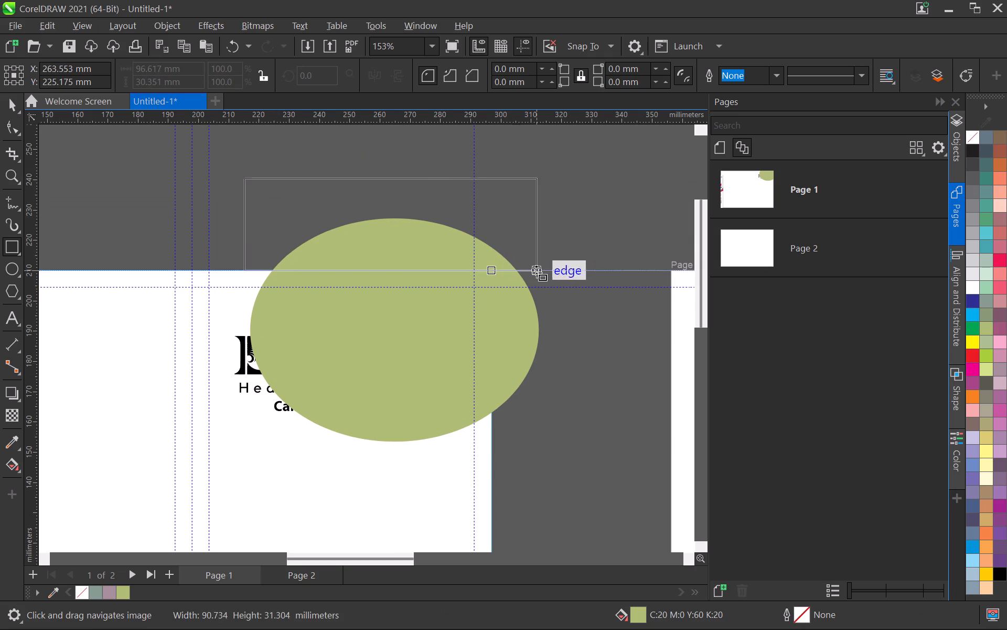
left_click_drag(537, 272, 552, 271)
Draw a rectangle about 35 × 71 mm over the ellipse's right part, with its left side on Page 1's right edge.
left_click_drag(597, 474, 525, 359)
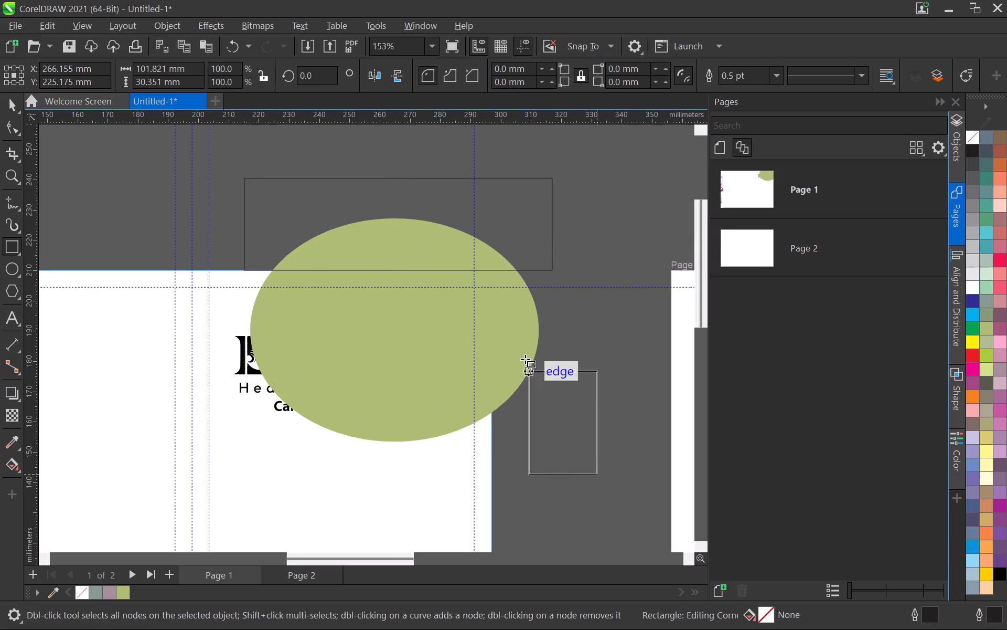
left_click_drag(525, 359, 492, 261)
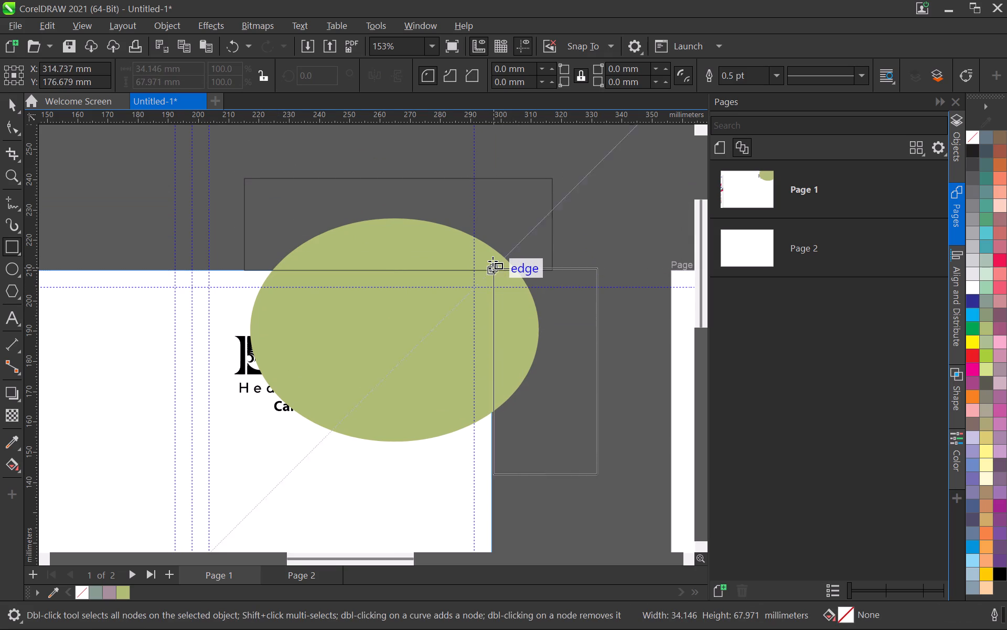
left_click_drag(492, 261, 492, 260)
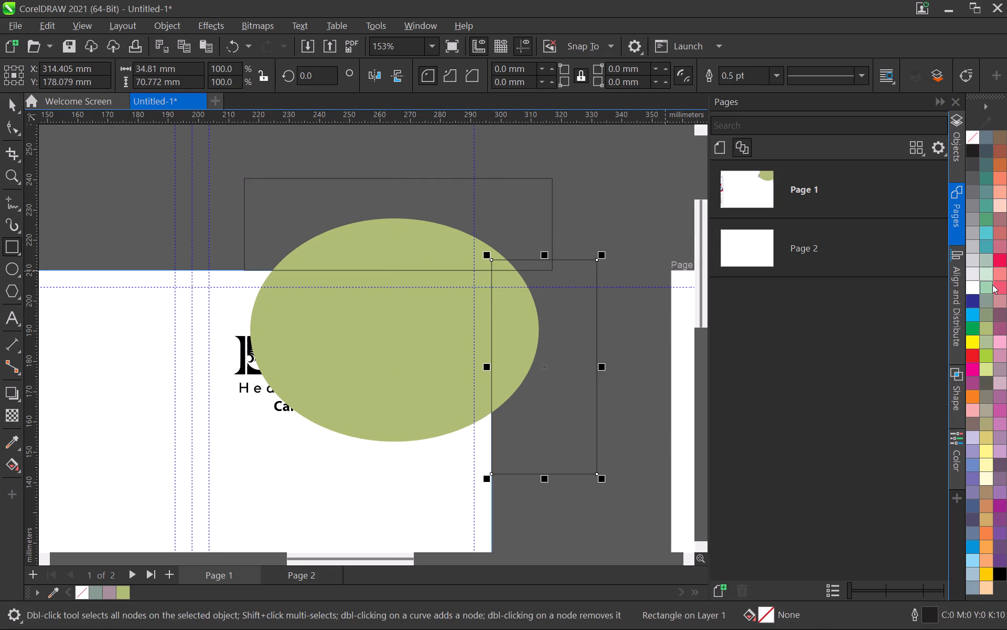
Fill the rectangle beside the page light green C:40 M:0 Y:40 K:0 and the one above it cyan C:100 M:0 Y:0 K:0.
left_click(992, 285)
left_click(2, 109)
left_click(21, 109)
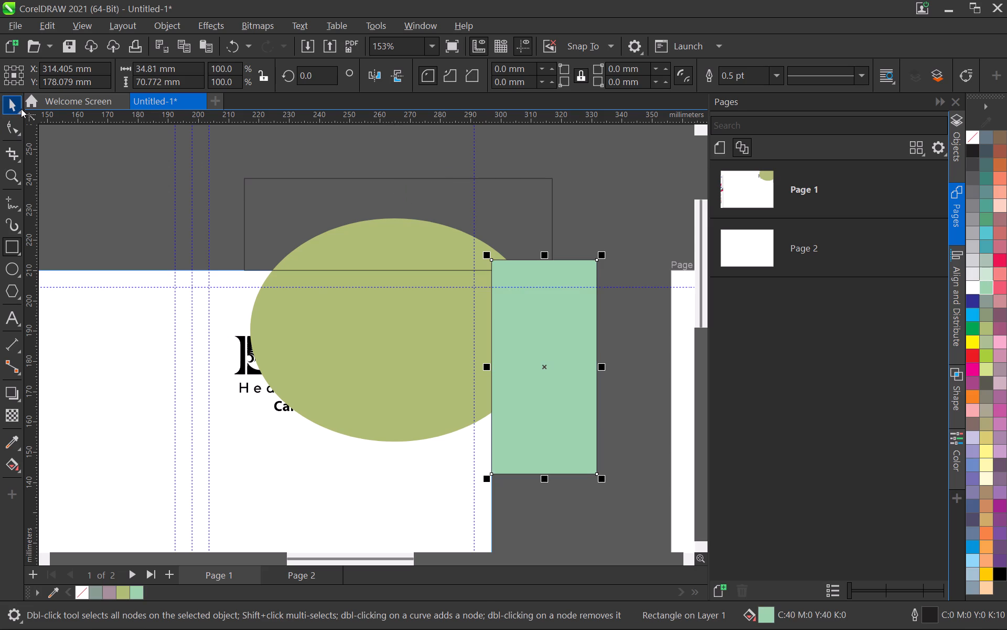
left_click(423, 181)
left_click(425, 177)
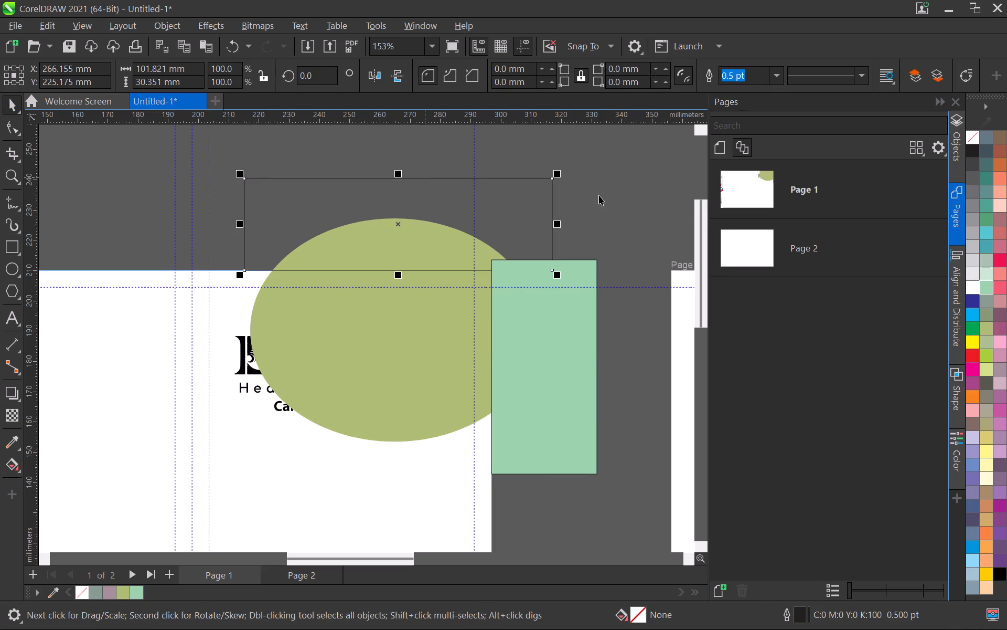
left_click(973, 311)
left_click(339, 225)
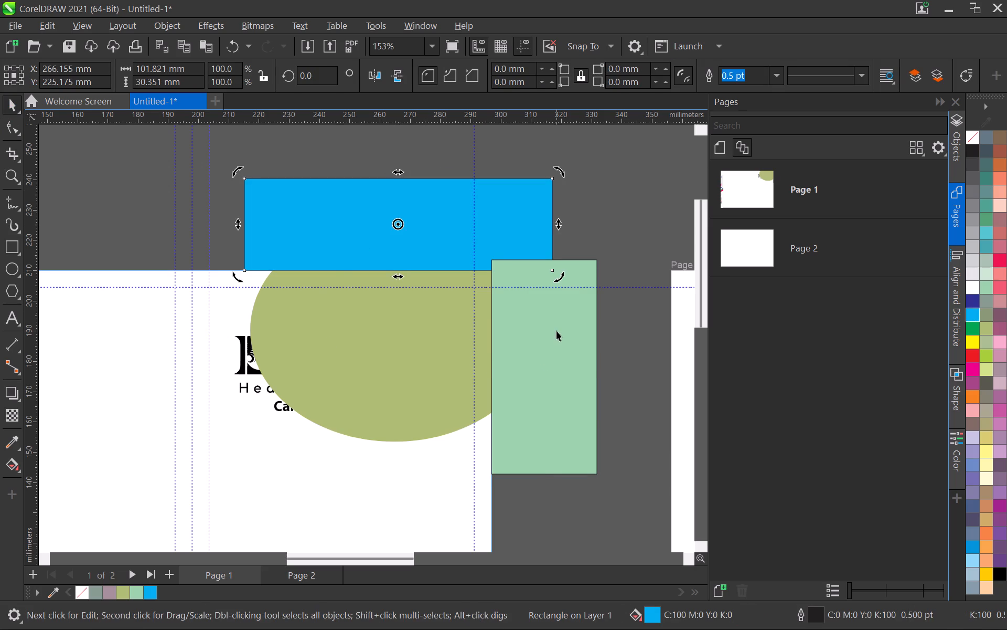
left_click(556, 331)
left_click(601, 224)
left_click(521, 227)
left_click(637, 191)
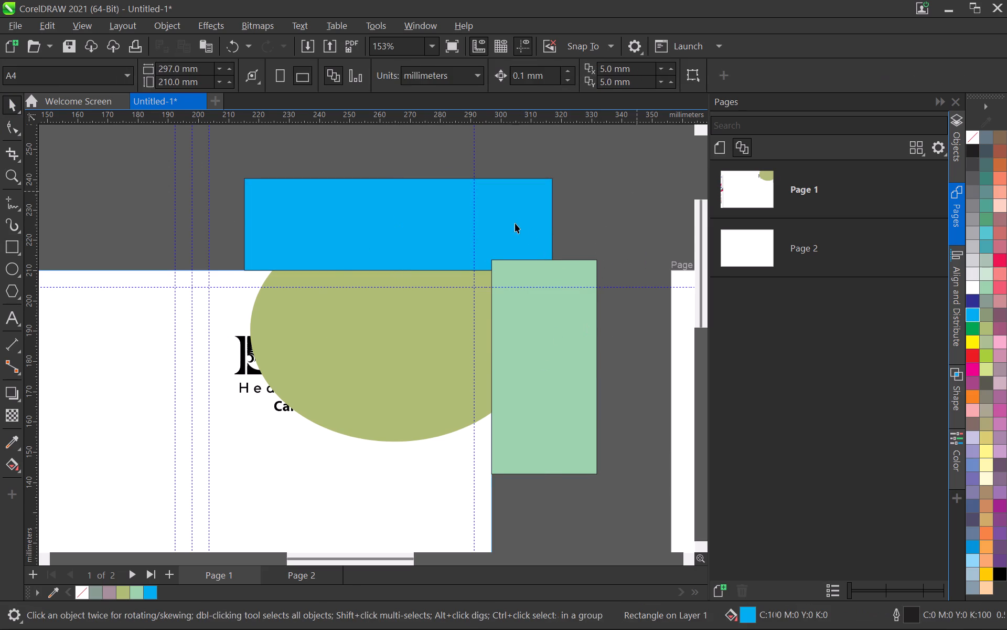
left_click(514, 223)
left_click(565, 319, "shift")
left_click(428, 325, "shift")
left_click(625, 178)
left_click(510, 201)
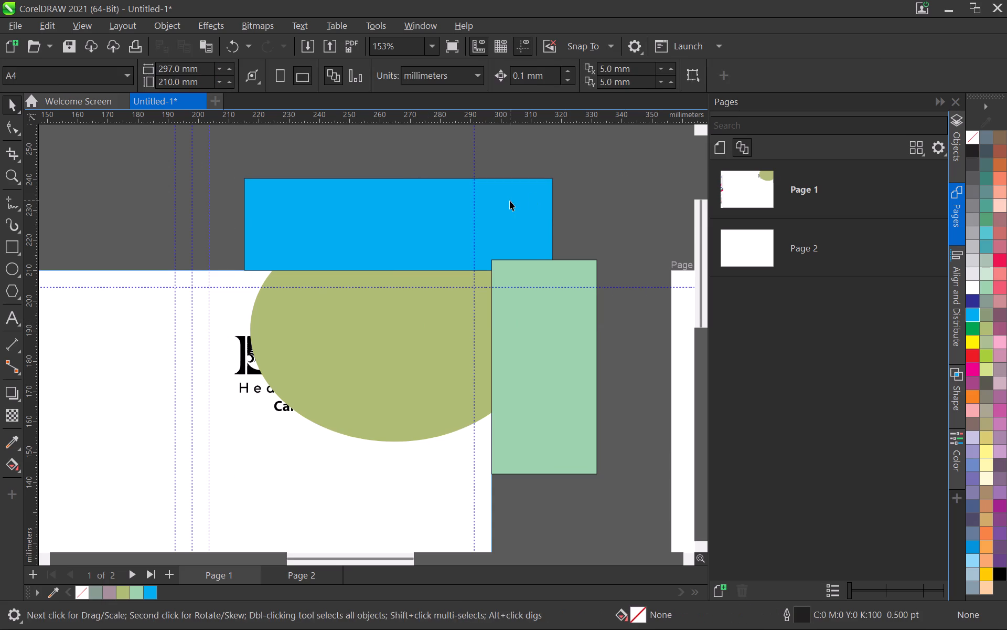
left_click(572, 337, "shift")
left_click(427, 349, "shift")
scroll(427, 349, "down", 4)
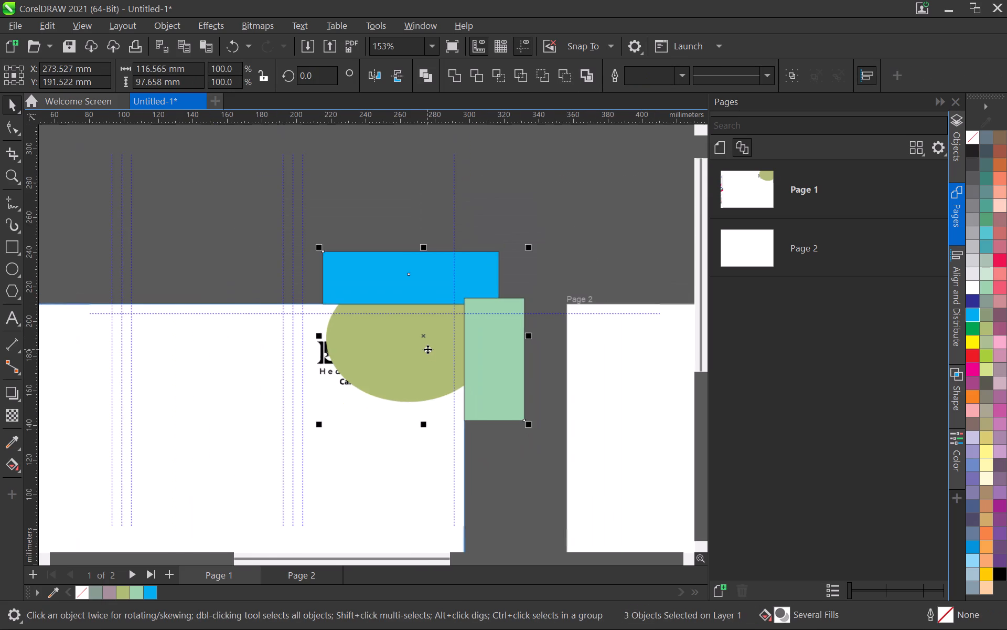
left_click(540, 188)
Cut the ellipse back to Page 1's top and right edges by applying Simplify to it and both rectangles.
left_click(494, 262)
left_click(505, 363, "shift")
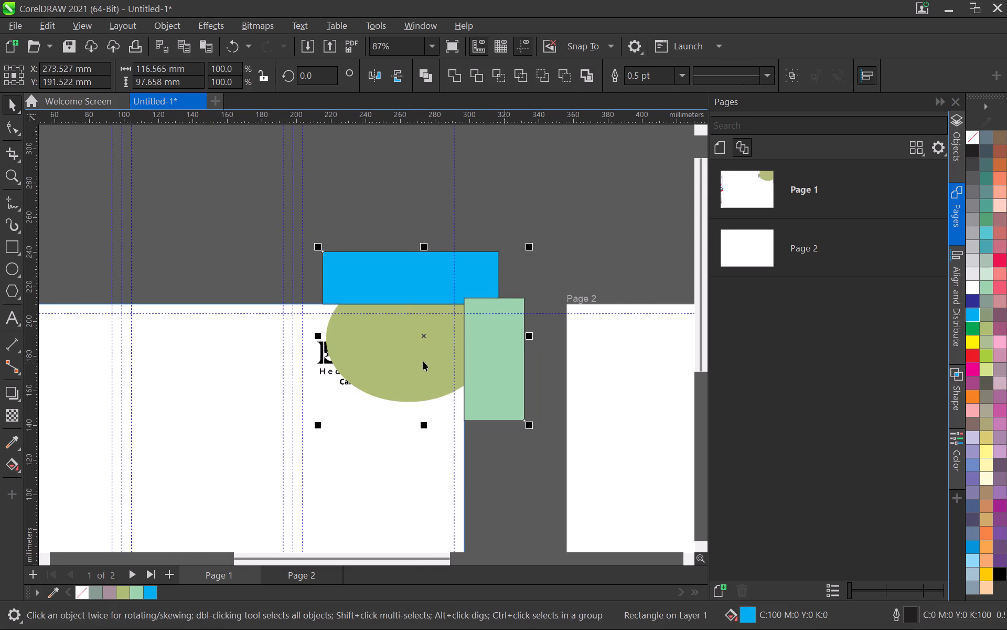
left_click(412, 360, "shift")
scroll(421, 359, "down", 2)
scroll(423, 359, "up", 3)
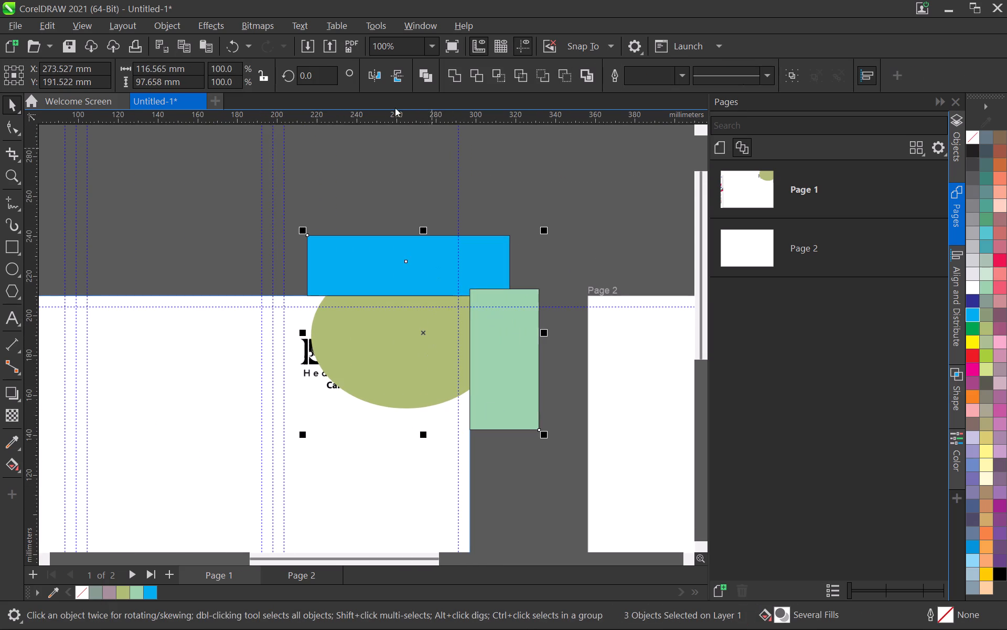
left_click(525, 77)
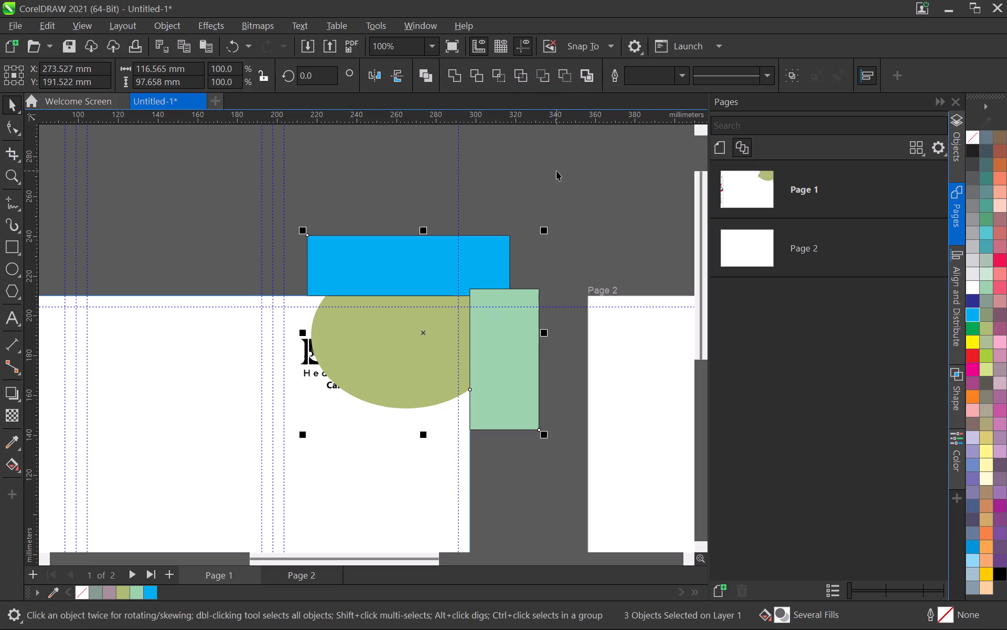
left_click(556, 171)
Delete the light green and cyan cutting rectangles.
scroll(515, 290, "down", 4)
left_click(496, 329)
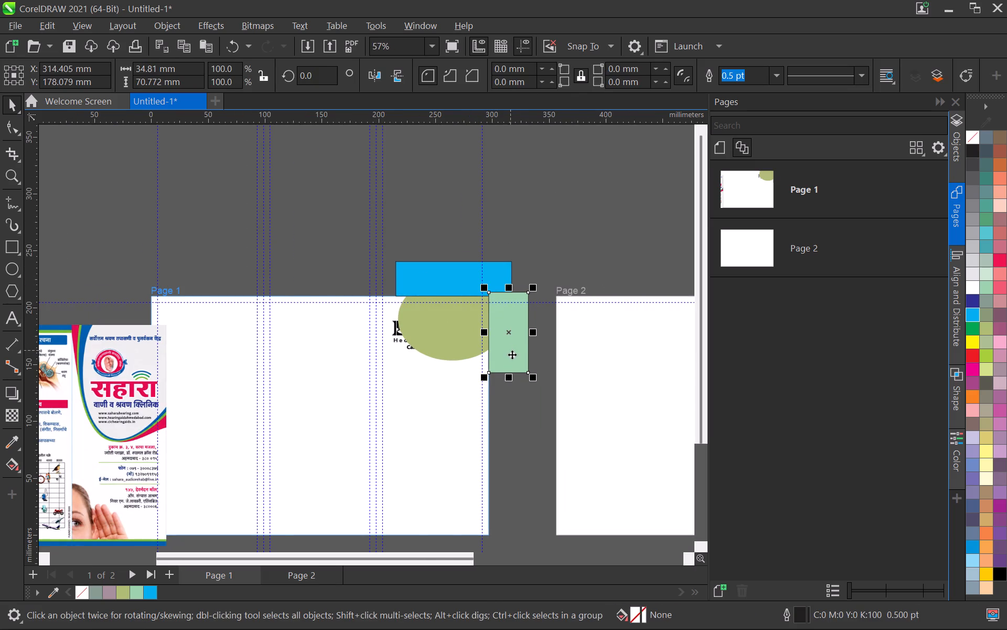
key("Delete")
left_click(499, 277)
key("Delete")
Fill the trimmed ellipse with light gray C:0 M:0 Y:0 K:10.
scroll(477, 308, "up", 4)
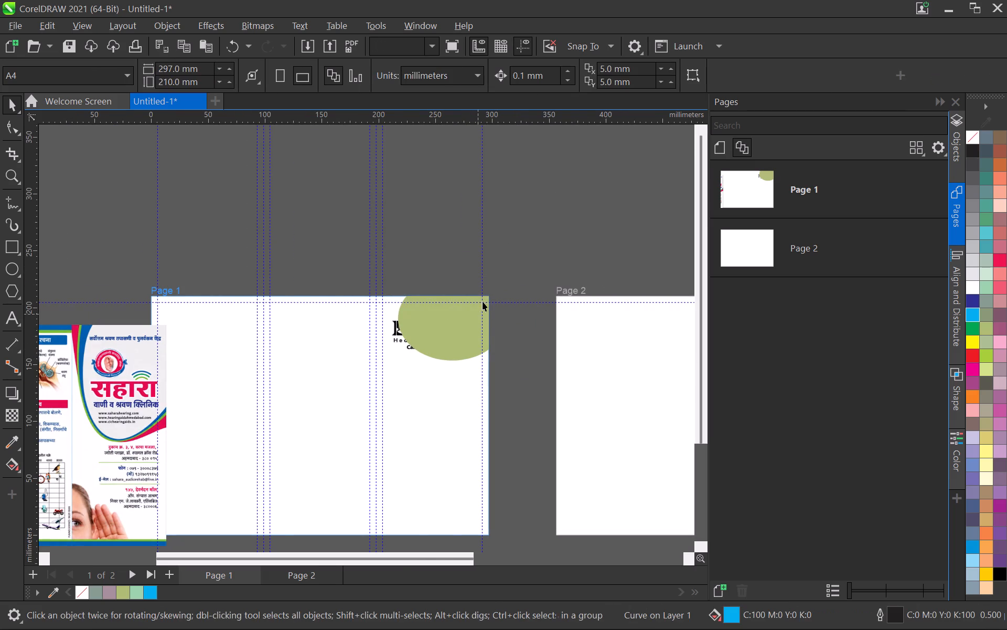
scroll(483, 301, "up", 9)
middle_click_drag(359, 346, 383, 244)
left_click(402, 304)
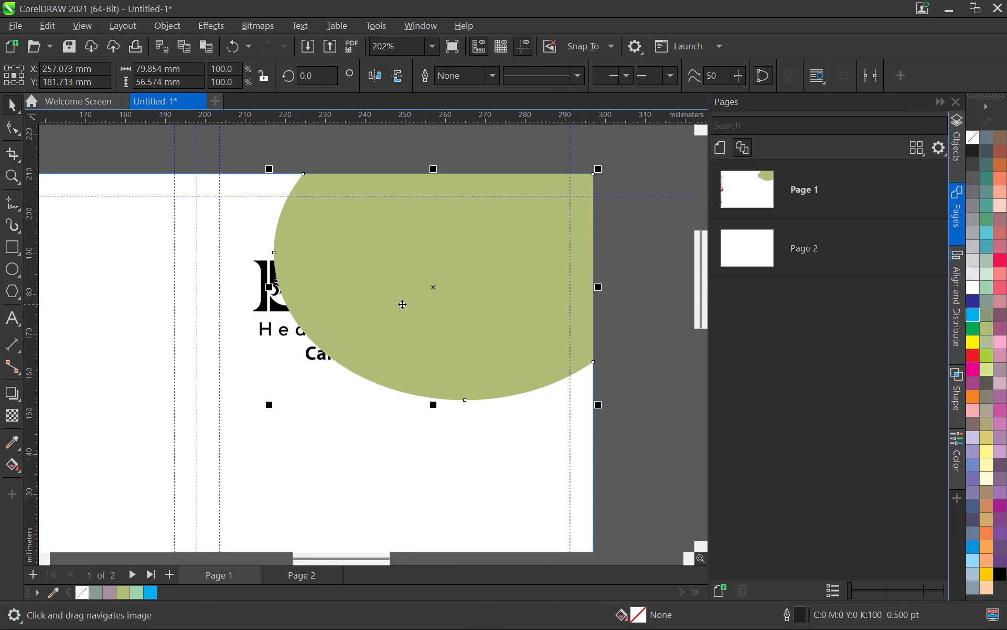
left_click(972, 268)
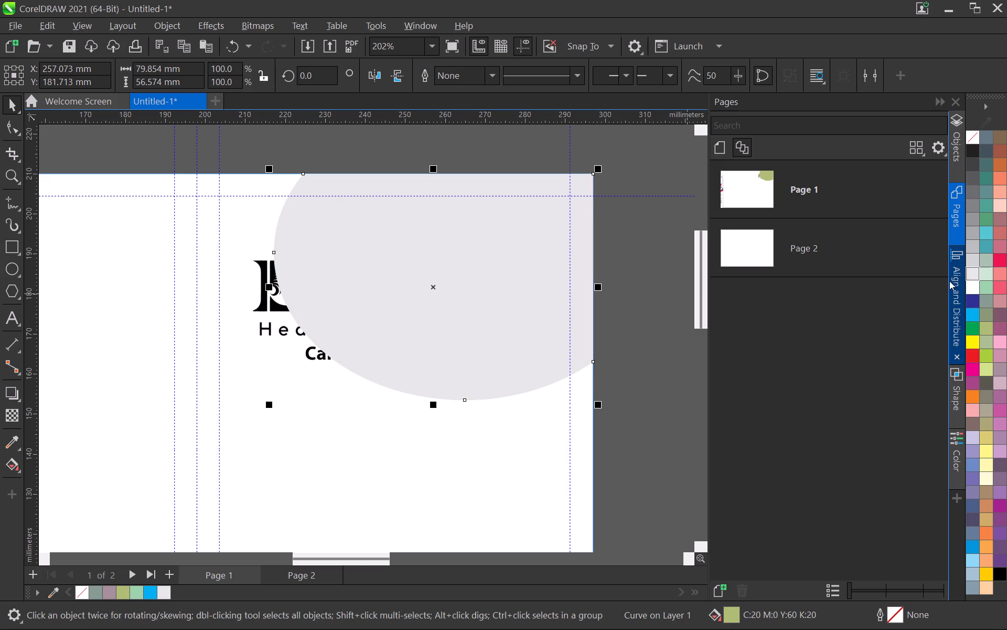
Move the trimmed ellipse beneath the Disha logo bitmap in Page 1's Layer 1 stacking order.
scroll(329, 328, "down", 3)
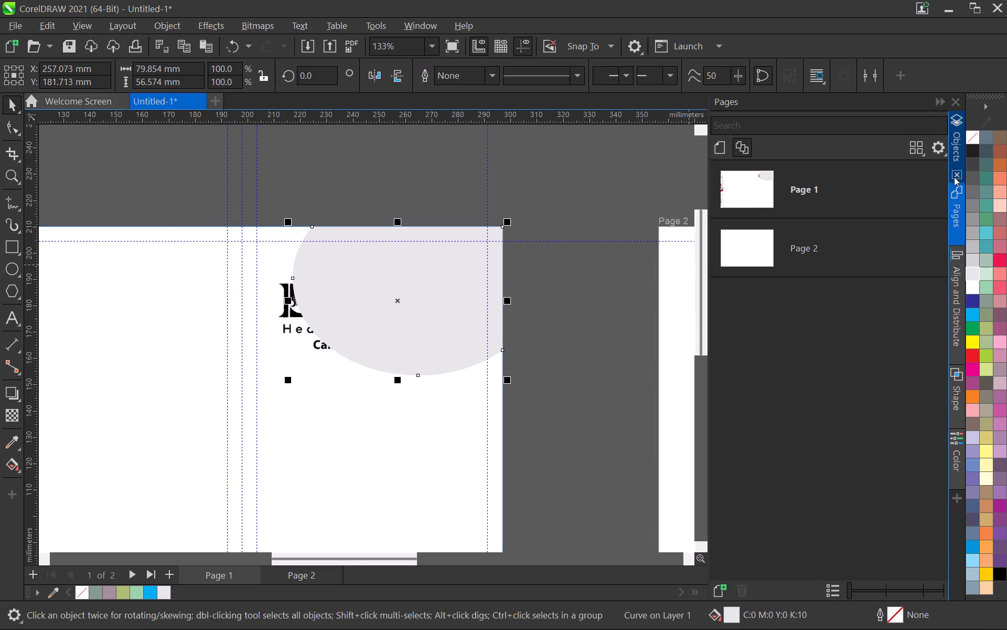
left_click(953, 154)
left_click_drag(742, 255, 739, 310)
scroll(461, 312, "down", 3)
left_click(504, 359)
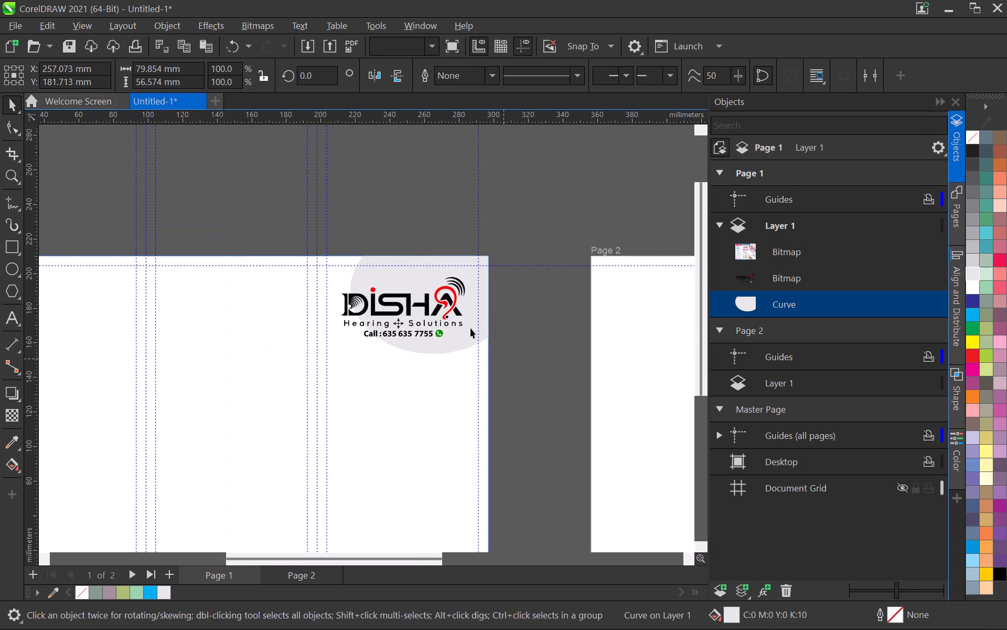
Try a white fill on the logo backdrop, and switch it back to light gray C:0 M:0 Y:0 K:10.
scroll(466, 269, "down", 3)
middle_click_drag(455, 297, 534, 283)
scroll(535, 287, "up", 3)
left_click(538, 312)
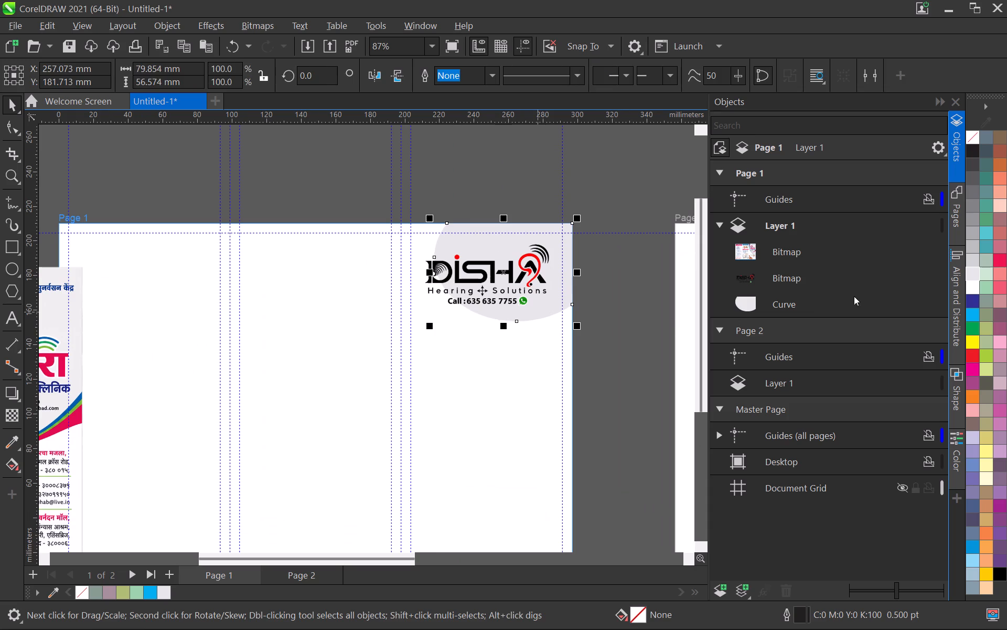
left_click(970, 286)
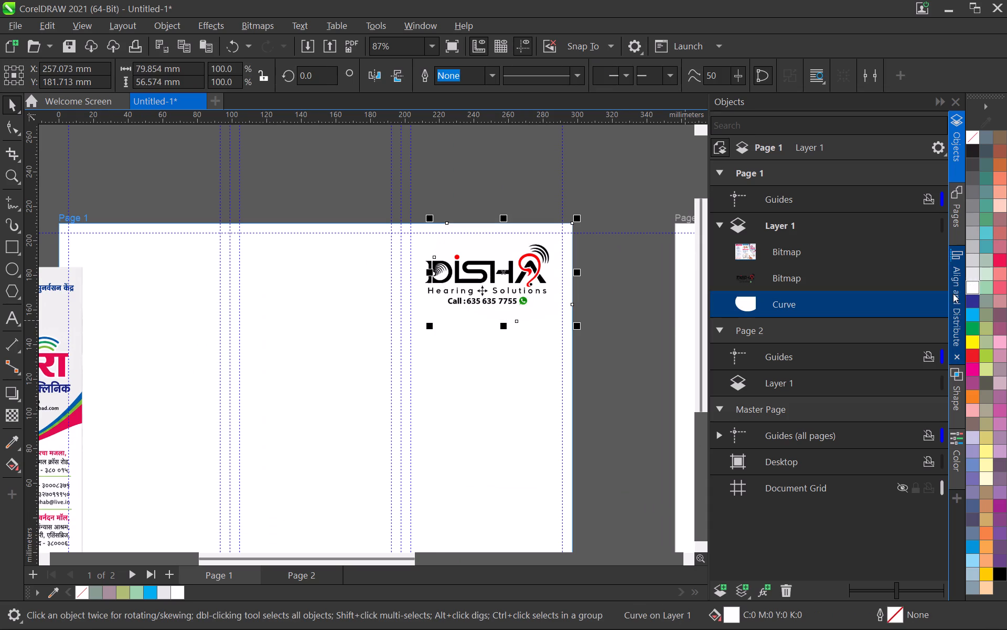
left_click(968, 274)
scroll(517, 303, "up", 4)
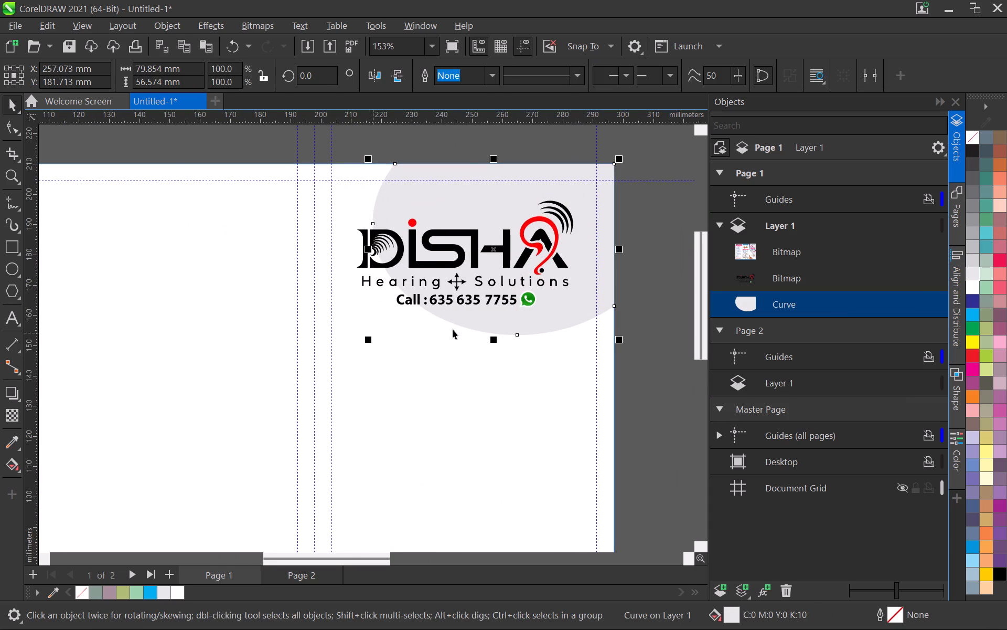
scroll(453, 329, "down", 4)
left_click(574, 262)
Lighten the logo backdrop's uniform fill to a very pale gray, C:4 M:2 Y:2 K:0.
scroll(520, 334, "down", 4)
middle_click_drag(515, 335, 423, 278)
scroll(422, 278, "up", 7)
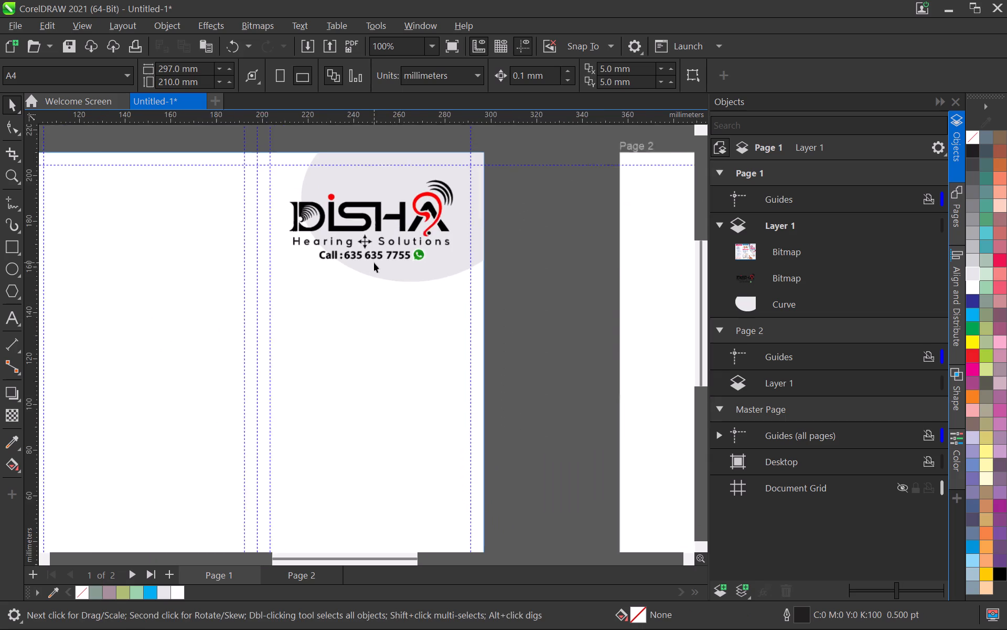
left_click(374, 272)
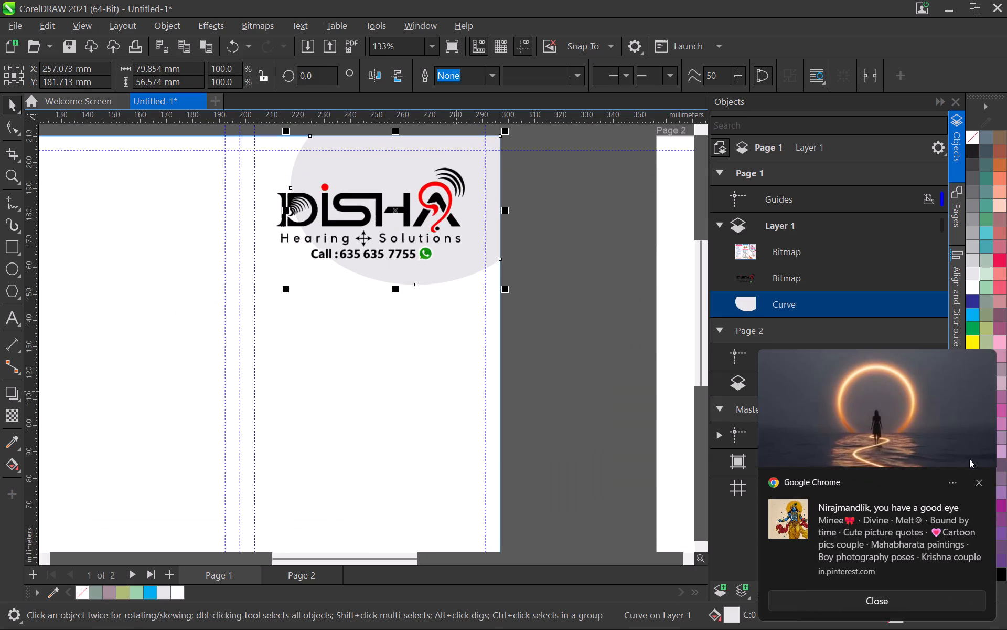
left_click(977, 479)
double_click(730, 616)
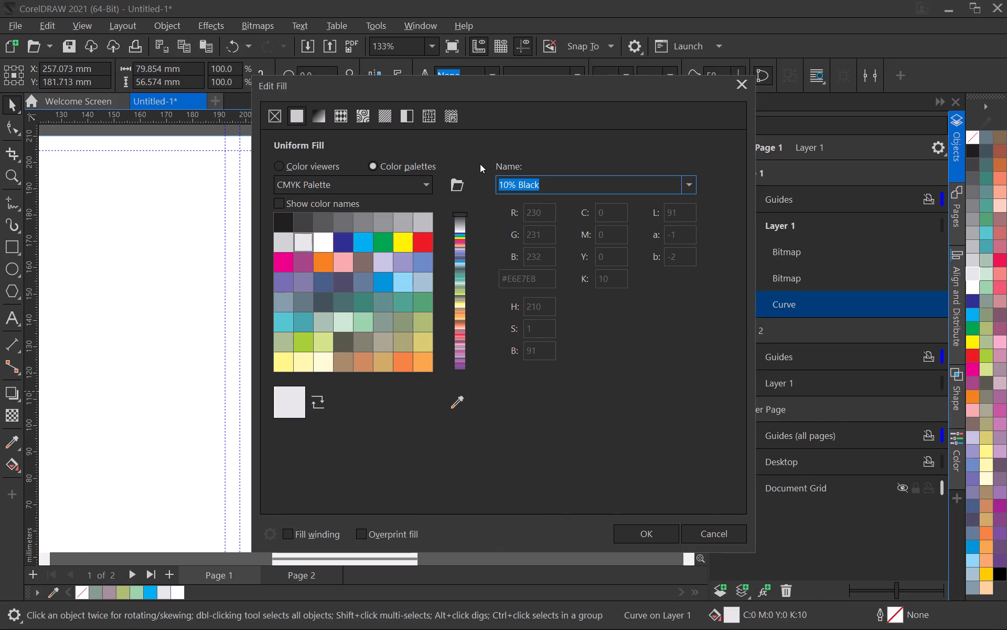
left_click_drag(408, 95, 667, 184)
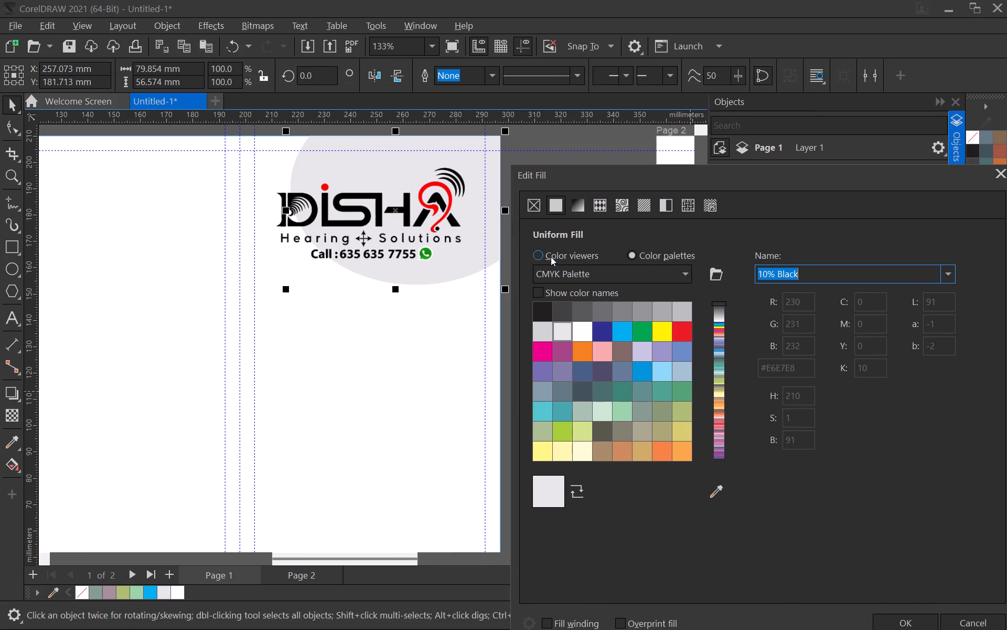
left_click(548, 253)
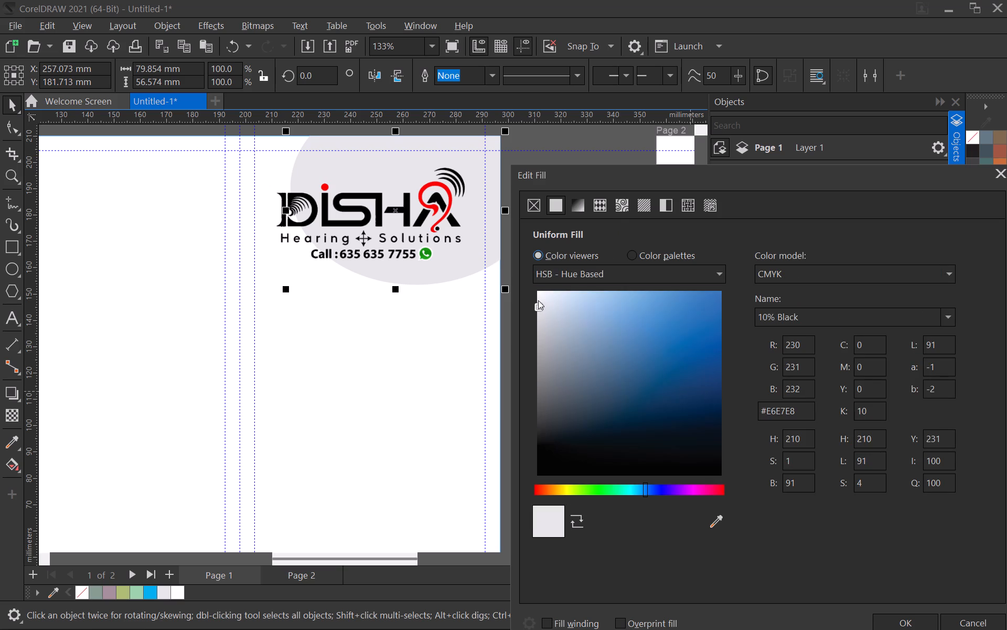
left_click(538, 300)
left_click(538, 300)
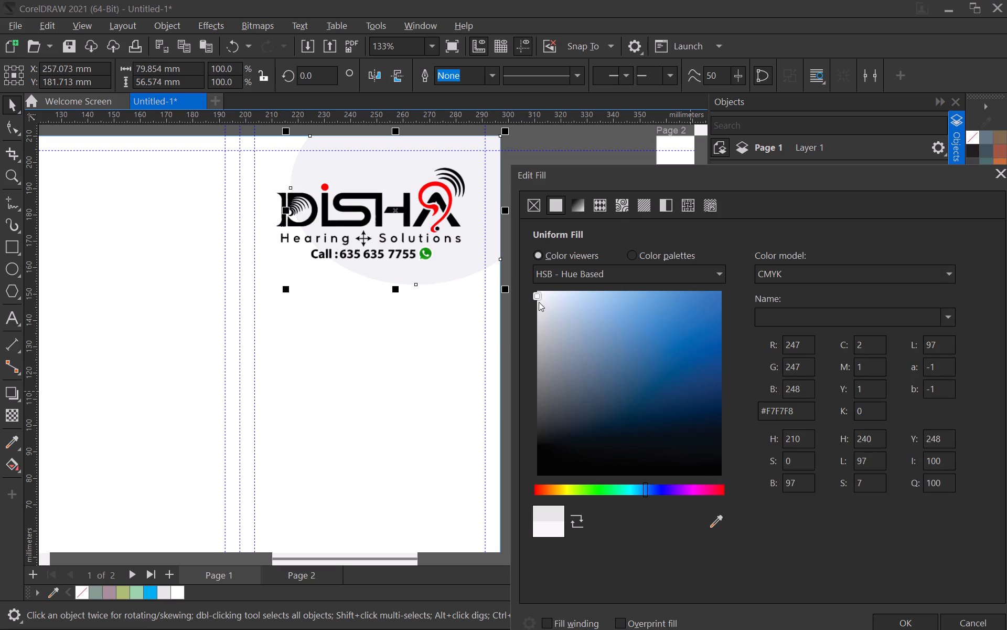
left_click(538, 301)
left_click(923, 624)
scroll(520, 319, "down", 3)
left_click(557, 327)
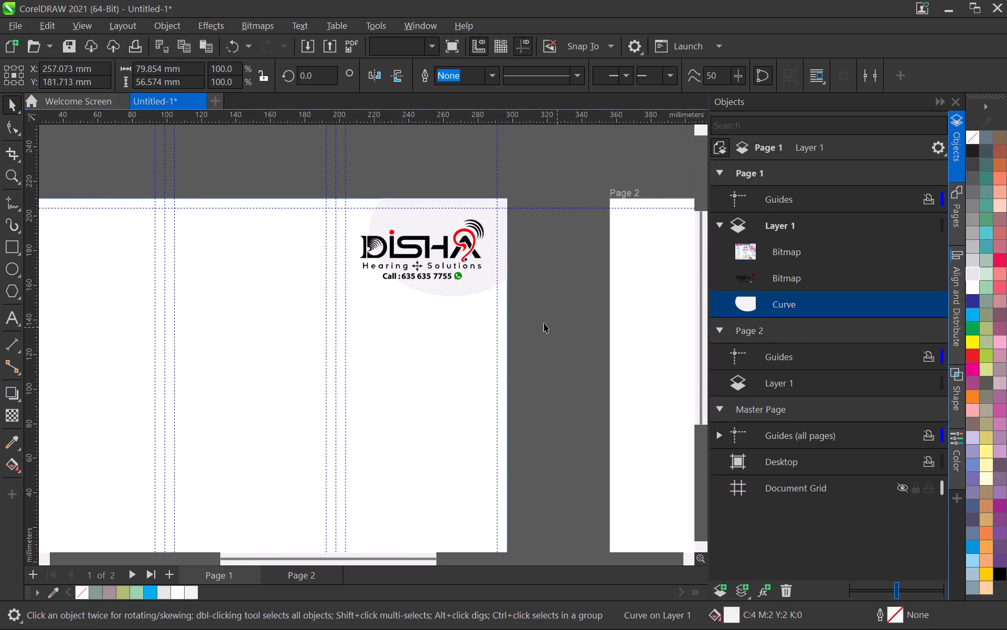
Duplicate the pale gray backdrop in place and move the copy to the bottom of Page 1's Layer 1.
scroll(465, 292, "up", 3)
left_click(473, 287)
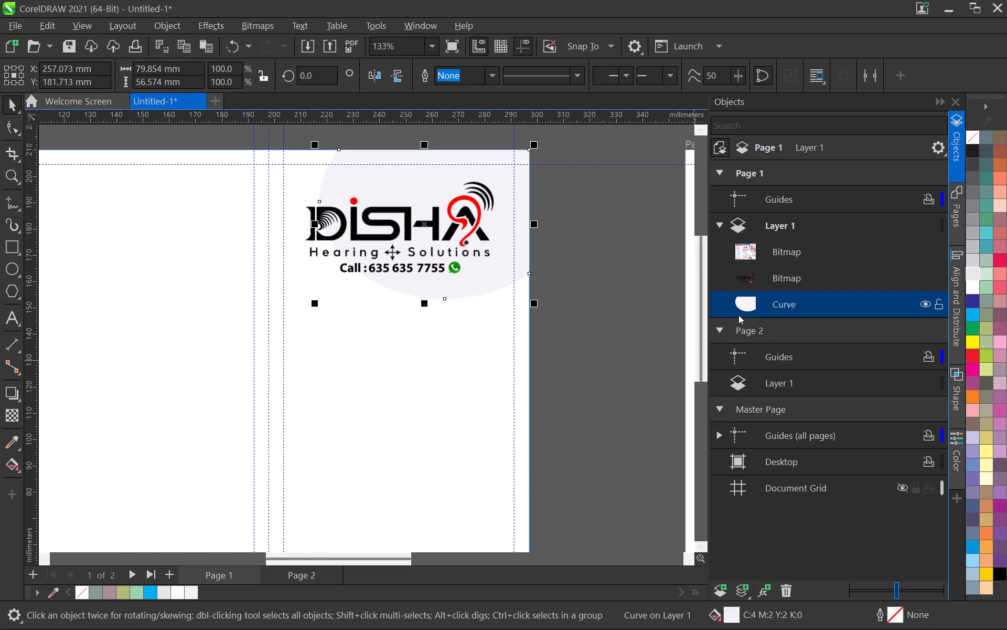
key("ctrl+c")
key("ctrl+v")
left_click_drag(754, 253, 757, 342)
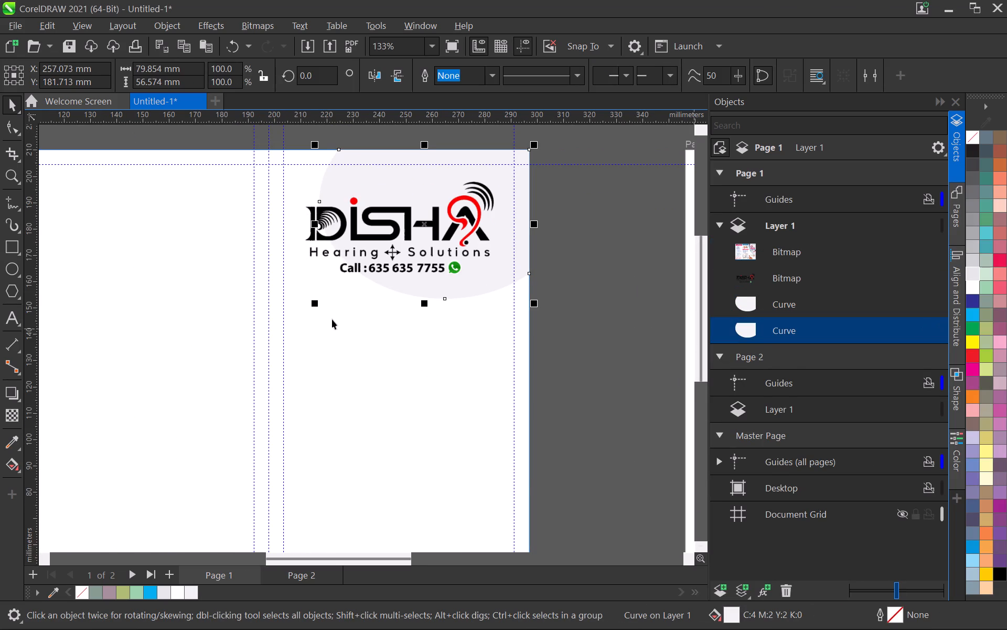
Give the backdrop copy a red C:0 M:100 Y:100 K:0 outline and enlarge it proportionally to about 86 × 61 mm from the page corner.
left_click_drag(313, 306, 310, 311)
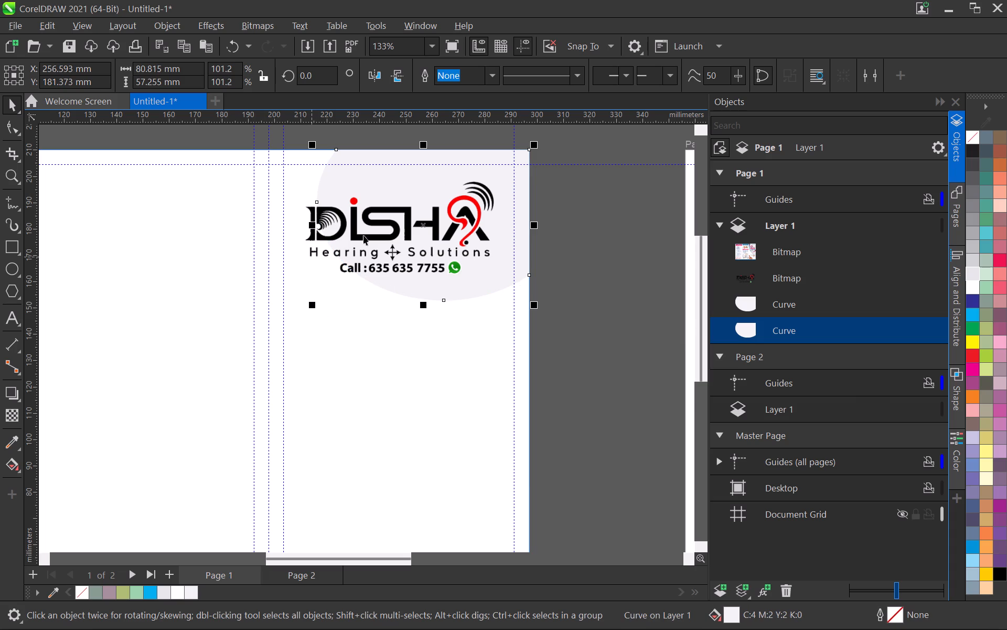
right_click(971, 356)
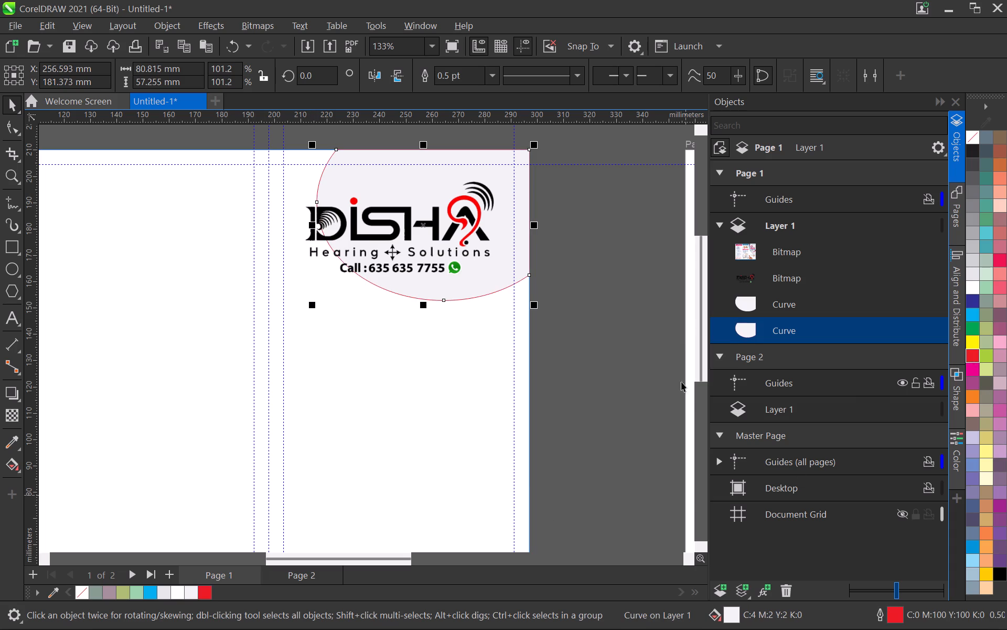
left_click_drag(313, 307, 297, 323)
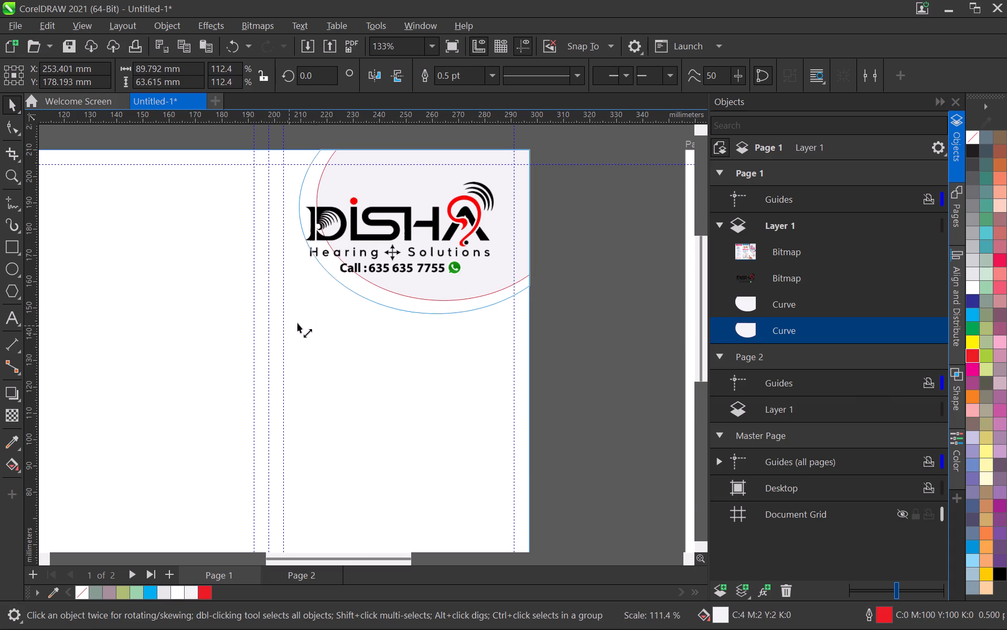
left_click_drag(297, 323, 299, 323)
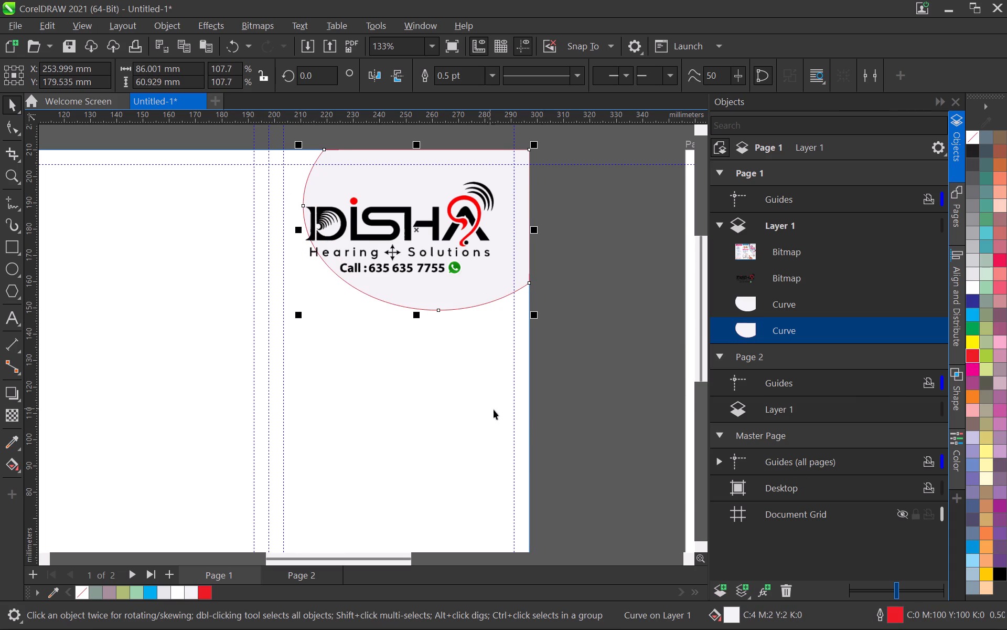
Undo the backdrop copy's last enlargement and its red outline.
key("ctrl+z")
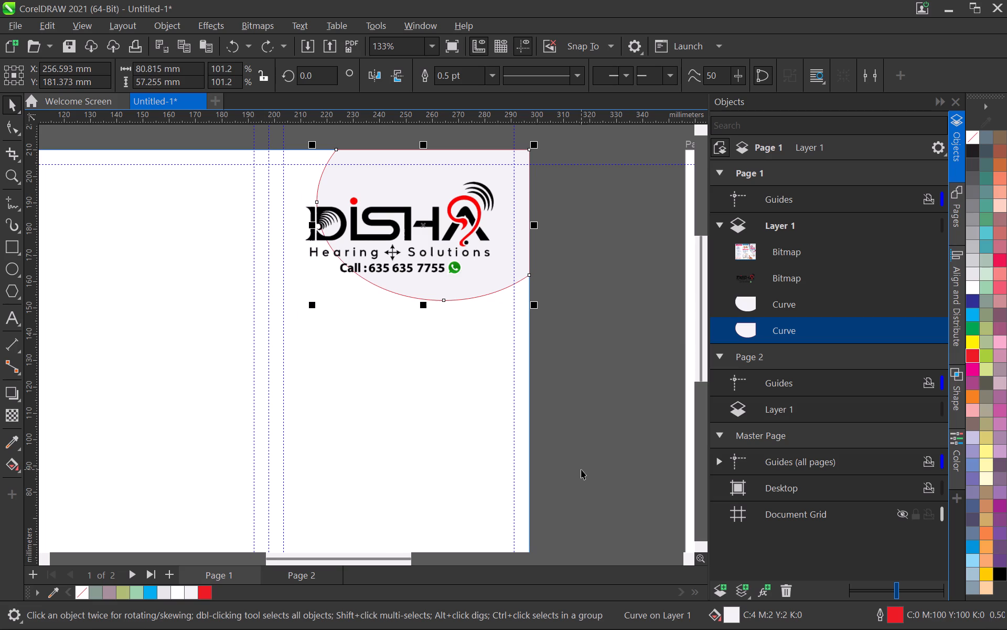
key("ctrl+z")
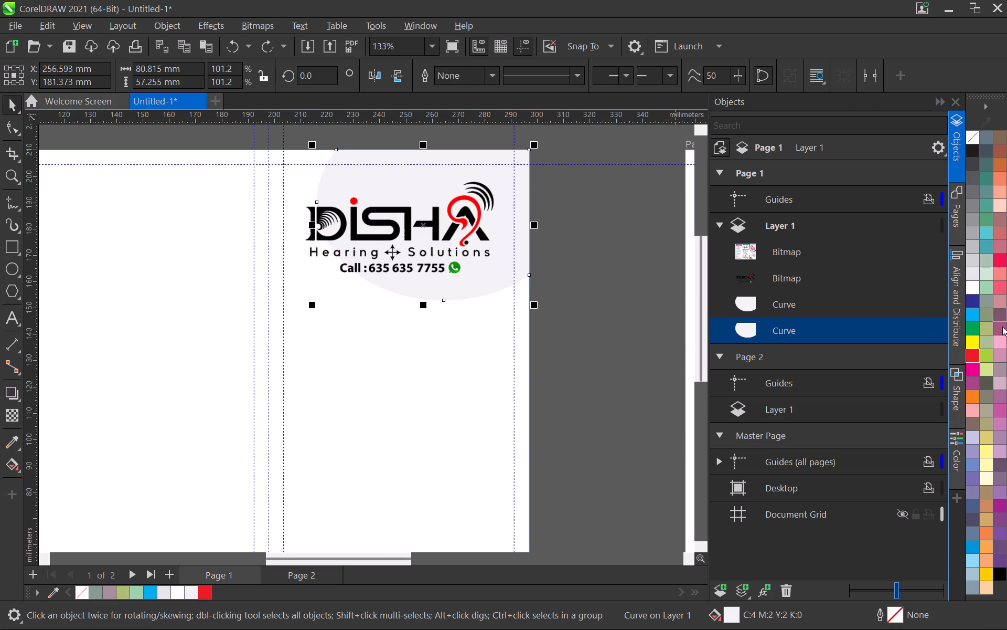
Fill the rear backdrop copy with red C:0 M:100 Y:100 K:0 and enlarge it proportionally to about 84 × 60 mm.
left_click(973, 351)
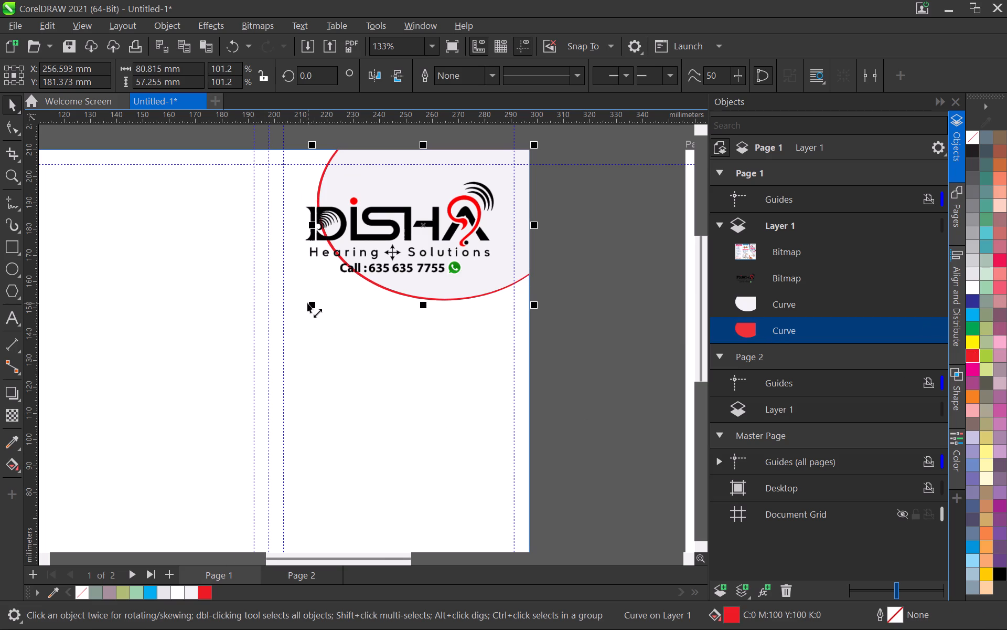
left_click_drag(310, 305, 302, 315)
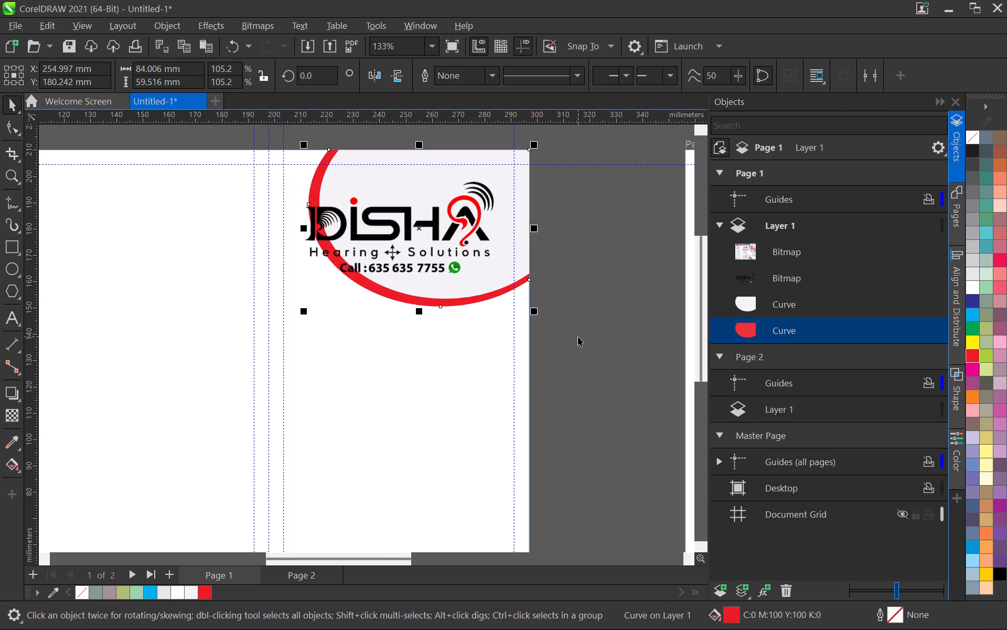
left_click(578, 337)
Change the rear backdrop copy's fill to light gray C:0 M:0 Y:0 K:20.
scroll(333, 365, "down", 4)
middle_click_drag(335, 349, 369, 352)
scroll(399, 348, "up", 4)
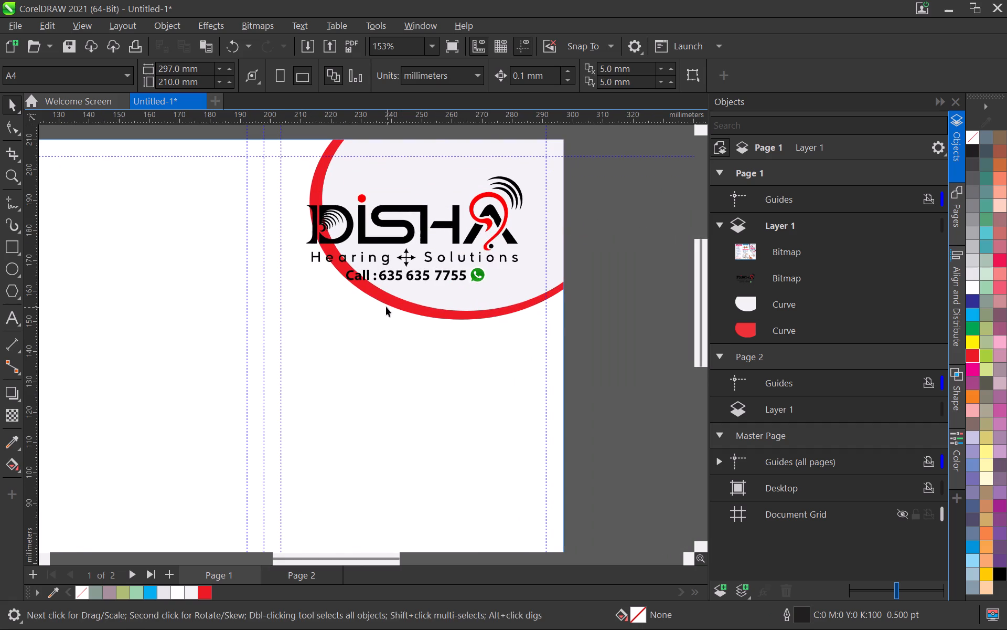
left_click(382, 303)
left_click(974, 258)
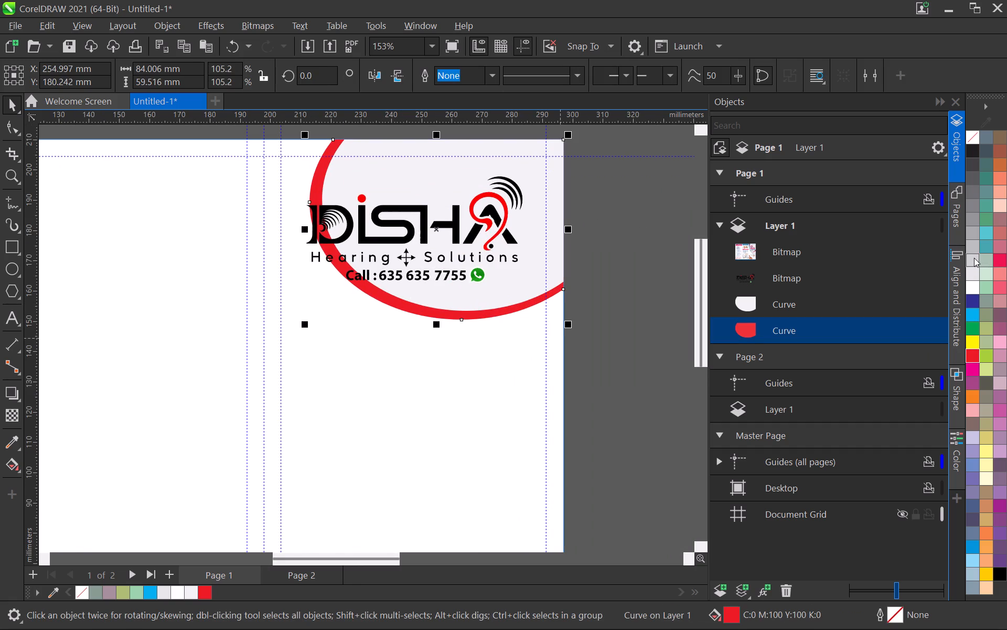
Shrink the rear backdrop copy proportionally to about 82 × 58 mm, leaving a thinner rim around the front curve.
left_click(648, 313)
scroll(548, 356, "down", 4)
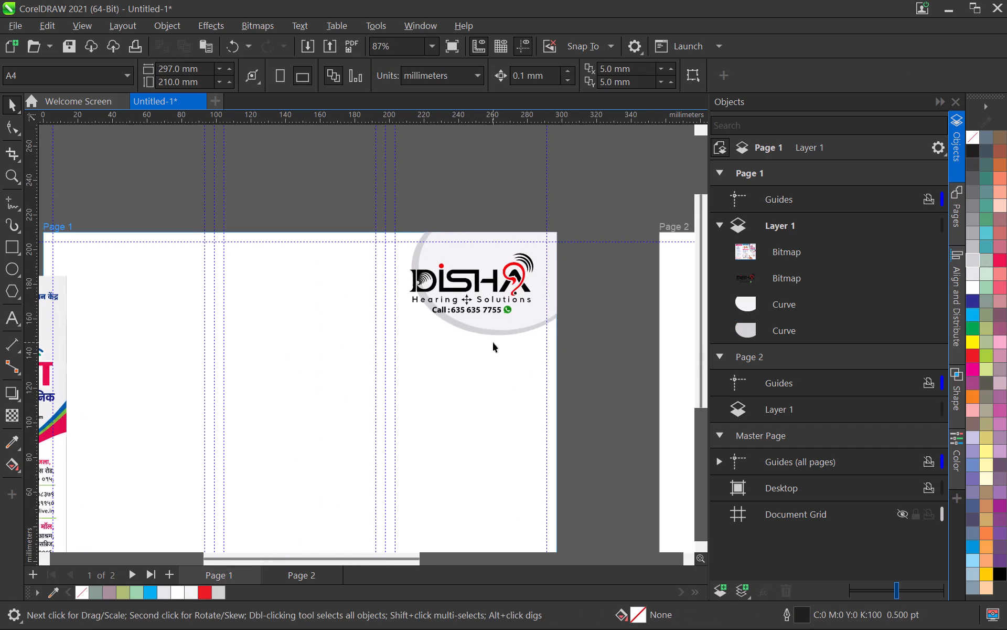
middle_click_drag(496, 346, 500, 380)
scroll(496, 380, "up", 3)
left_click(457, 351)
scroll(399, 325, "up", 4)
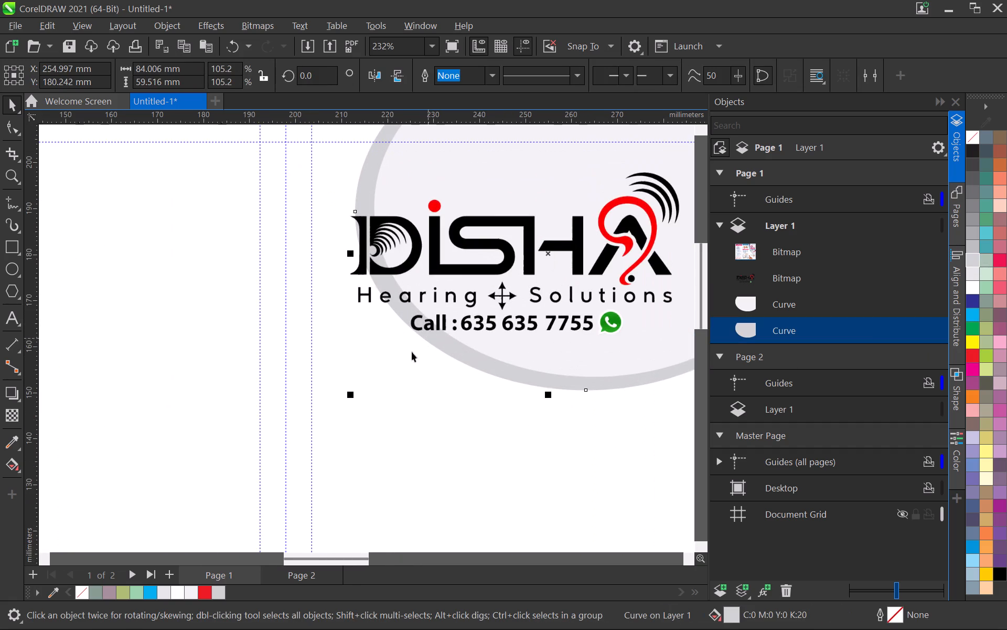
left_click_drag(350, 399, 353, 392)
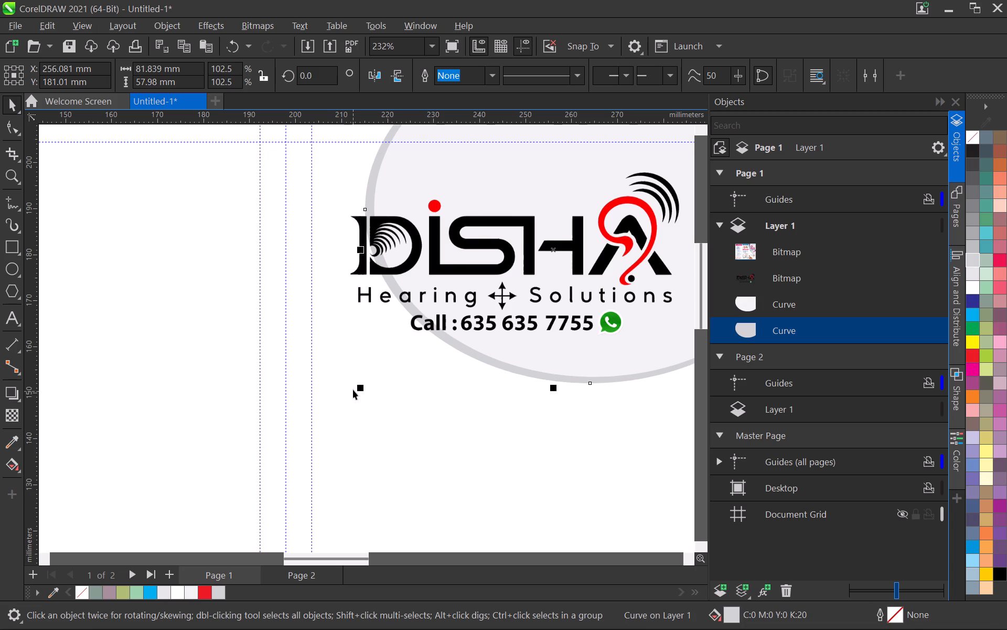
Lighten the rear backdrop copy's fill to C:0 M:0 Y:0 K:10.
scroll(369, 383, "down", 3)
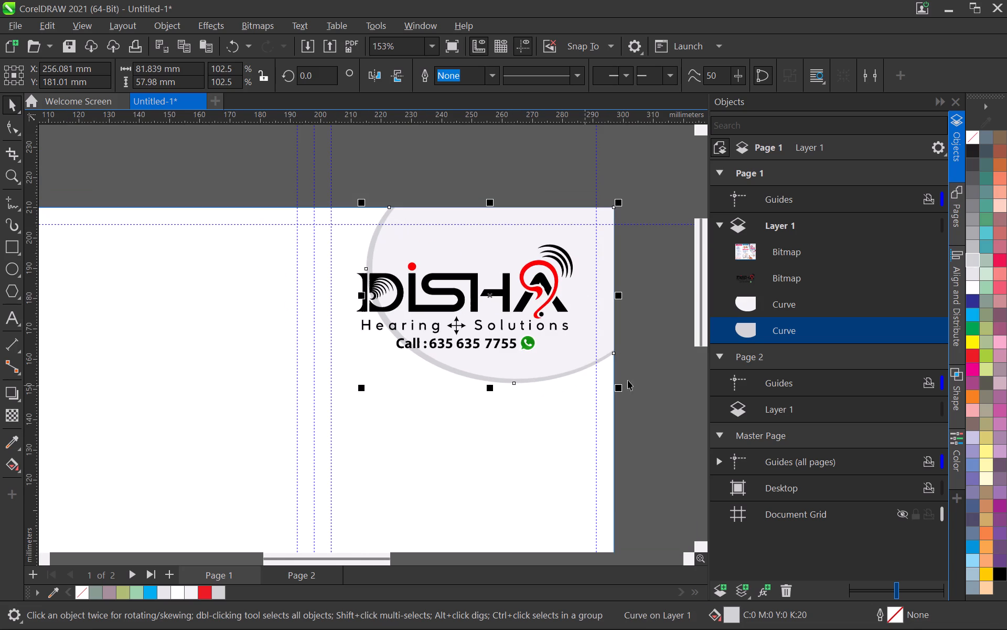
left_click(974, 278)
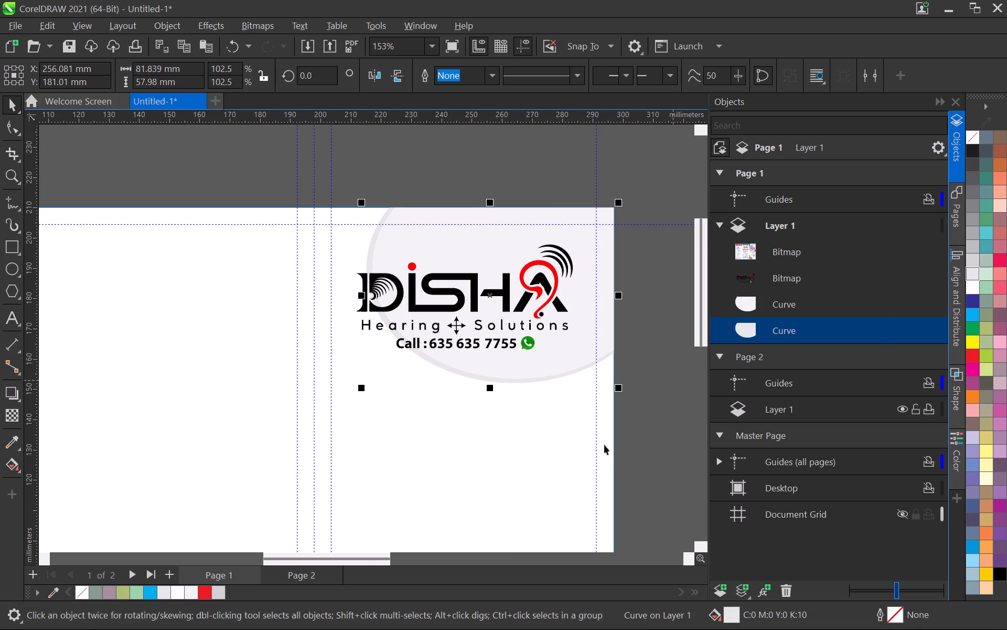
left_click(638, 411)
scroll(484, 397, "down", 4)
middle_click(366, 408)
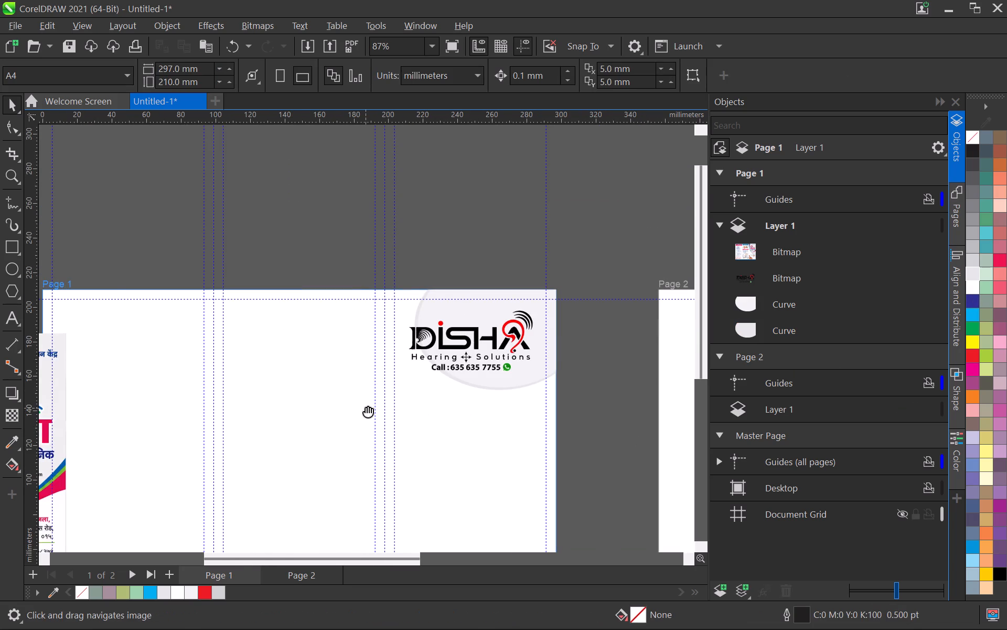
scroll(417, 364, "up", 6)
middle_click_drag(426, 381, 360, 384)
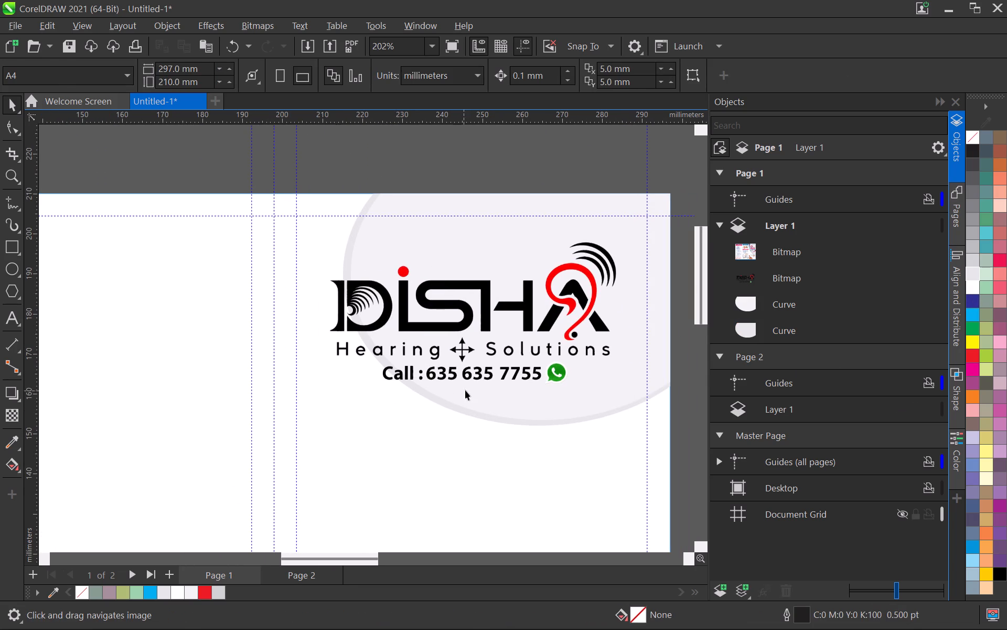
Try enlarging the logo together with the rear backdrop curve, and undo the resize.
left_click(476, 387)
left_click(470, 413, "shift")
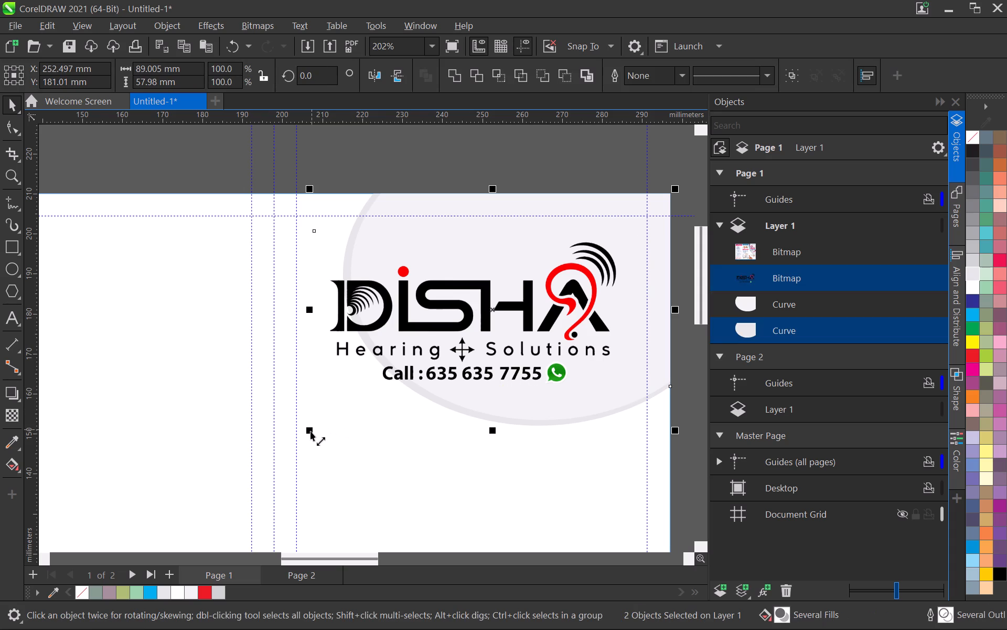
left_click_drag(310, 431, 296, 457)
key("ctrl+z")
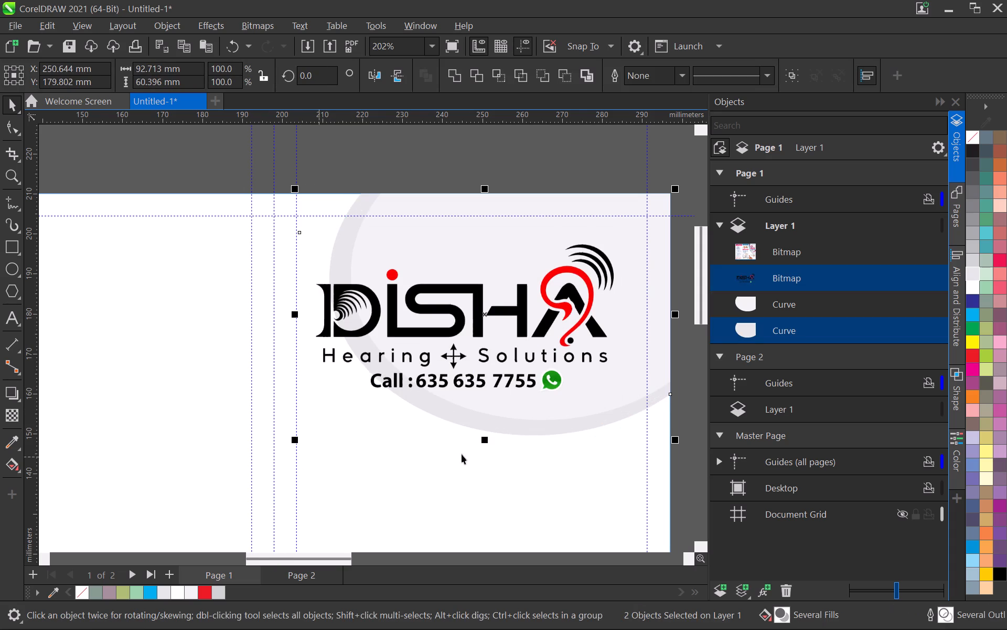
Enlarge both backdrop curves together proportionally from the page corner so they surround the whole Disha logo.
middle_click_drag(613, 428, 477, 483)
left_click(538, 312)
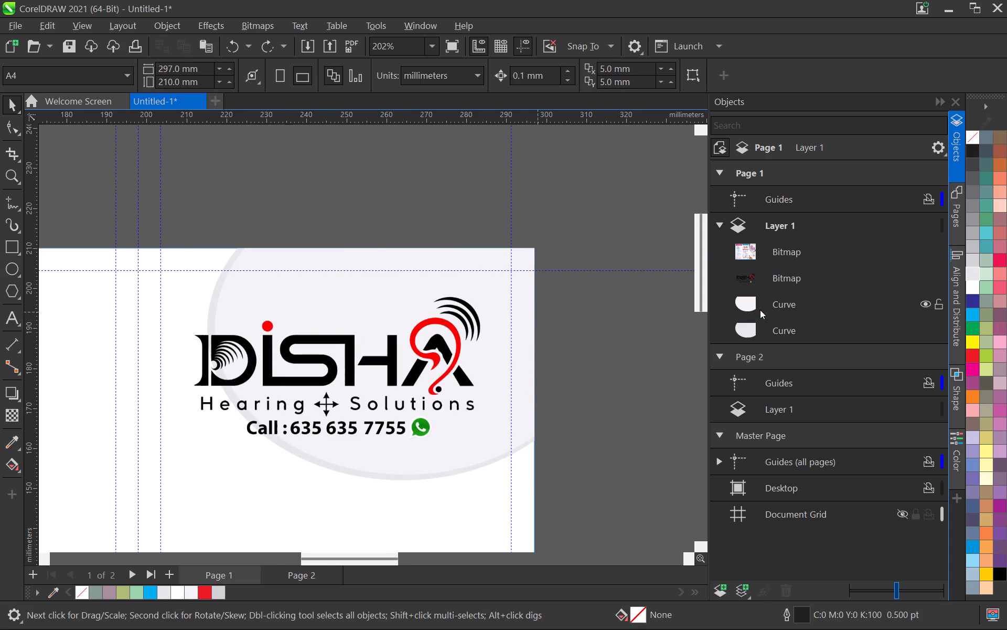
left_click(762, 307)
left_click(762, 330, "shift")
left_click_drag(197, 487, 183, 499)
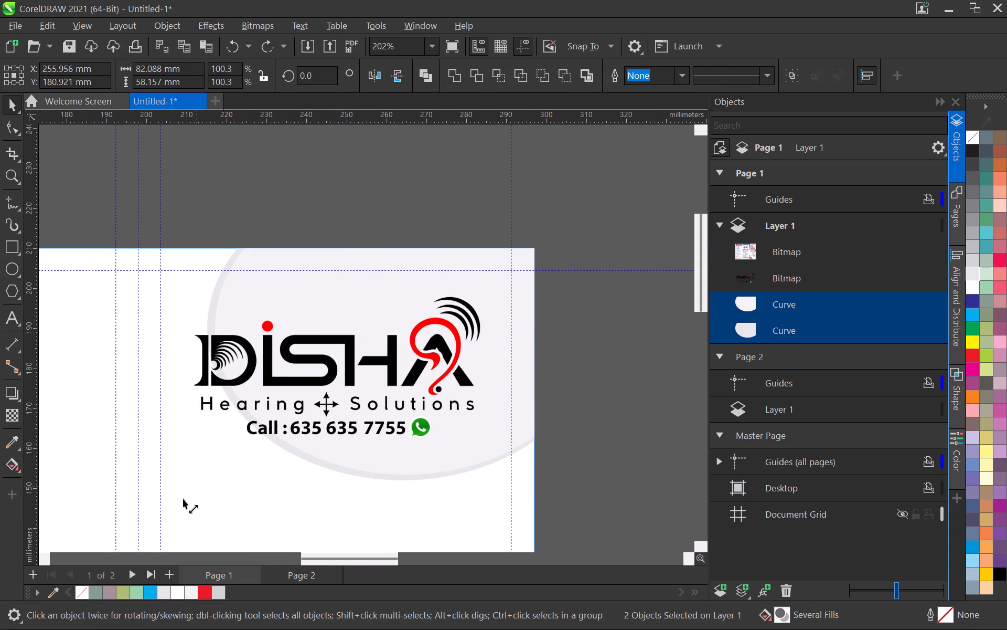
left_click_drag(183, 499, 178, 512)
scroll(220, 479, "down", 3)
middle_click_drag(220, 477, 271, 381)
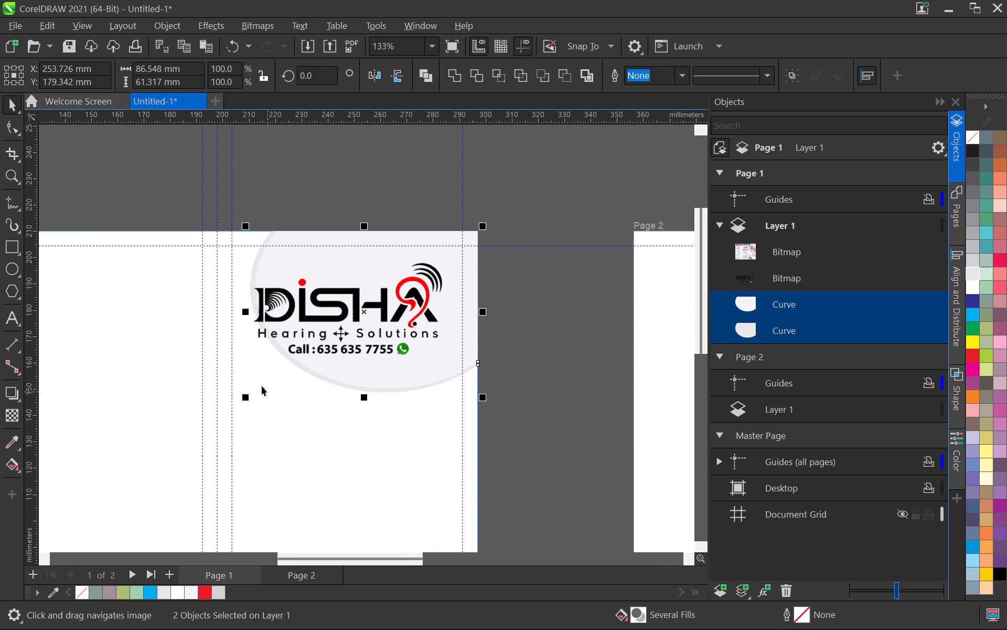
Enlarge both backdrop curves slightly more, keeping them around the Disha logo in the page corner, and deselect them.
left_click_drag(241, 397, 226, 440)
left_click(513, 345)
Move the Sahara reference brochure bitmap off Page 1 so it sits completely beside the page on the pasteboard.
scroll(396, 422, "down", 3)
middle_click_drag(372, 432, 461, 361)
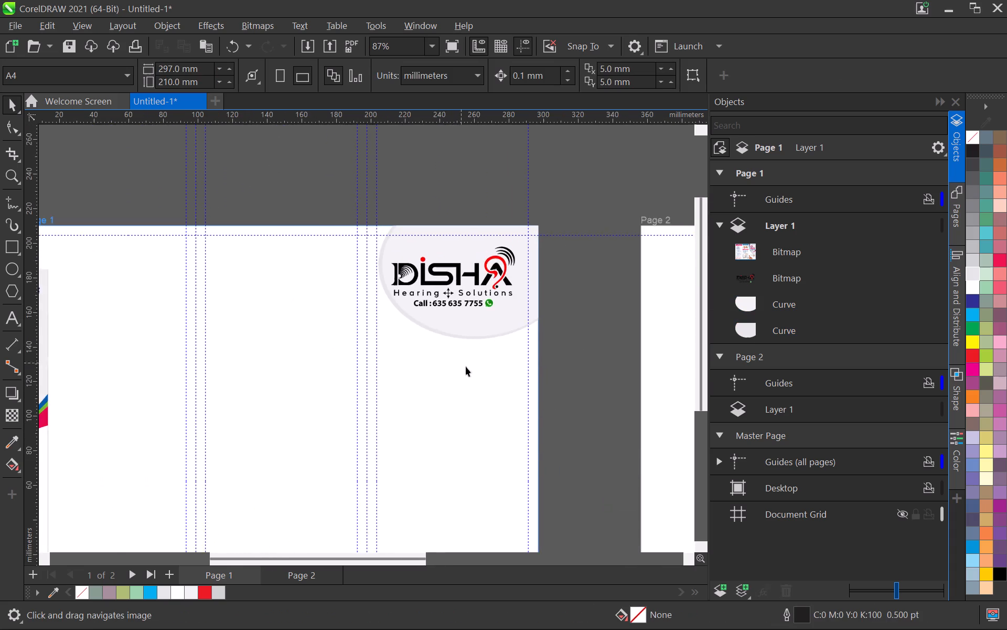
scroll(468, 371, "down", 5)
middle_click_drag(401, 415, 322, 426)
scroll(369, 365, "up", 4)
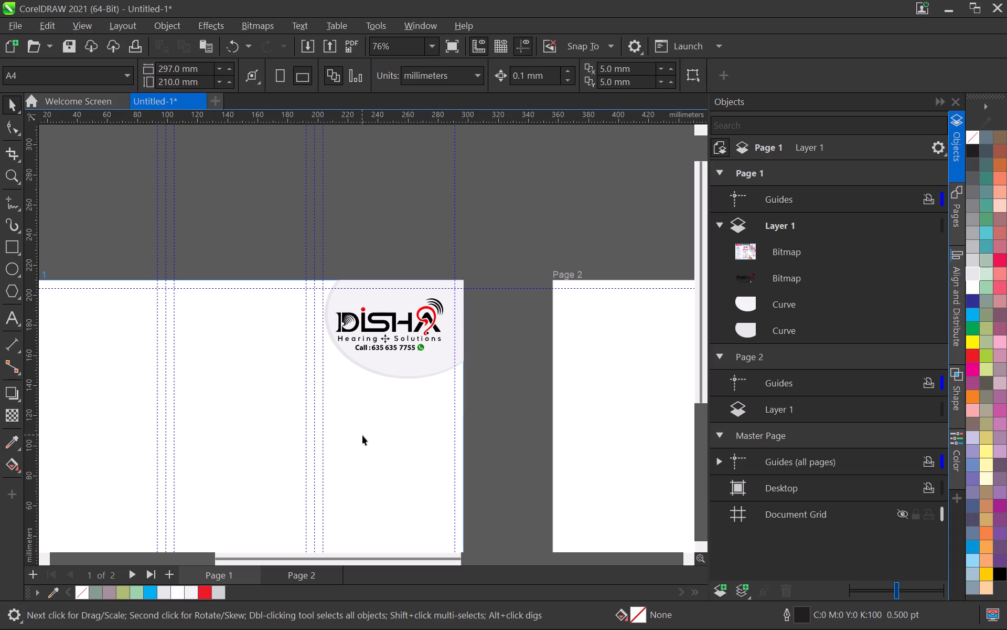
scroll(445, 393, "down", 5)
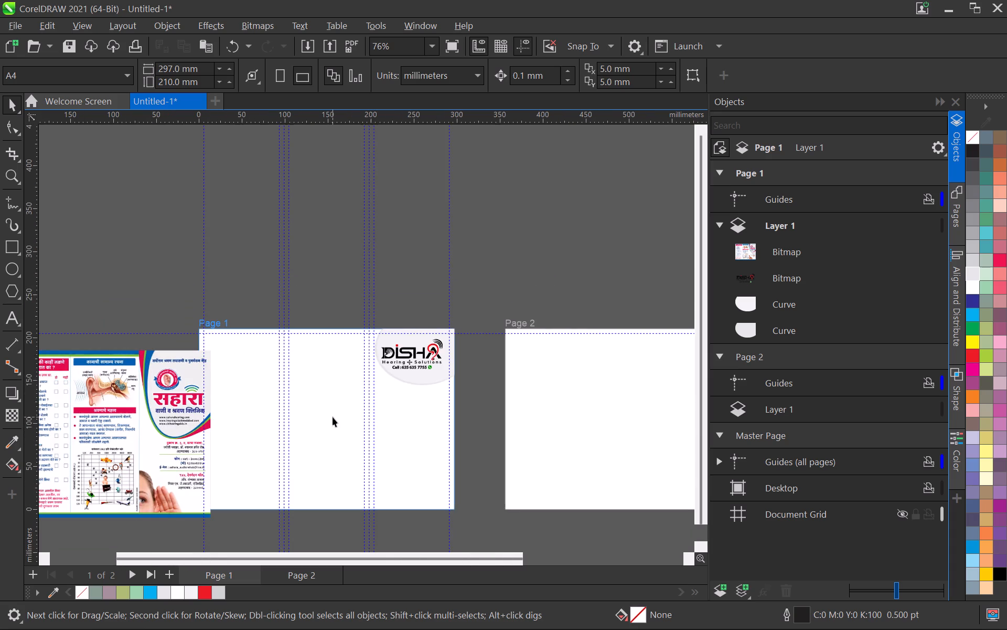
scroll(393, 415, "up", 3)
middle_click_drag(297, 458, 398, 342)
scroll(402, 344, "down", 4)
middle_click_drag(237, 398, 261, 404)
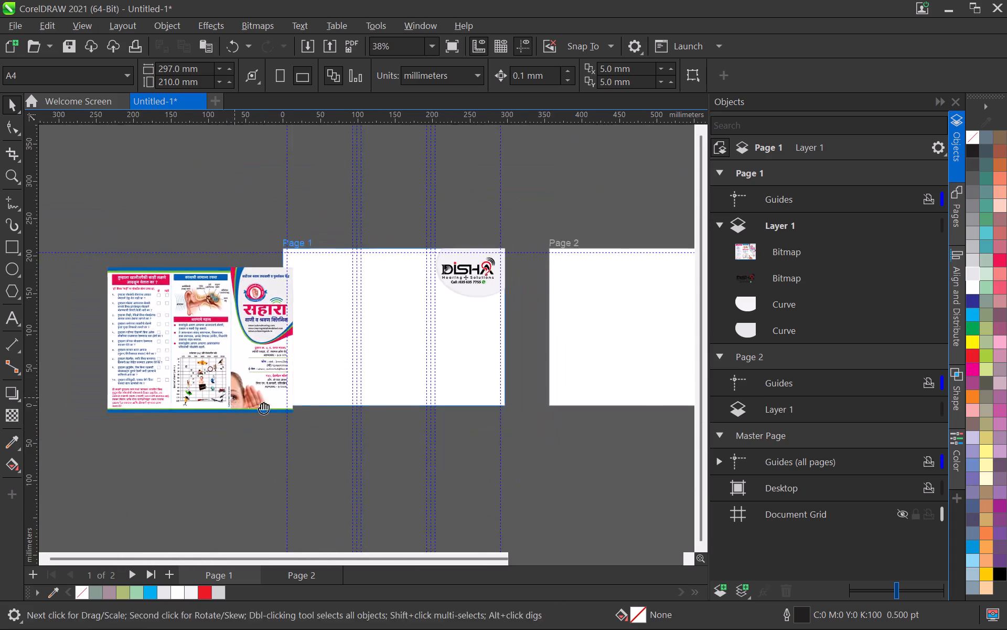
middle_click_drag(261, 404, 336, 448)
scroll(337, 445, "up", 4)
left_click(353, 386)
left_click_drag(371, 398, 319, 376)
scroll(354, 372, "down", 3)
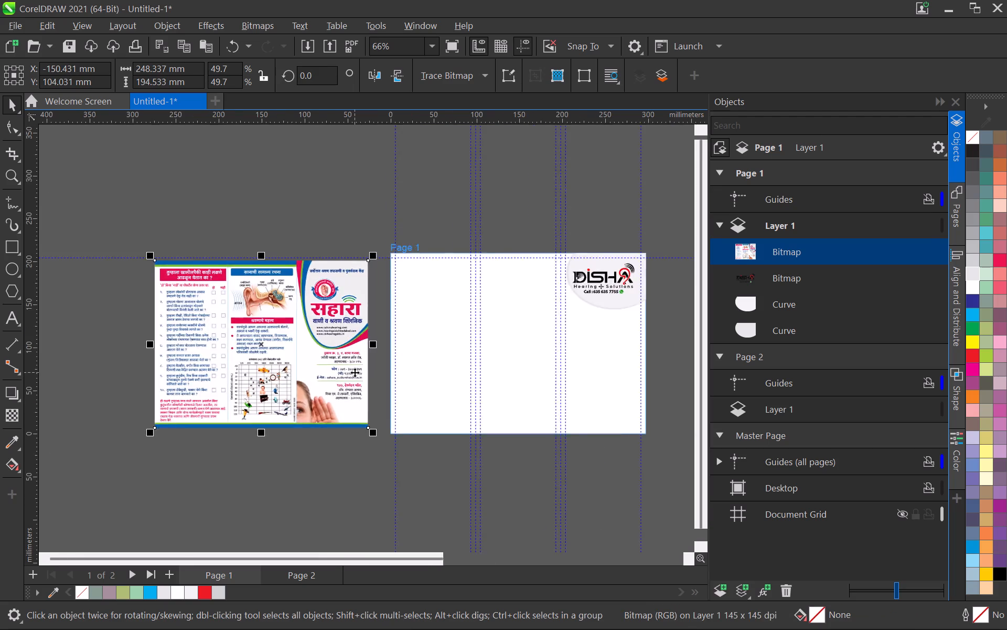
scroll(355, 372, "down", 2)
Close the Downloads File Explorer window from the window switcher.
key("alt+Tab")
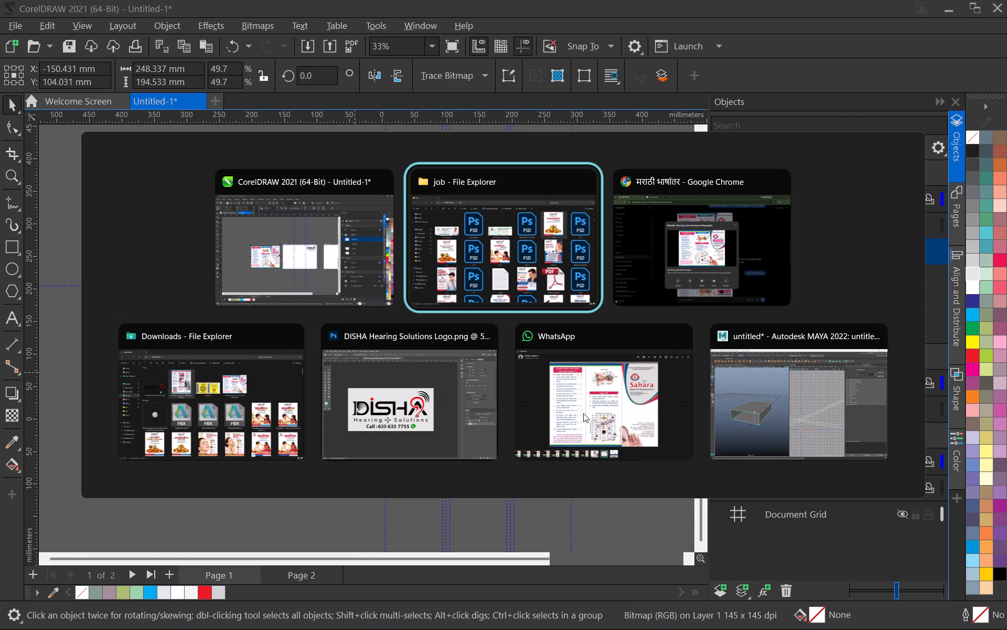
left_click(297, 339, "alt")
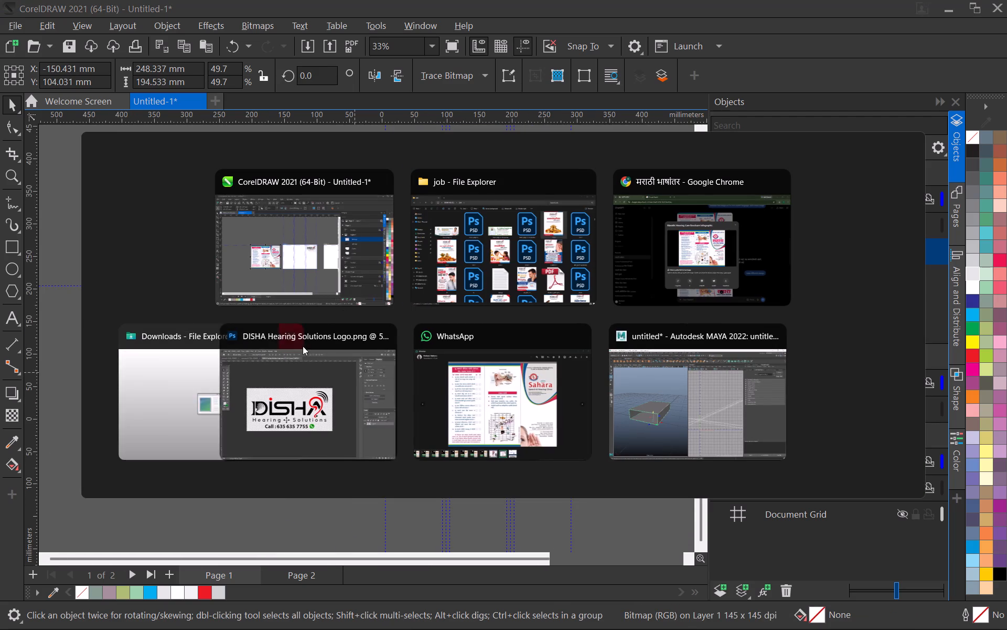
Switch to Maya and close it, backing out of saving the untitled scene.
left_click(772, 342, "alt")
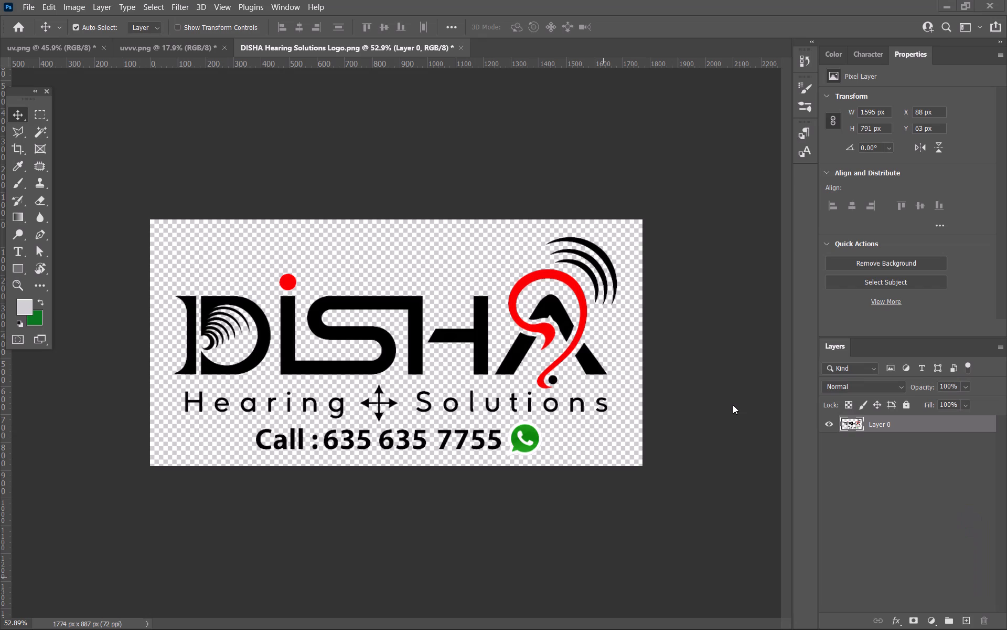
key("alt+Tab")
left_click(709, 425, "alt")
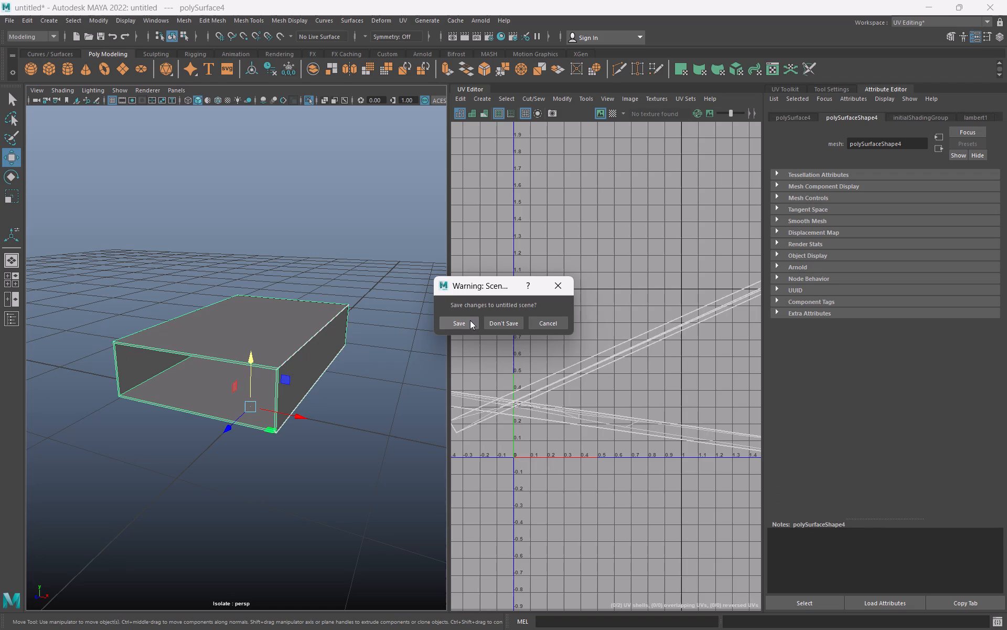
left_click(447, 327)
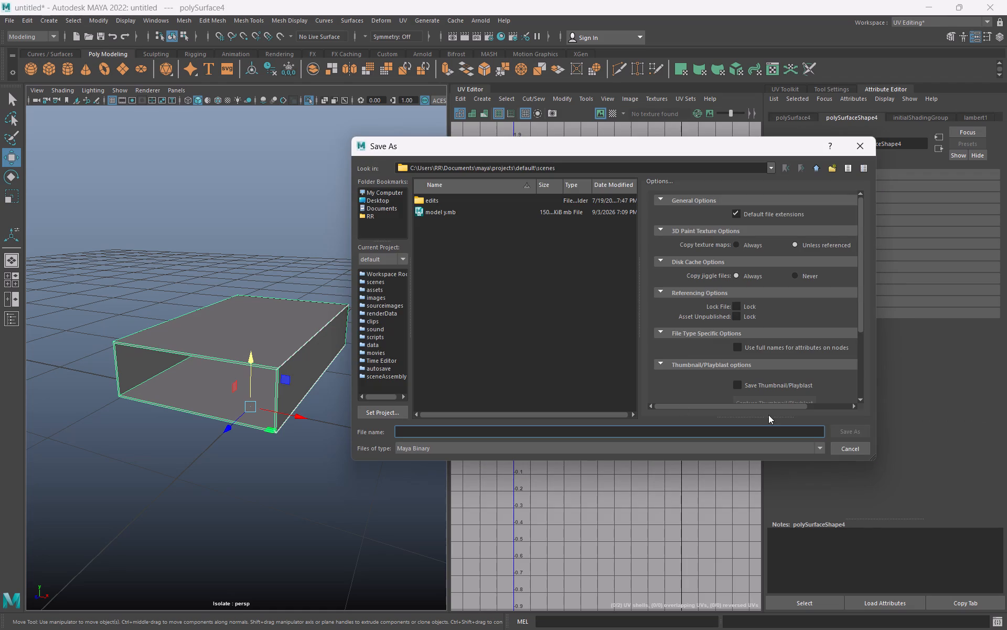
left_click(850, 449)
left_click(993, 8)
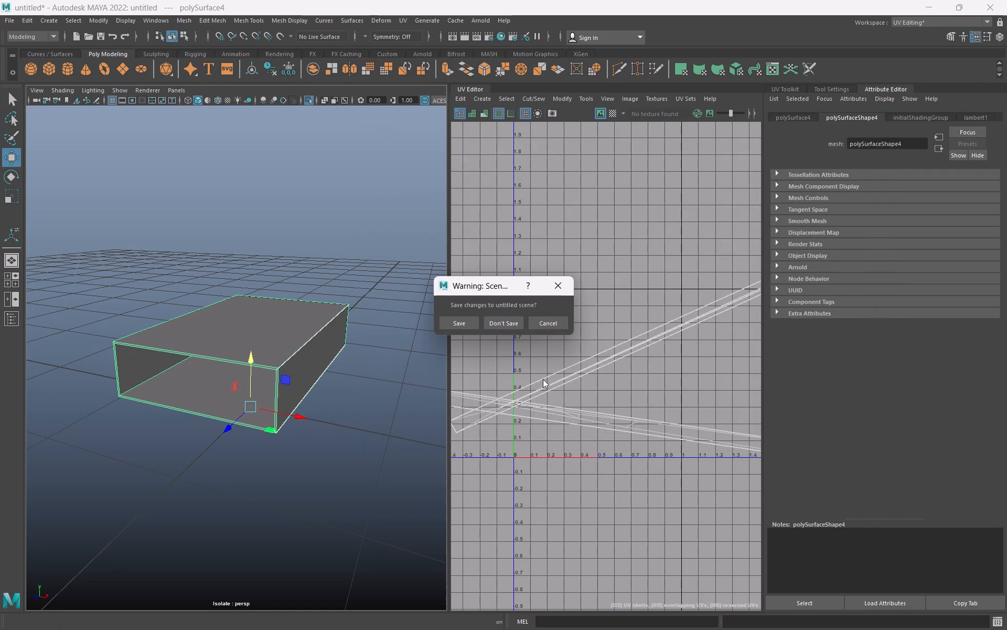
Discard the unsaved changes to the untitled Maya scene.
left_click(508, 328)
scroll(516, 367, "down", 6)
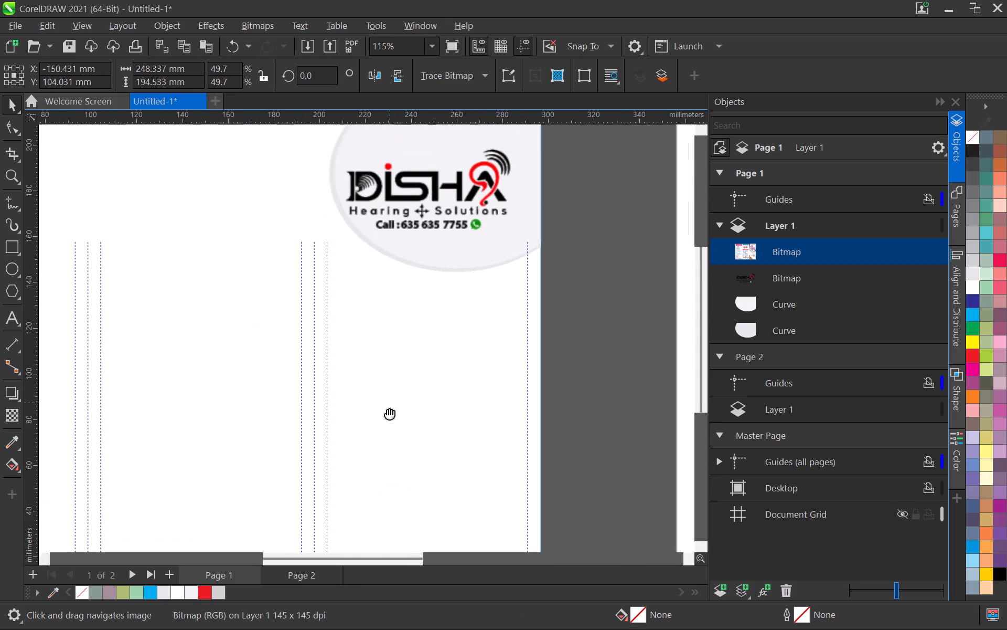
middle_click_drag(387, 410, 386, 415)
scroll(392, 412, "up", 2)
left_click(13, 250)
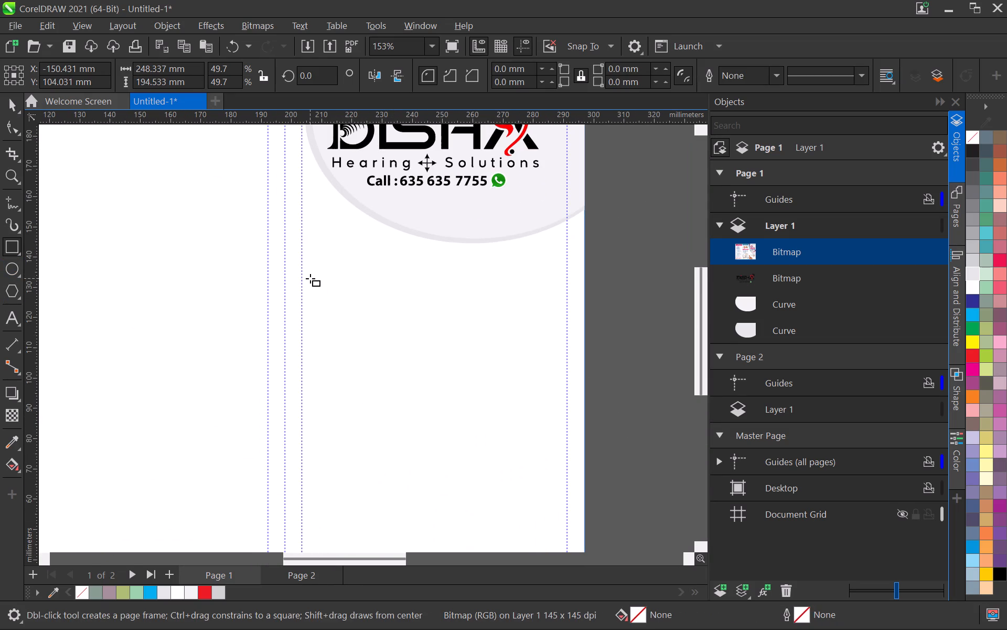
scroll(413, 306, "down", 4)
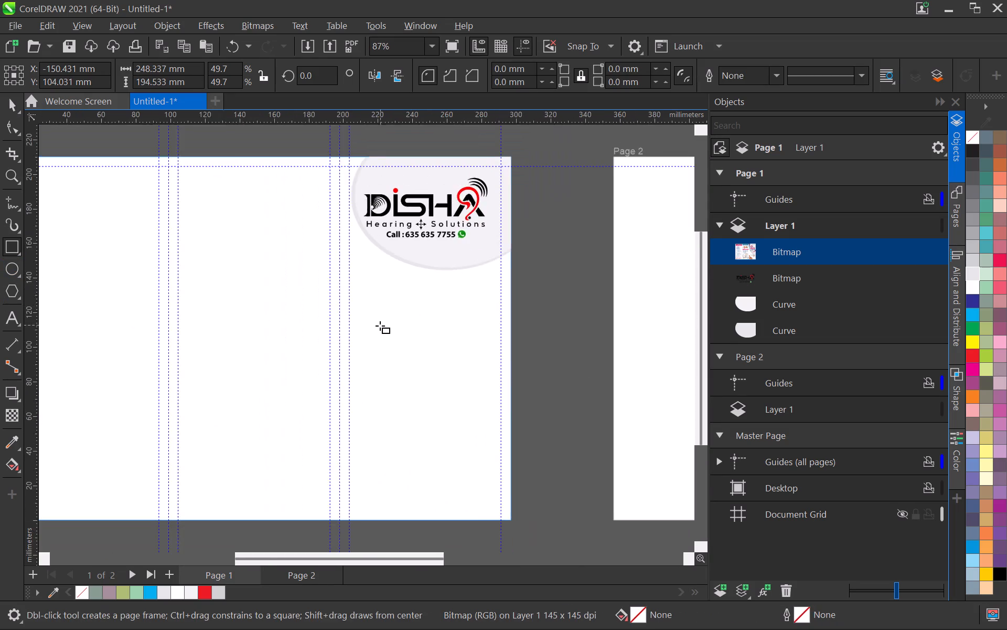
scroll(379, 325, "up", 3)
scroll(419, 274, "up", 2)
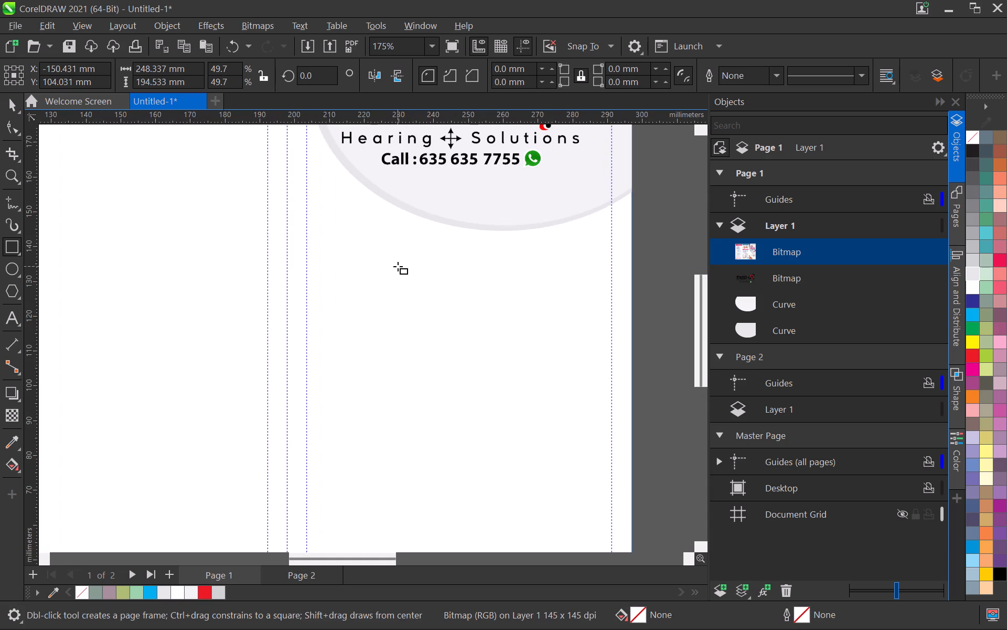
left_click_drag(410, 262, 412, 267)
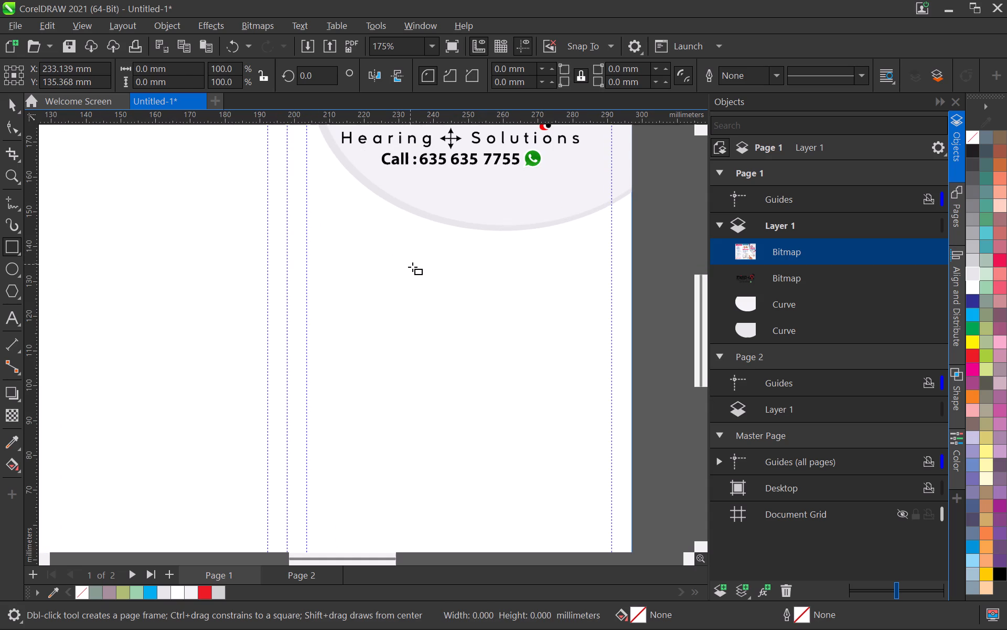
left_click_drag(412, 267, 466, 250)
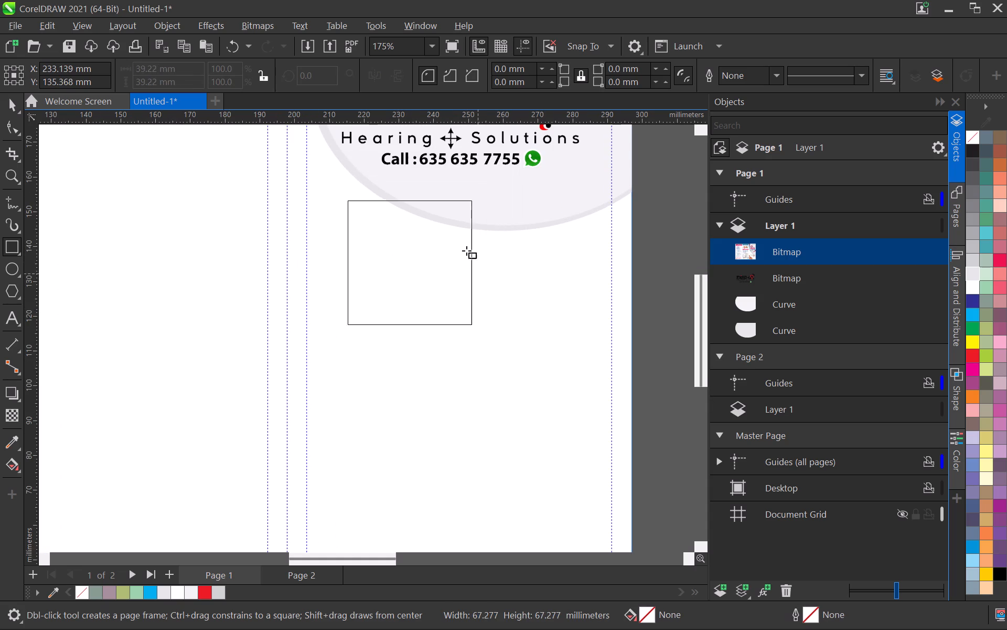
left_click_drag(466, 250, 460, 247)
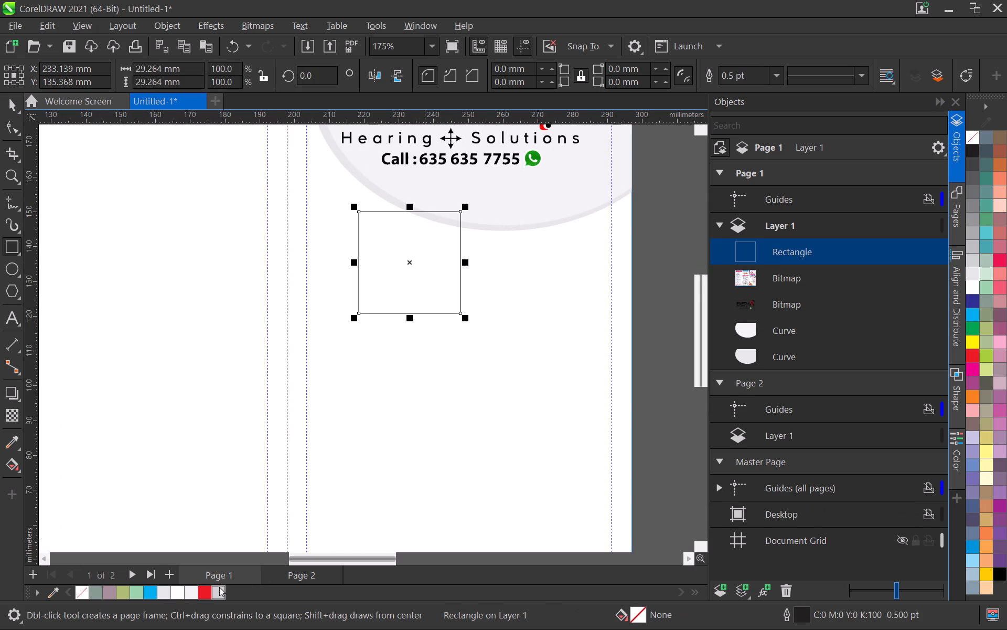
Fill the square with light gray C:0 M:0 Y:0 K:20 and remove its outline.
left_click(199, 590)
left_click(972, 264)
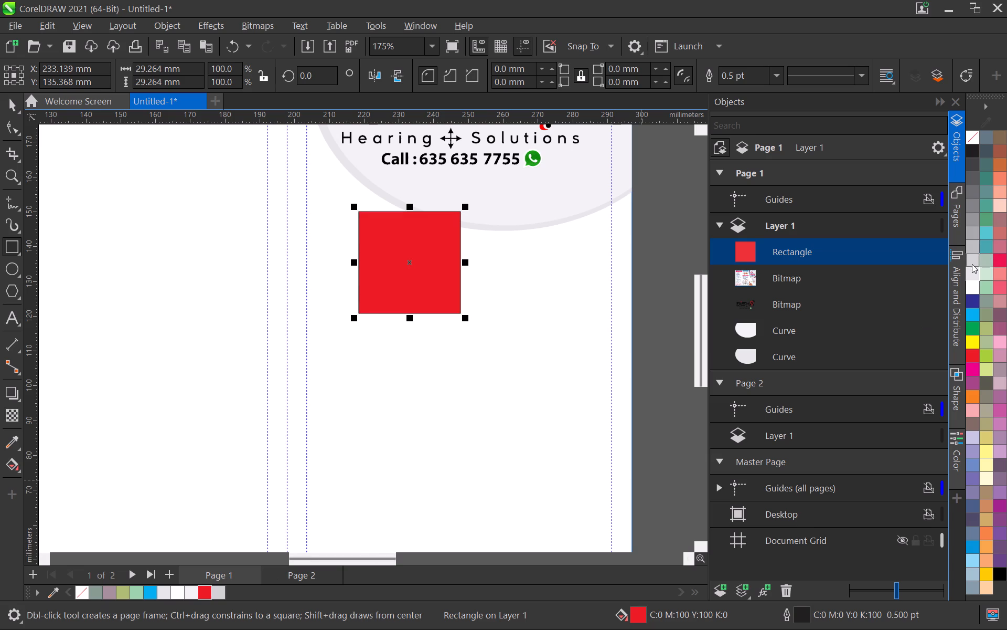
right_click(971, 130)
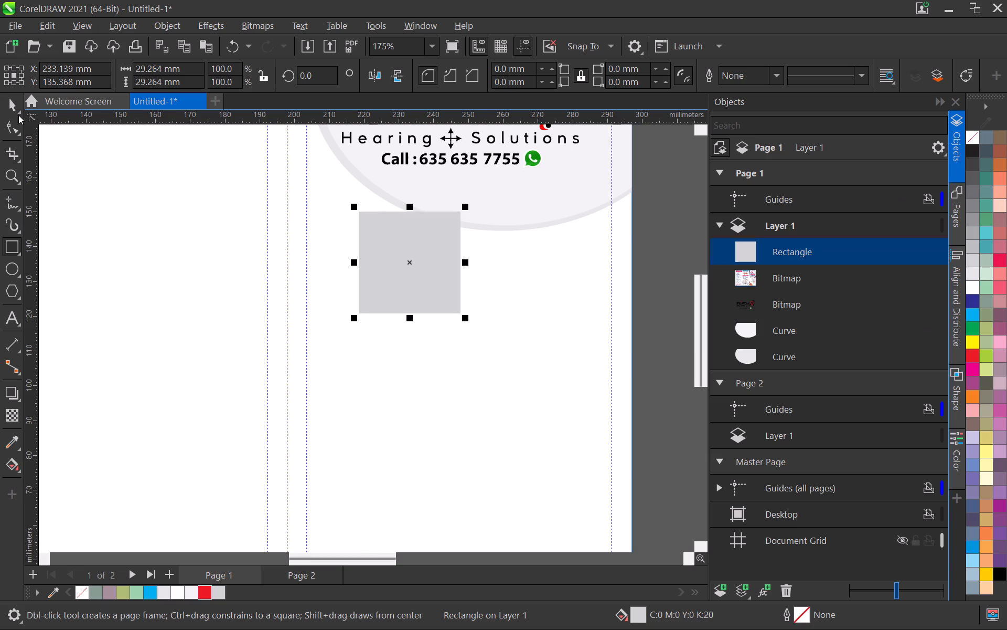
Move the gray square below the logo backdrop, centred at about X 252 mm, Y 121 mm.
left_click(16, 110)
left_click_drag(417, 250, 484, 299)
scroll(498, 300, "down", 5)
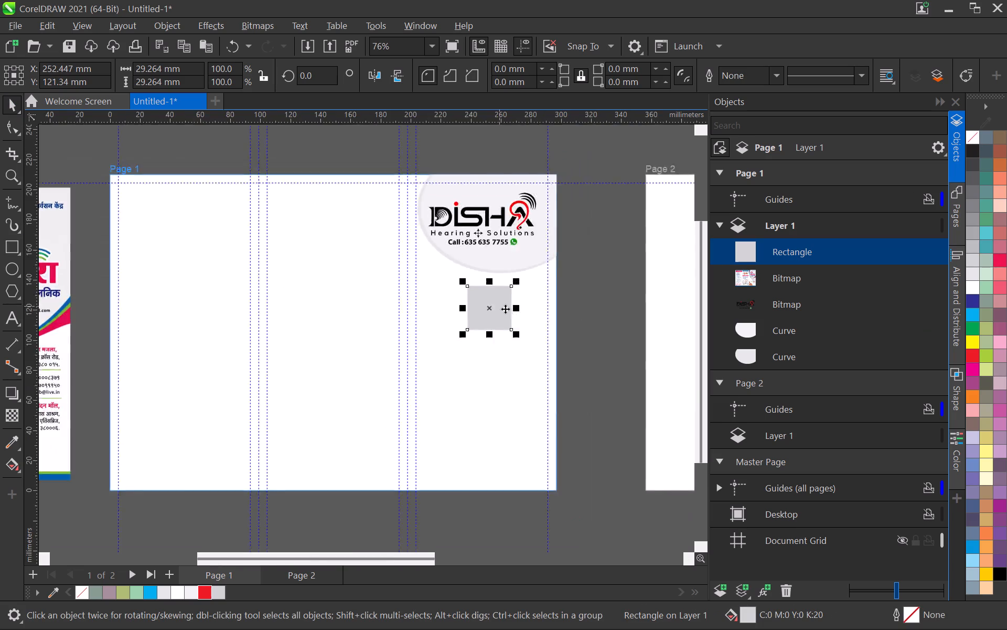
Round all corners of the gray square below the logo backdrop to a radius of about 1.5 mm.
scroll(505, 309, "down", 4)
left_click(572, 308)
scroll(485, 343, "up", 11)
left_click(508, 311)
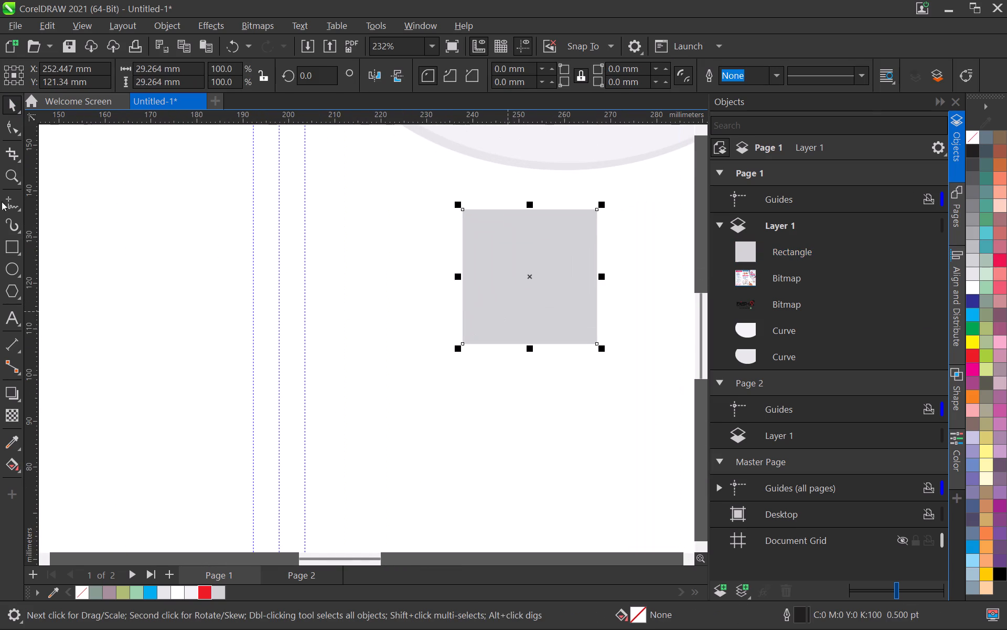
left_click(9, 133)
scroll(385, 211, "up", 3)
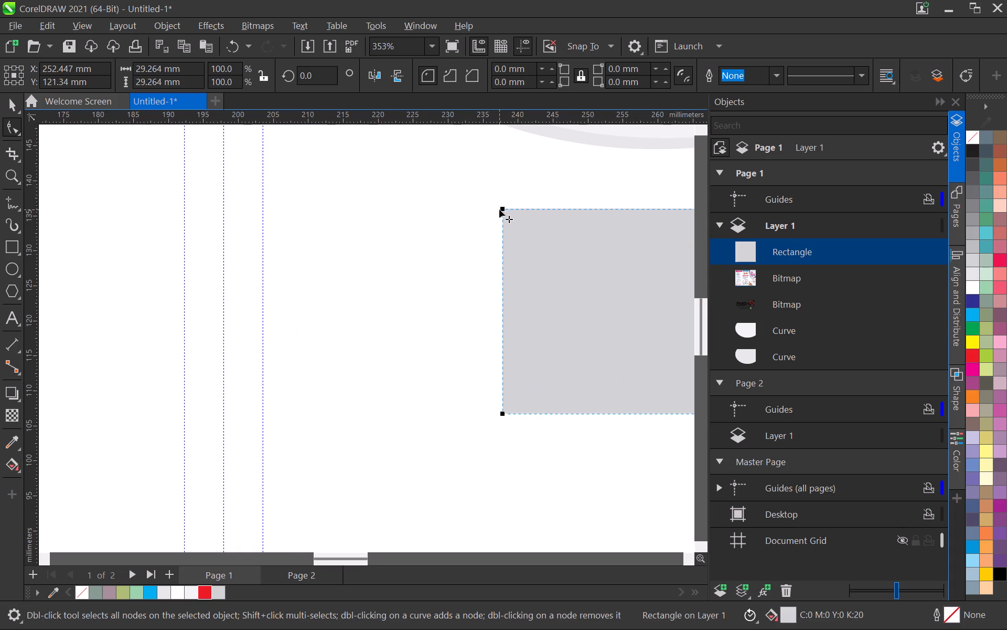
left_click_drag(501, 210, 500, 219)
scroll(496, 252, "down", 7)
middle_click_drag(515, 279, 417, 304)
left_click(16, 111)
left_click(599, 296)
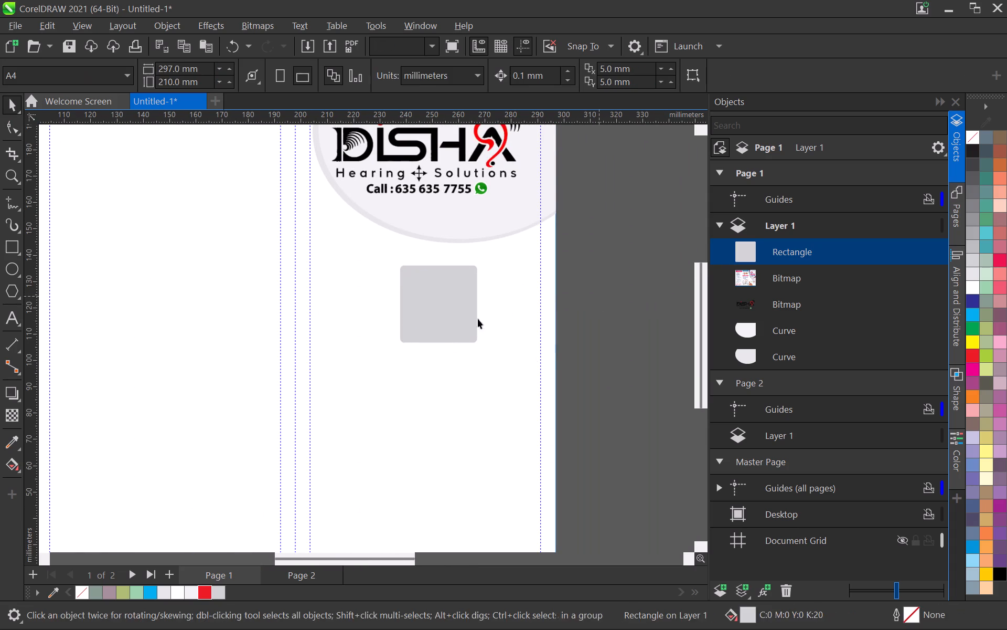
Nudge the rounded gray square left to about X 250.8 mm.
scroll(432, 318, "up", 3)
left_click(440, 303)
scroll(511, 329, "down", 3)
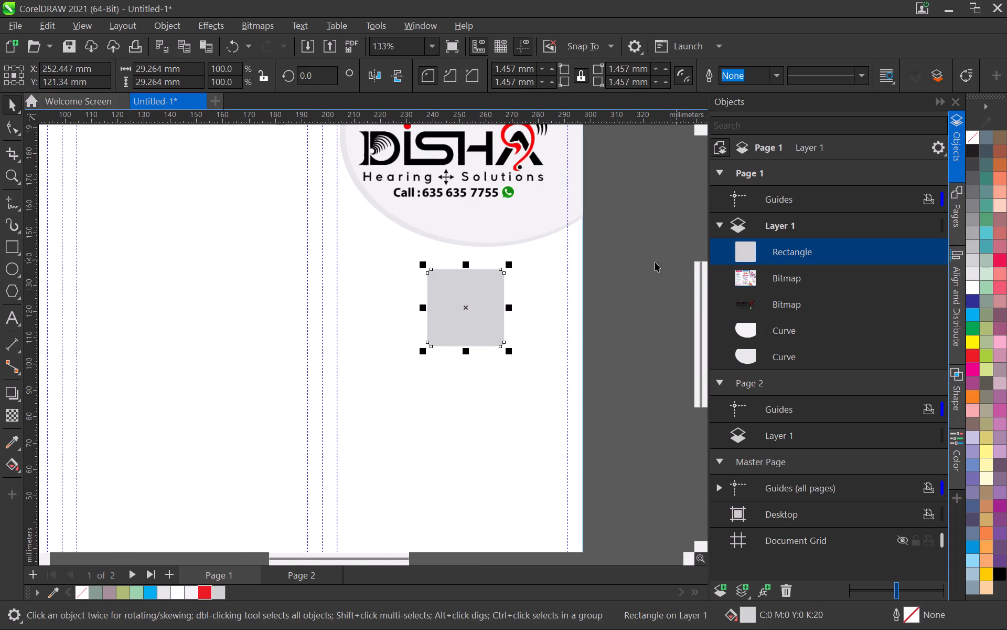
left_click(636, 270)
scroll(467, 310, "up", 3)
left_click(470, 317)
key("Left")
key("Left")
key("Left")
key("Left")
key("Left")
key("Left")
key("Left")
key("Left")
key("Left")
key("Left")
key("Left")
key("Left")
key("Left")
key("Left")
key("Left")
key("Left")
key("Left")
key("Left")
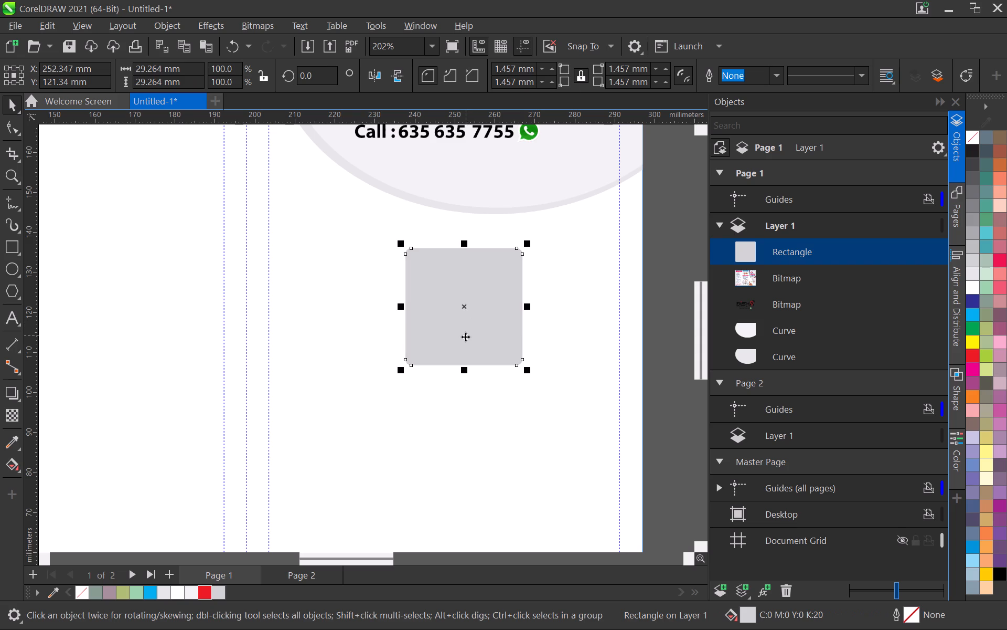
scroll(463, 341, "down", 4)
middle_click_drag(461, 343, 329, 369)
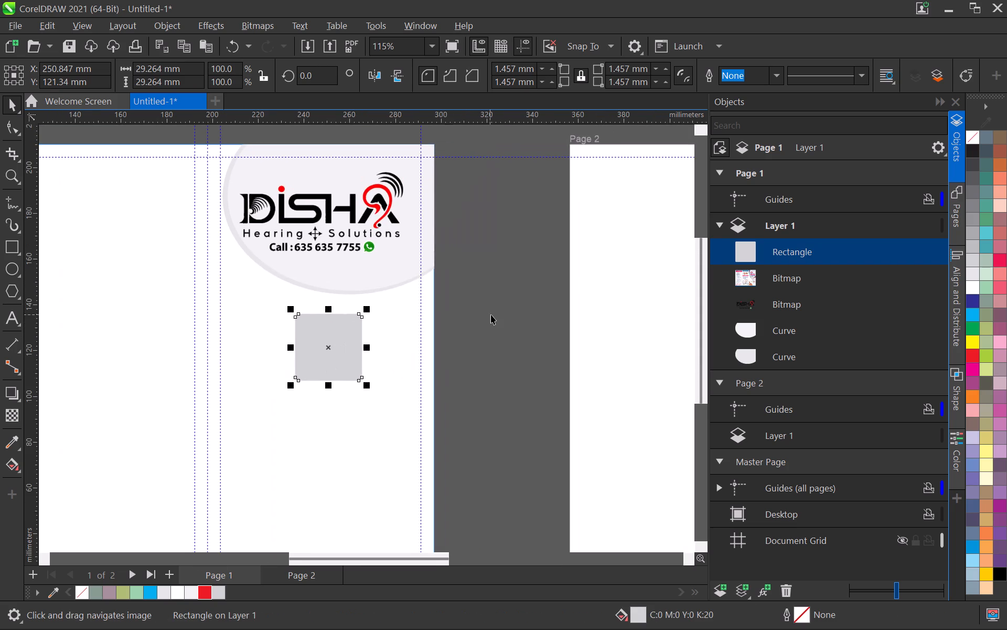
left_click(474, 317)
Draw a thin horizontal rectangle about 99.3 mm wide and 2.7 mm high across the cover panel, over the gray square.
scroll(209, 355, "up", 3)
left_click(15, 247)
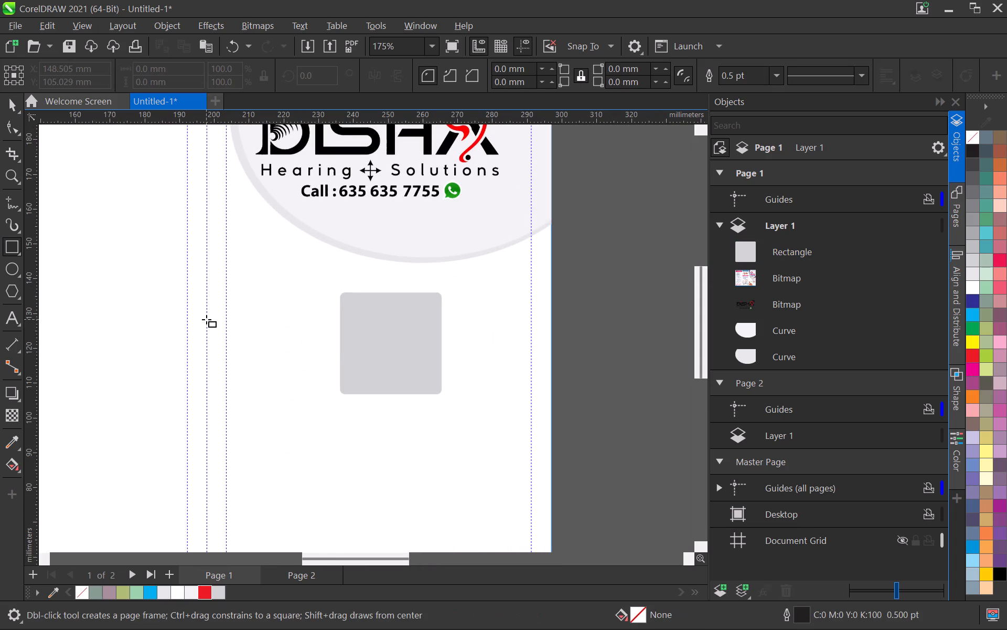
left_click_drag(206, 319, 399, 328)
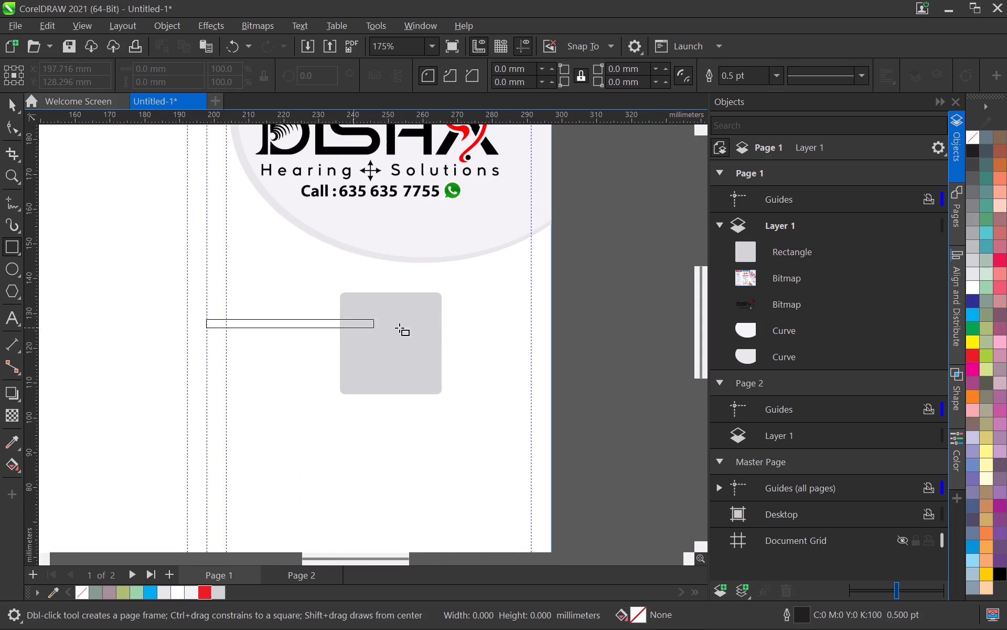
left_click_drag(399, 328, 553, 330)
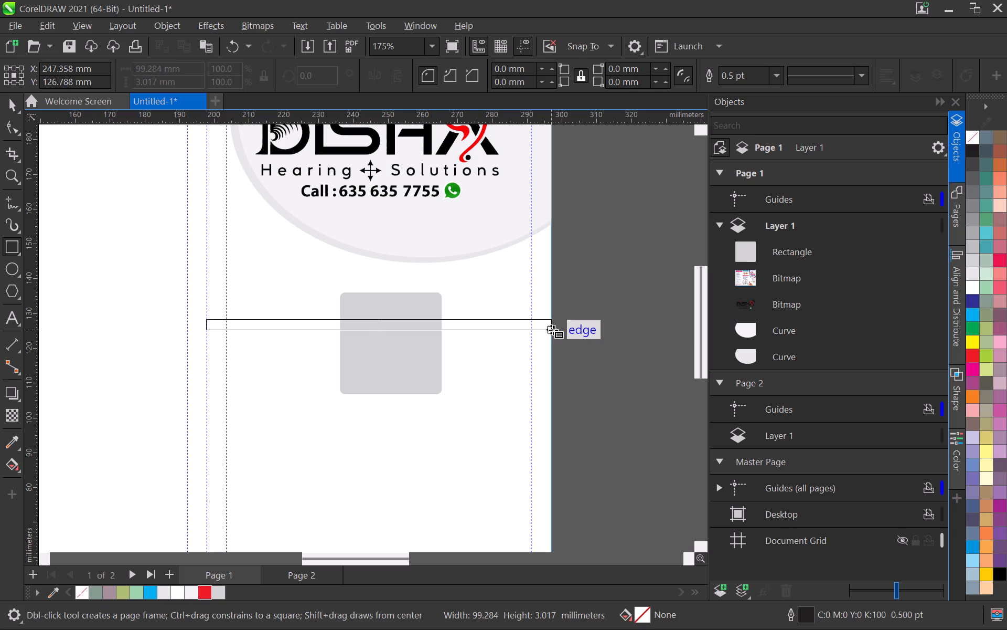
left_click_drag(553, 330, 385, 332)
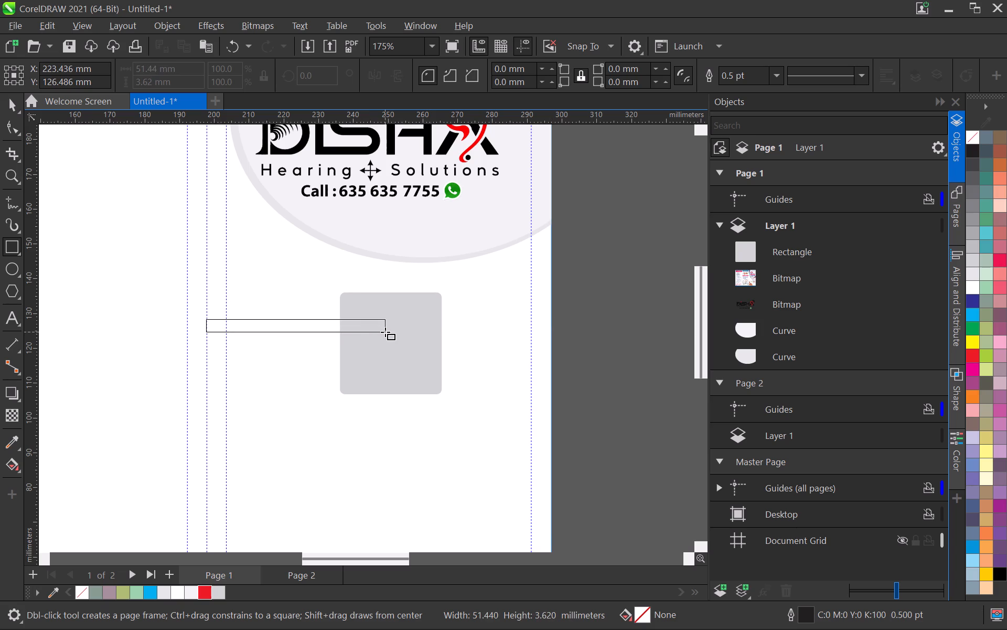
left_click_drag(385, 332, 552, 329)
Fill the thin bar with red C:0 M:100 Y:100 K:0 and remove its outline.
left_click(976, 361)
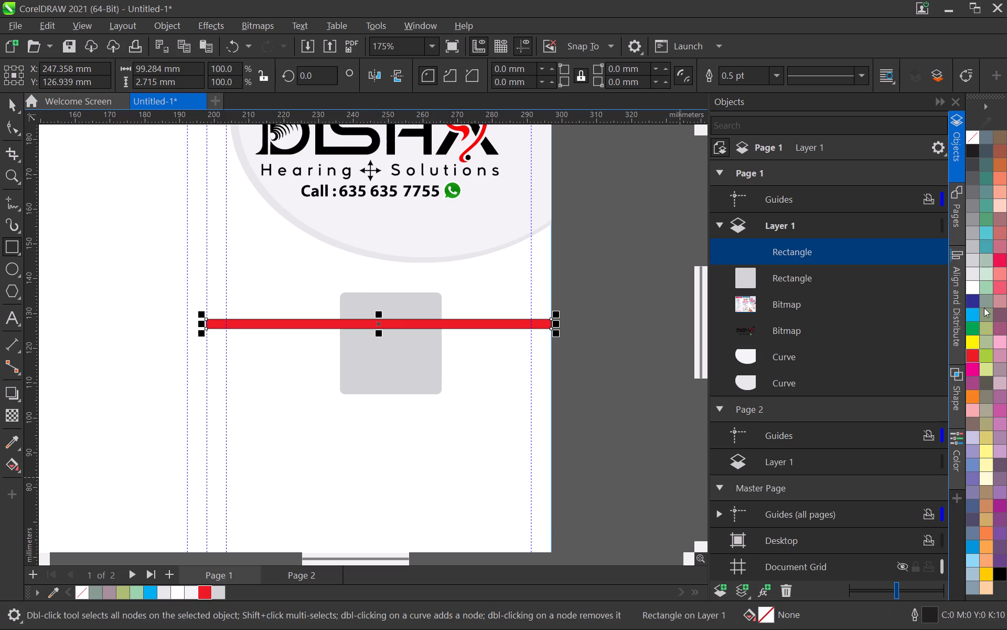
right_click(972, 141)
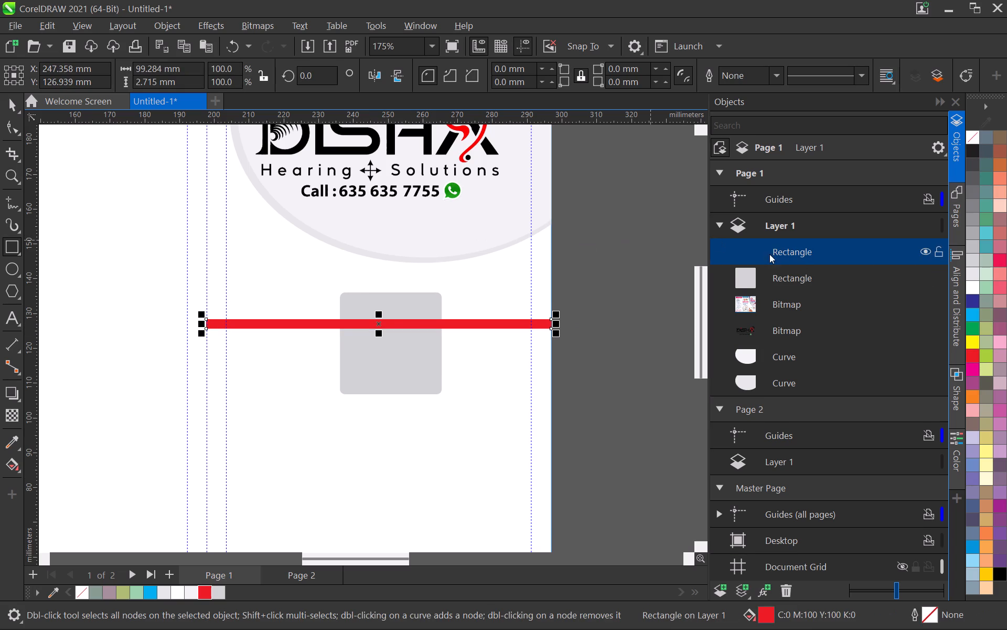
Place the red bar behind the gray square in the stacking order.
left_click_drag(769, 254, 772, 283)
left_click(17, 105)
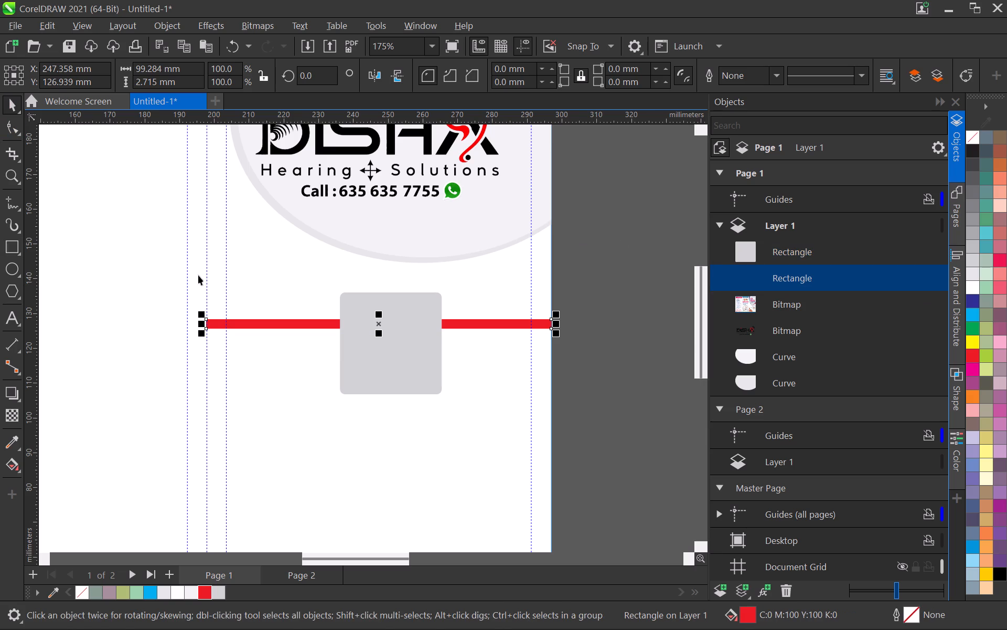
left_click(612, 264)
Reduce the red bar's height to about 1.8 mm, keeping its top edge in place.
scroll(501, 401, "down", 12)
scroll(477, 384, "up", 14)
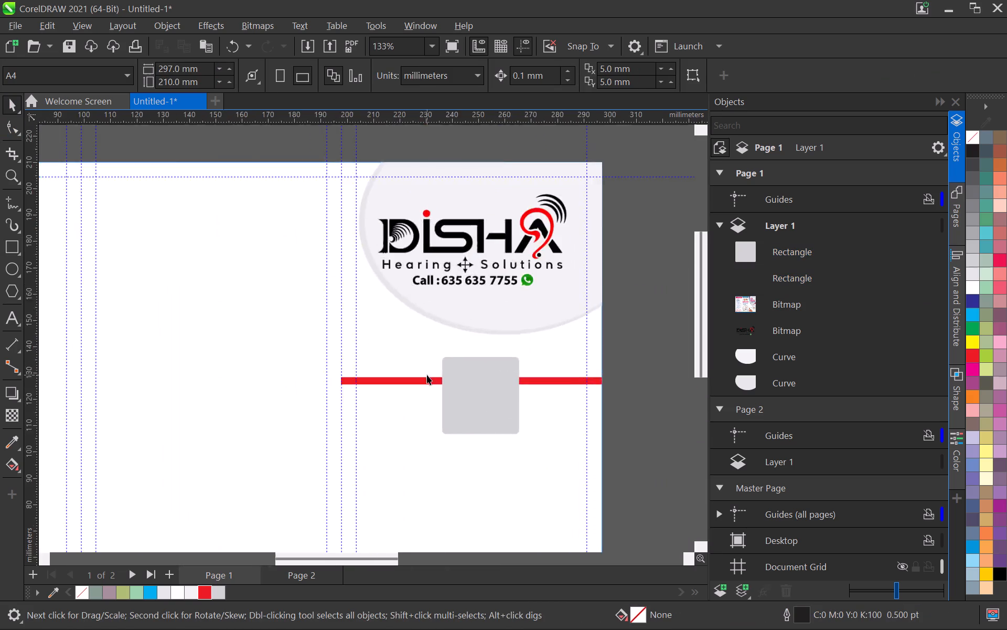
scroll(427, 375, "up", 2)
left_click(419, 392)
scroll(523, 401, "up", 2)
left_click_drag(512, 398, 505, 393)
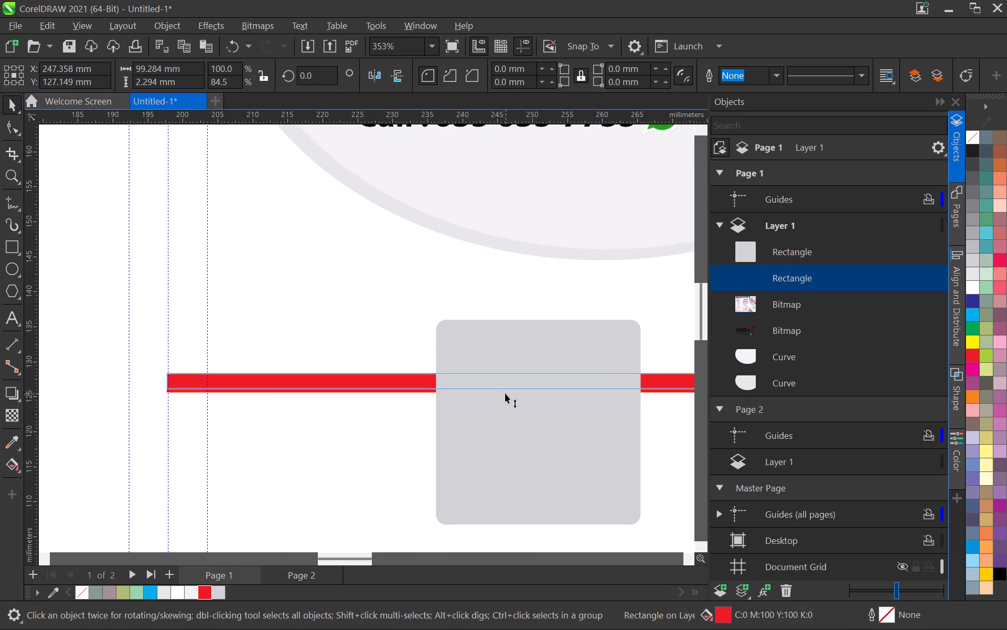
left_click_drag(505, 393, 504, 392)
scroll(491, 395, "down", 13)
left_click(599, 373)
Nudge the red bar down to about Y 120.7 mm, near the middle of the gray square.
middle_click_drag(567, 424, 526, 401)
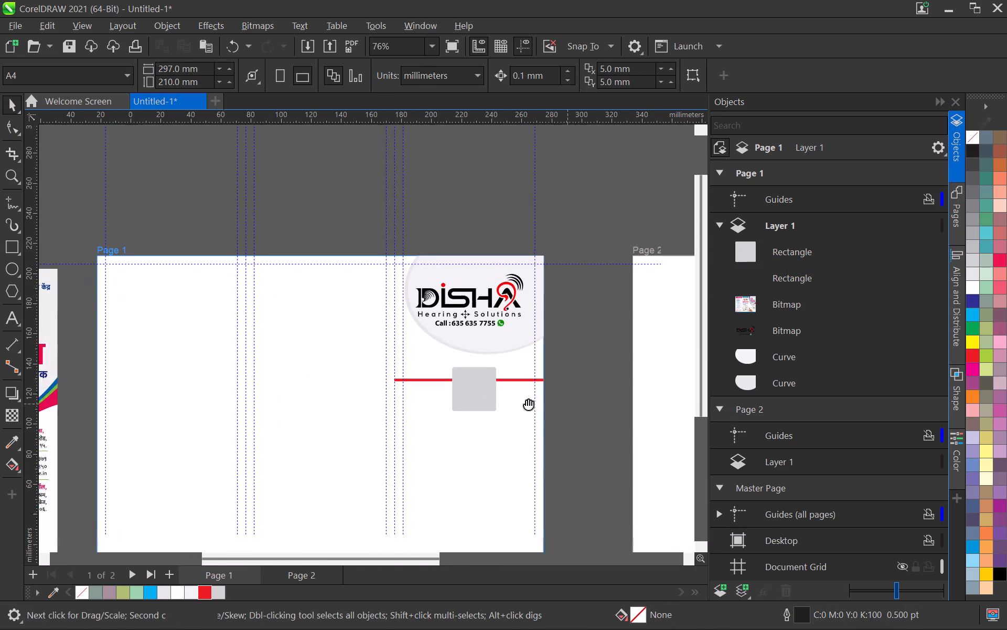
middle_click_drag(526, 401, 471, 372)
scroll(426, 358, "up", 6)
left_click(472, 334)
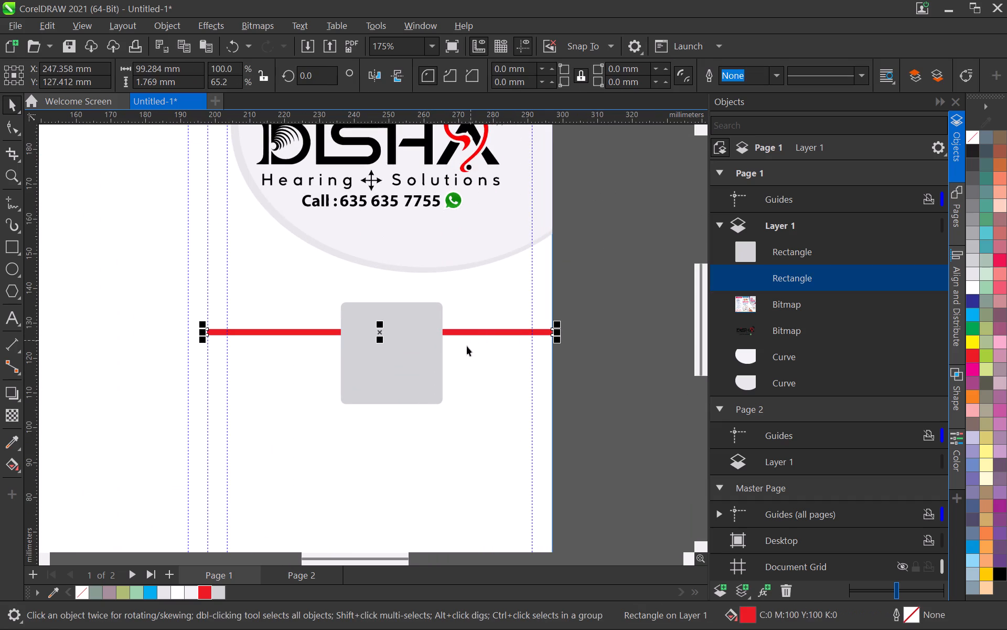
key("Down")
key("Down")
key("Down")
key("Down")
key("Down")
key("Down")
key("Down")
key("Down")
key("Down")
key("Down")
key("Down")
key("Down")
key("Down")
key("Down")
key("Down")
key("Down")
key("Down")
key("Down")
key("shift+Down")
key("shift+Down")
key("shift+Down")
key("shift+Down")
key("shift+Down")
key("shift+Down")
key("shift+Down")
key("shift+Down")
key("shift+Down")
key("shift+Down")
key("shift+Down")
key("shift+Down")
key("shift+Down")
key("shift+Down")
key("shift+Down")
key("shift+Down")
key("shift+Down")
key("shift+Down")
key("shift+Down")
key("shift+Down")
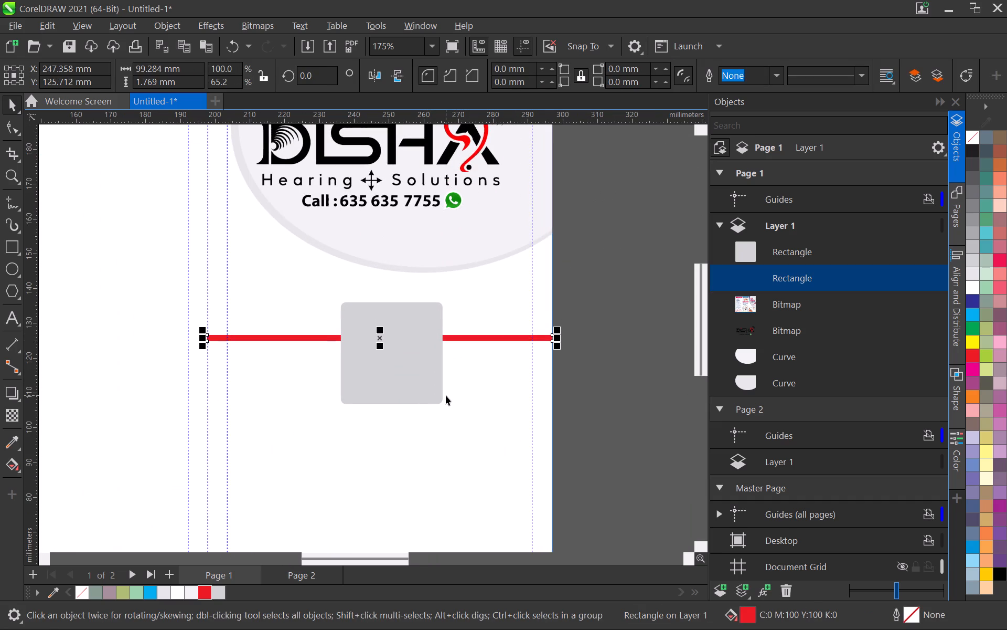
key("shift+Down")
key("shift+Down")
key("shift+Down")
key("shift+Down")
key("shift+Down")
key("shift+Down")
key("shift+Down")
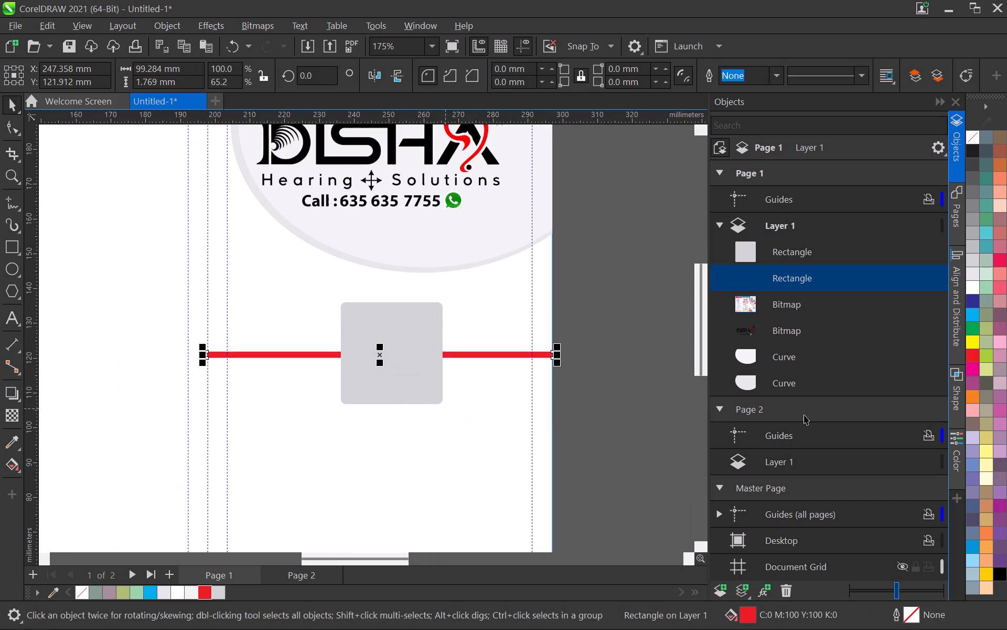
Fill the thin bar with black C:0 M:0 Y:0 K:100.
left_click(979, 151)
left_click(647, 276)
Examine how the black bar and gray square sit beneath the logo backdrop on the cover panel.
scroll(575, 325, "down", 5)
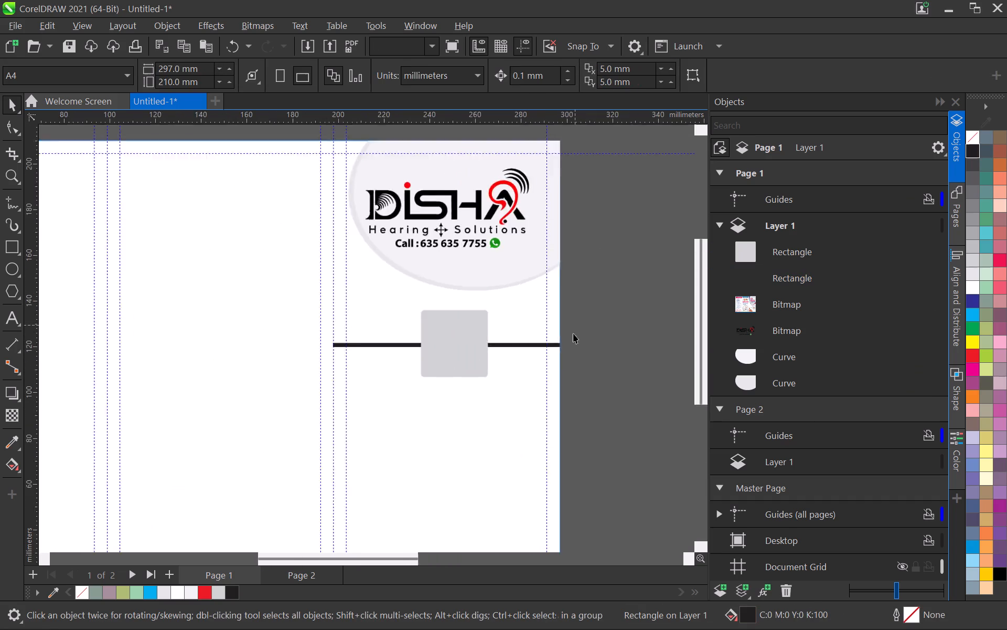
scroll(573, 333, "down", 2)
middle_click_drag(491, 393, 509, 424)
scroll(504, 412, "up", 9)
scroll(525, 355, "down", 4)
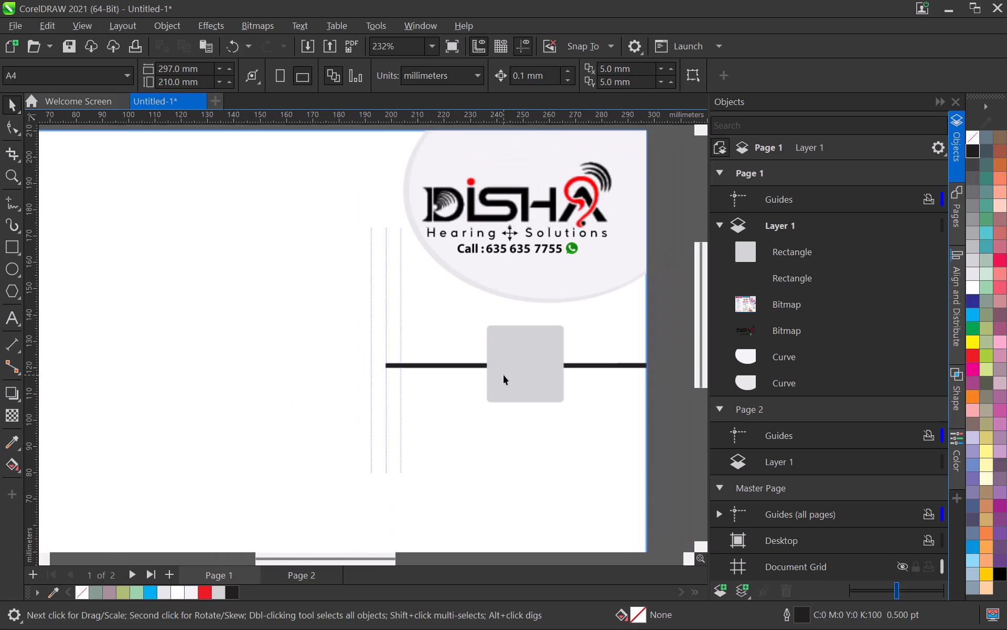
scroll(497, 373, "down", 3)
middle_click_drag(491, 416, 421, 439)
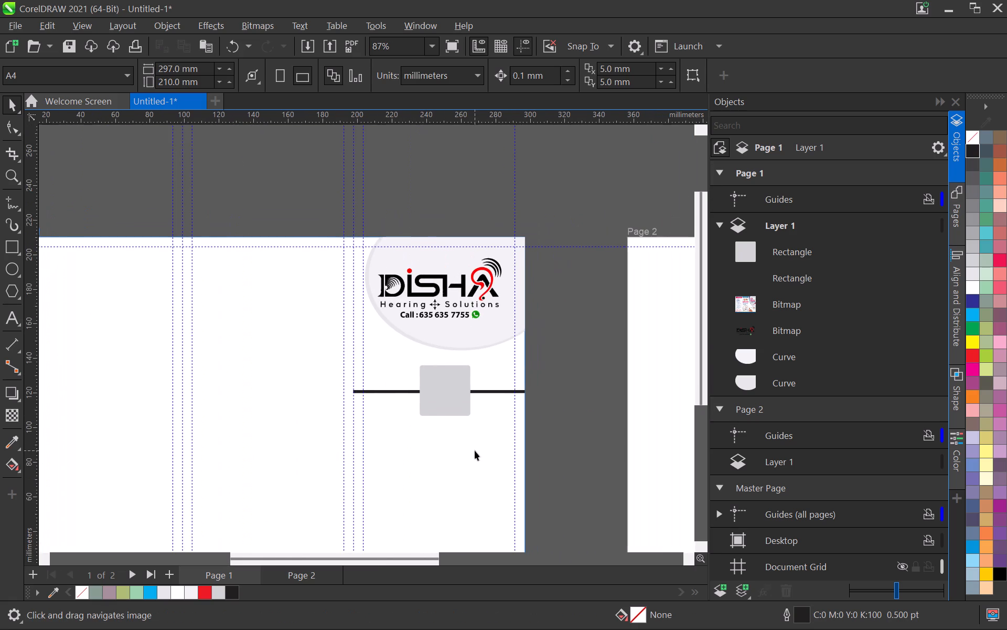
middle_click_drag(444, 478, 489, 417)
scroll(548, 379, "up", 5)
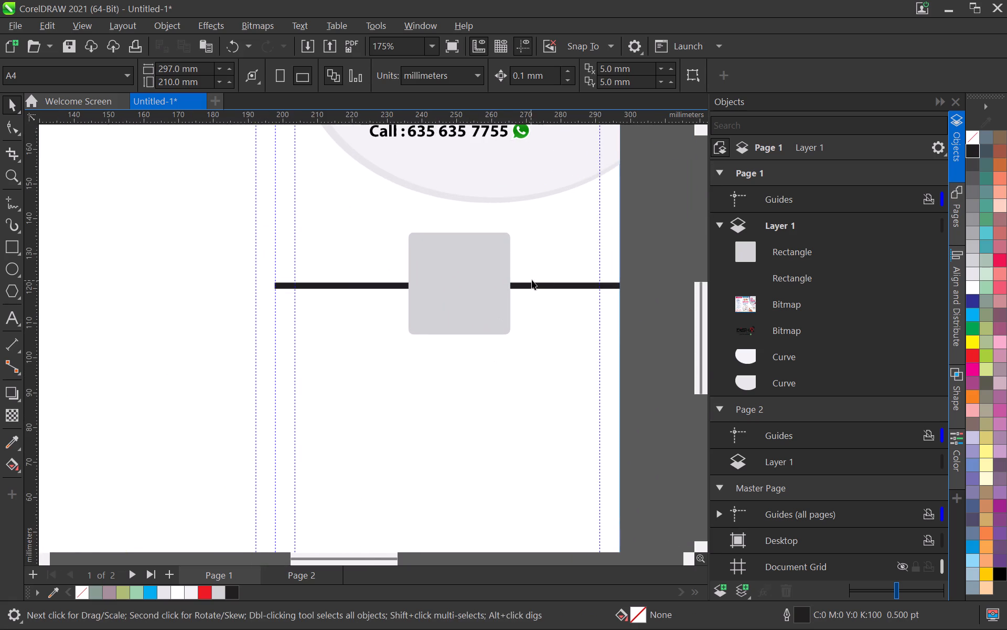
middle_click_drag(511, 325, 508, 394)
scroll(508, 394, "down", 4)
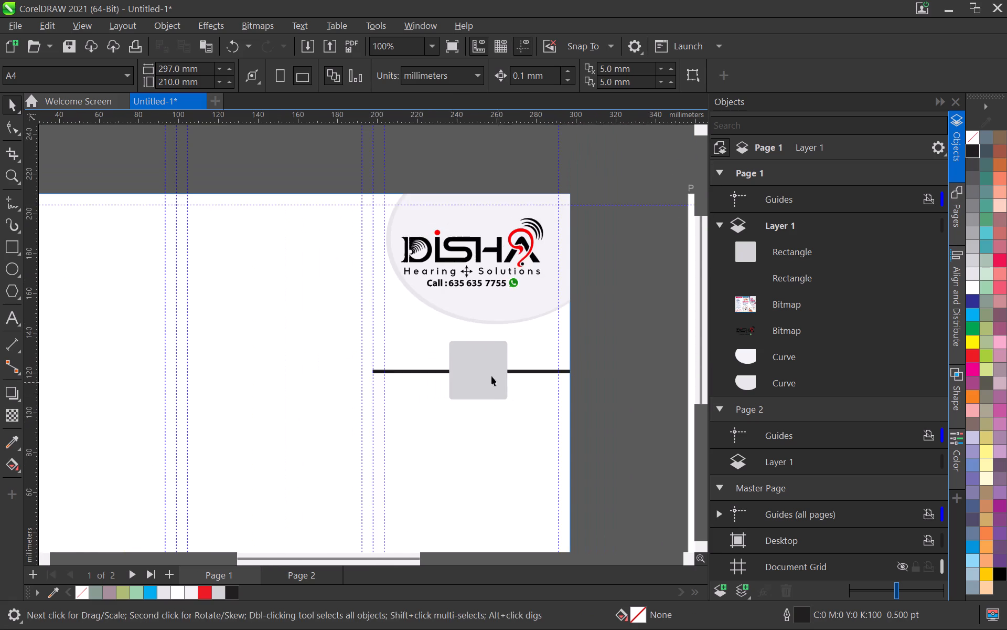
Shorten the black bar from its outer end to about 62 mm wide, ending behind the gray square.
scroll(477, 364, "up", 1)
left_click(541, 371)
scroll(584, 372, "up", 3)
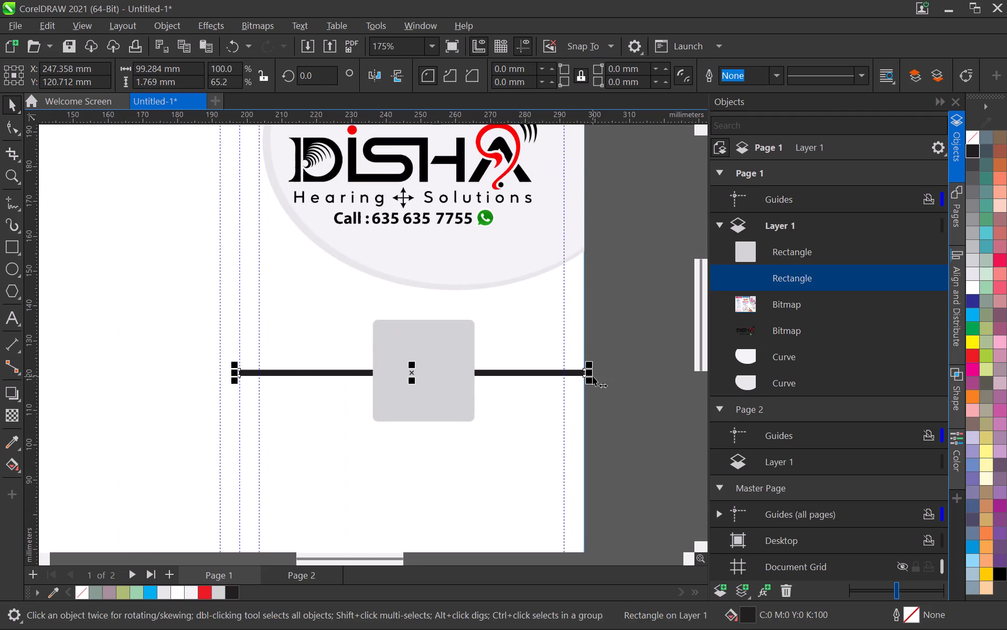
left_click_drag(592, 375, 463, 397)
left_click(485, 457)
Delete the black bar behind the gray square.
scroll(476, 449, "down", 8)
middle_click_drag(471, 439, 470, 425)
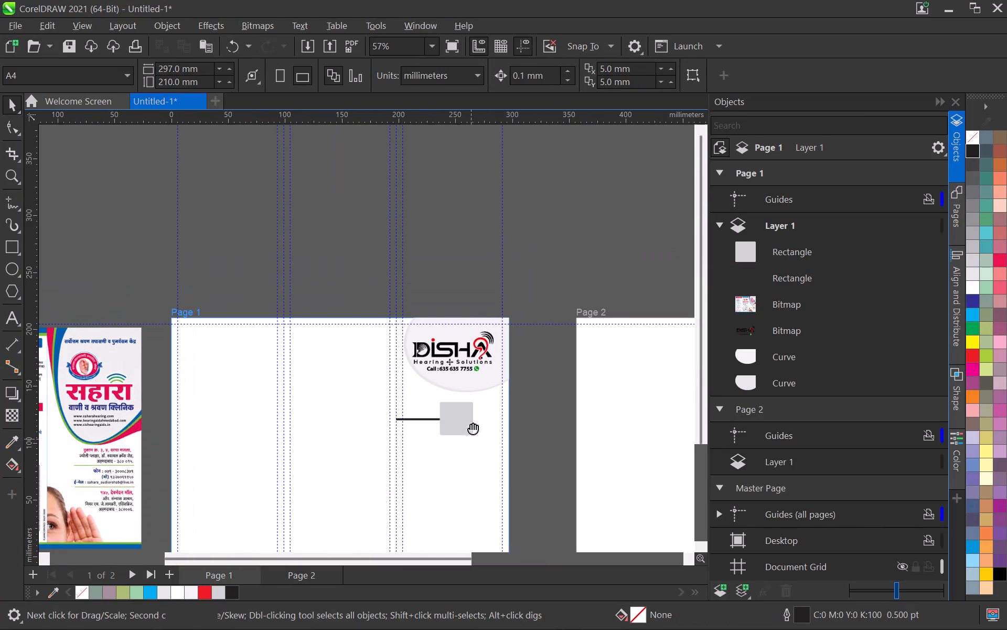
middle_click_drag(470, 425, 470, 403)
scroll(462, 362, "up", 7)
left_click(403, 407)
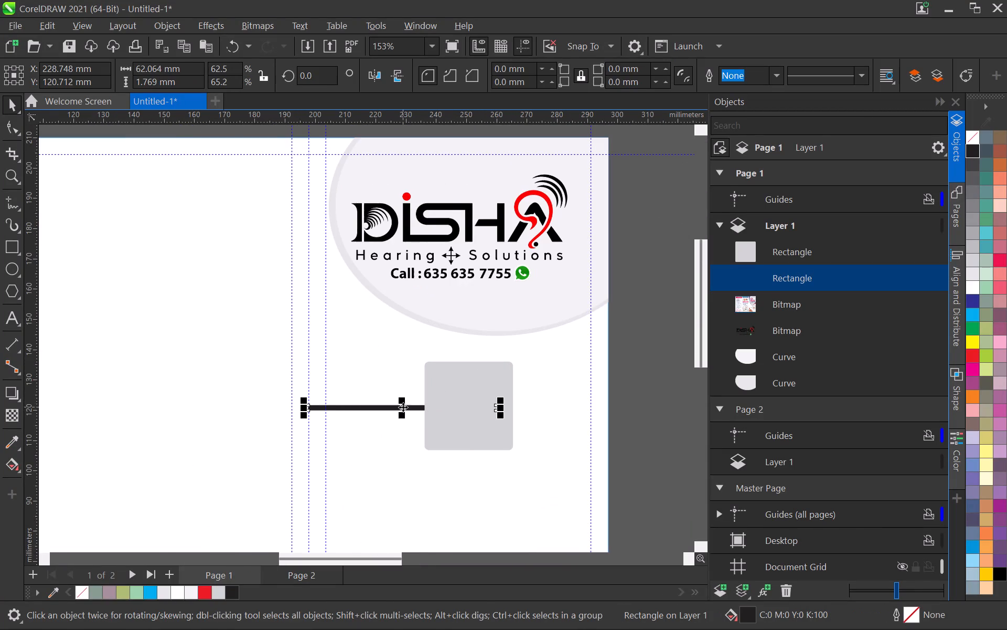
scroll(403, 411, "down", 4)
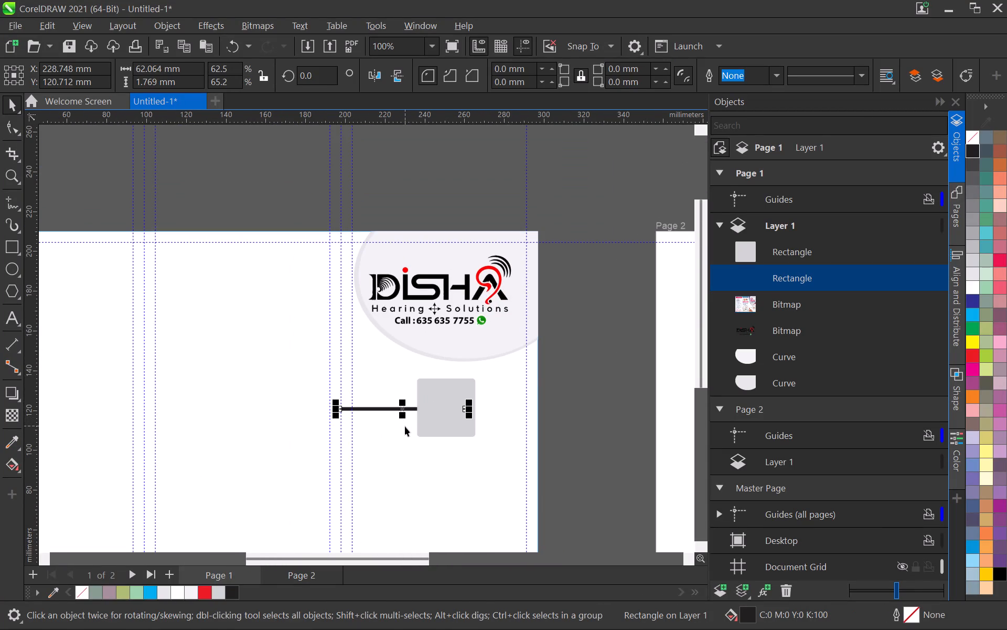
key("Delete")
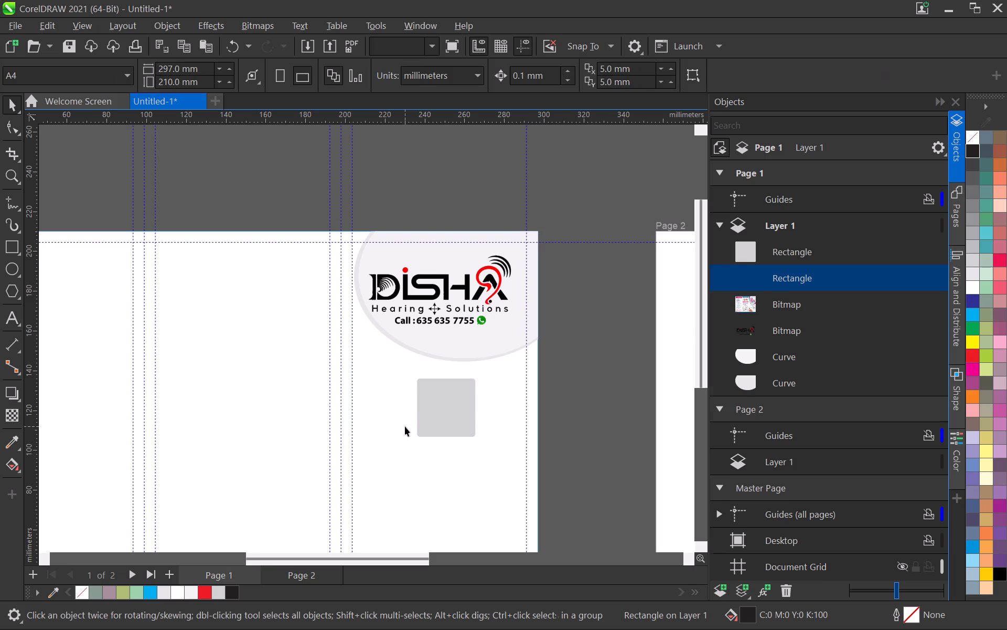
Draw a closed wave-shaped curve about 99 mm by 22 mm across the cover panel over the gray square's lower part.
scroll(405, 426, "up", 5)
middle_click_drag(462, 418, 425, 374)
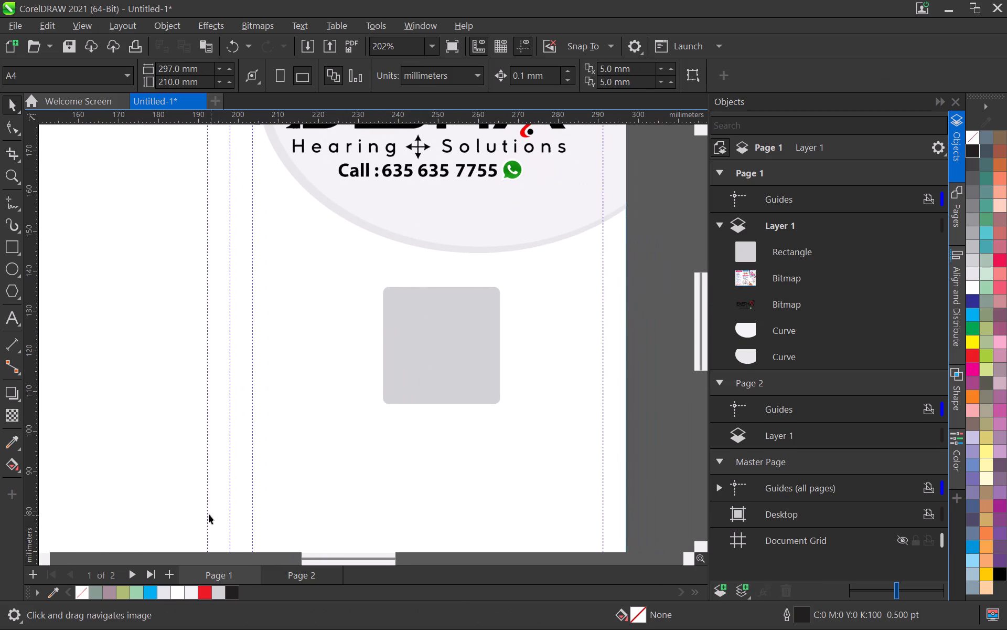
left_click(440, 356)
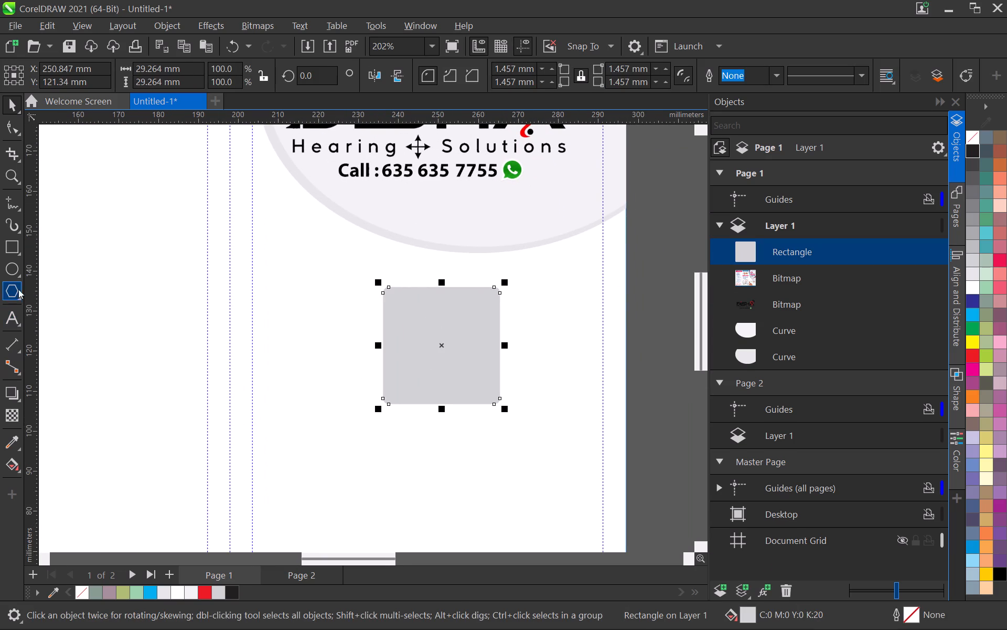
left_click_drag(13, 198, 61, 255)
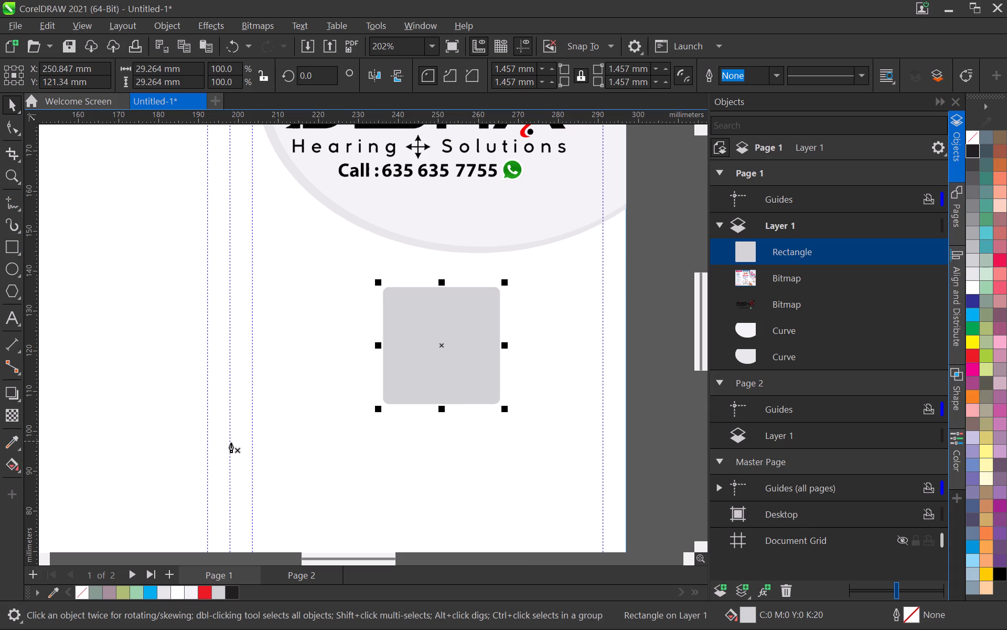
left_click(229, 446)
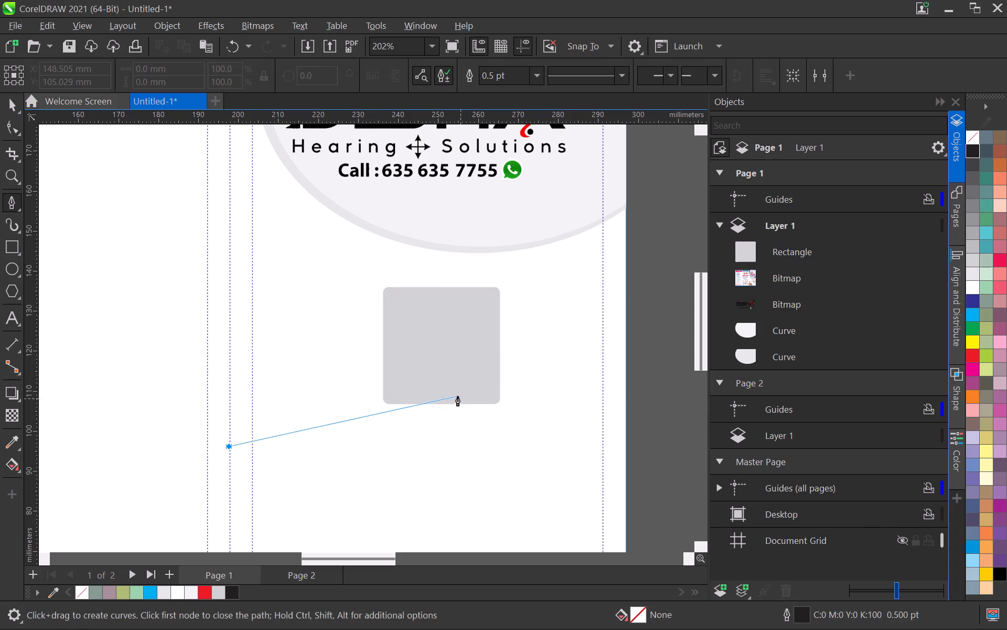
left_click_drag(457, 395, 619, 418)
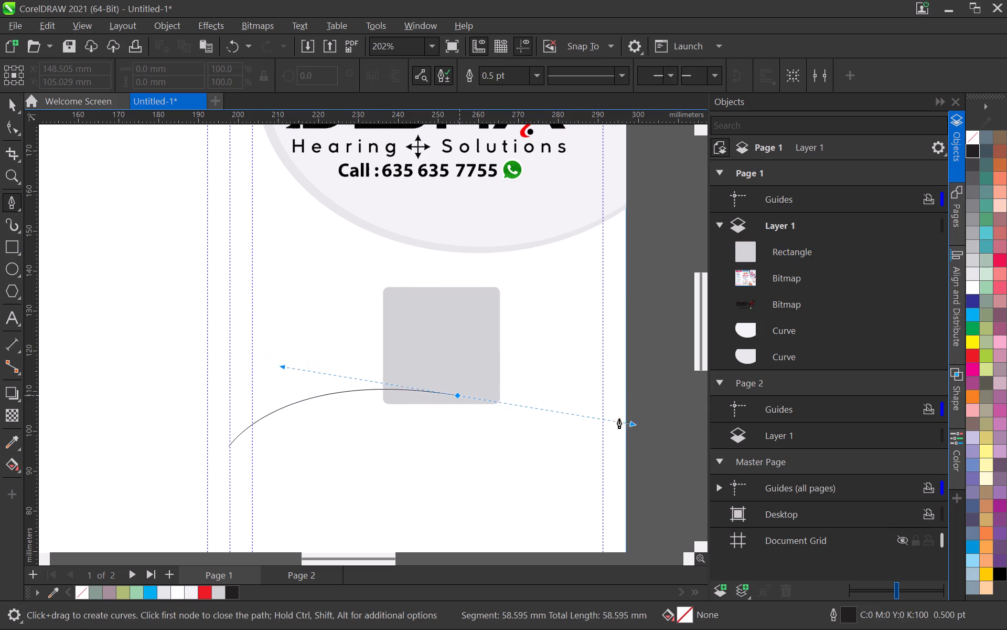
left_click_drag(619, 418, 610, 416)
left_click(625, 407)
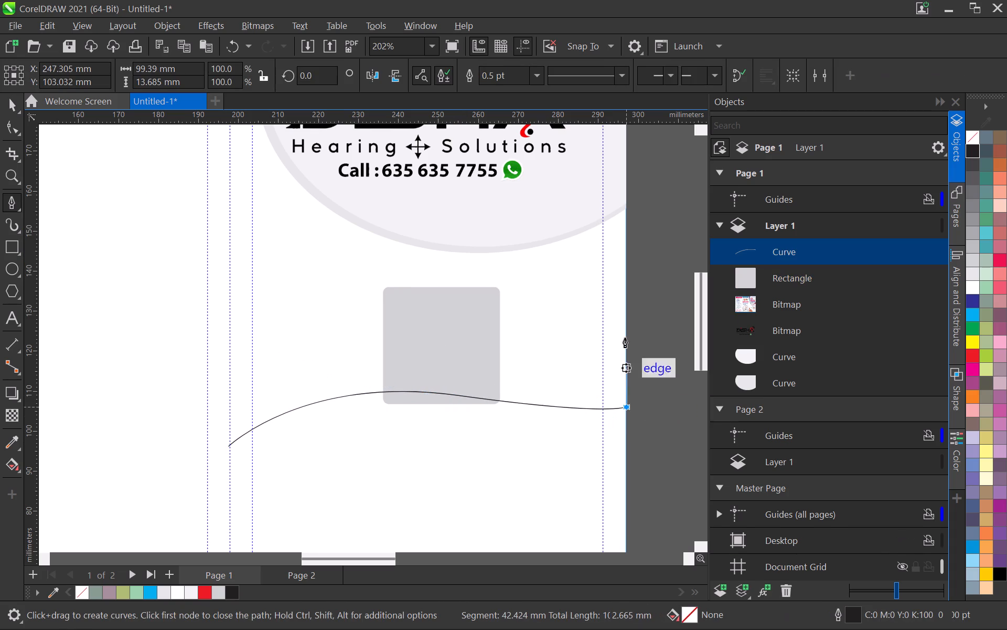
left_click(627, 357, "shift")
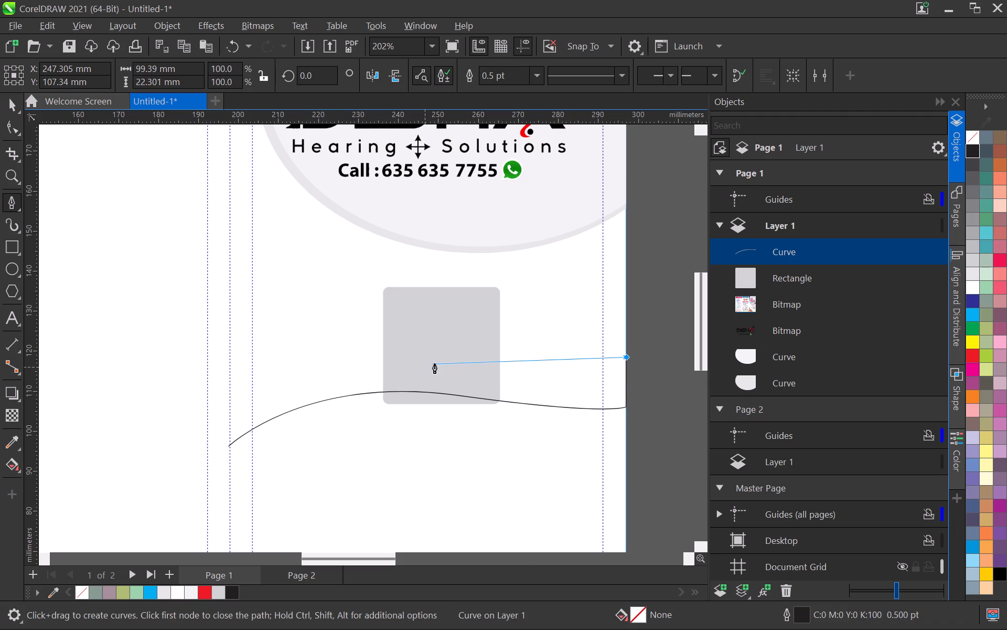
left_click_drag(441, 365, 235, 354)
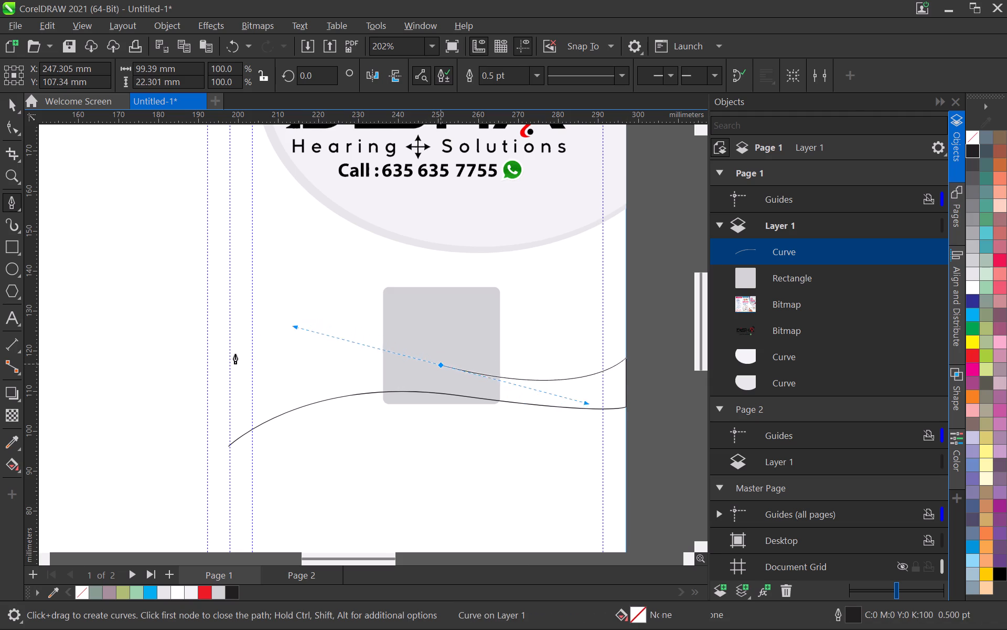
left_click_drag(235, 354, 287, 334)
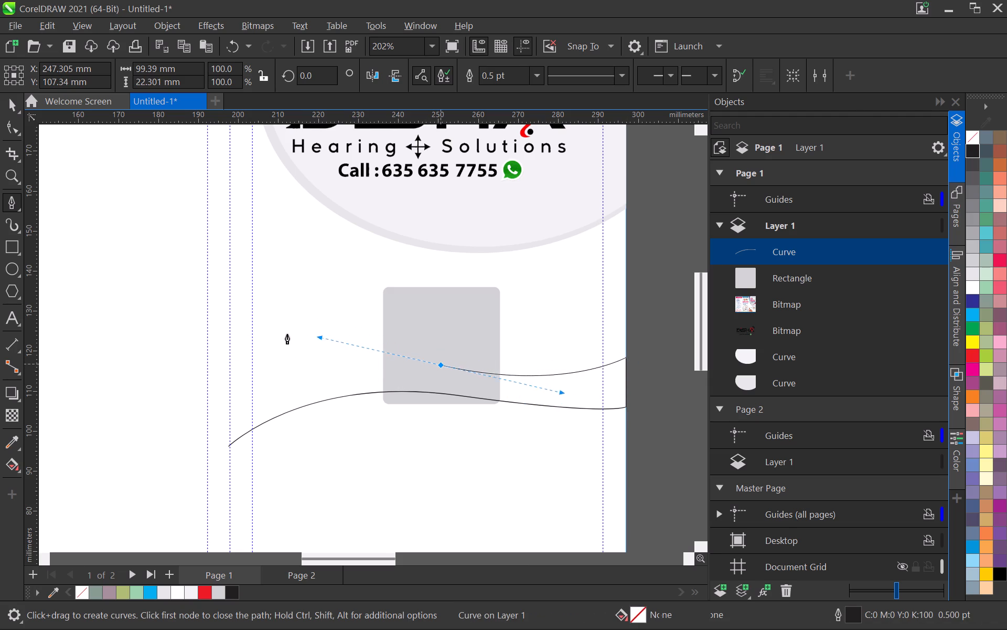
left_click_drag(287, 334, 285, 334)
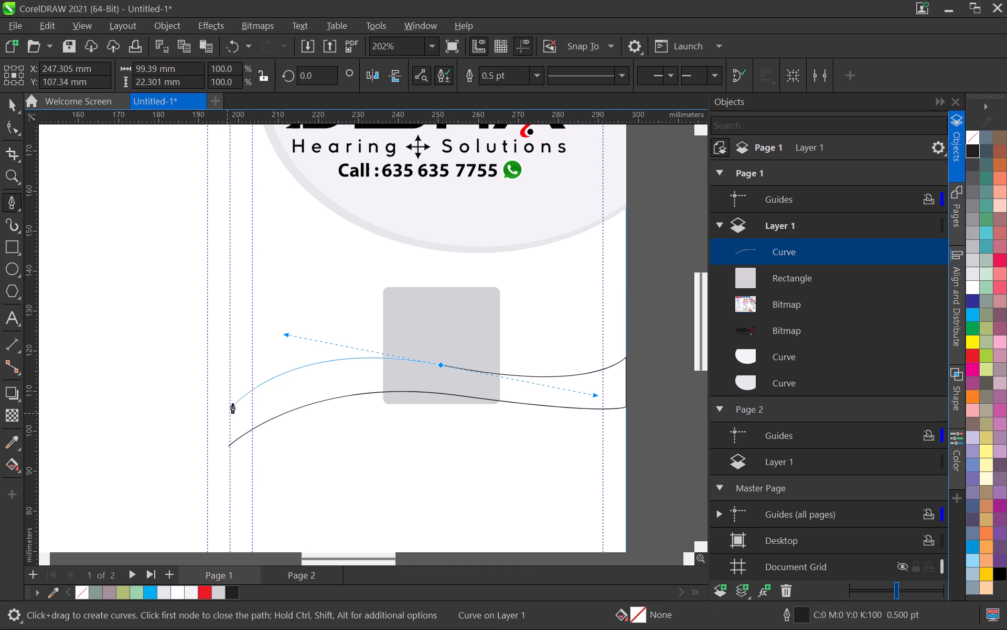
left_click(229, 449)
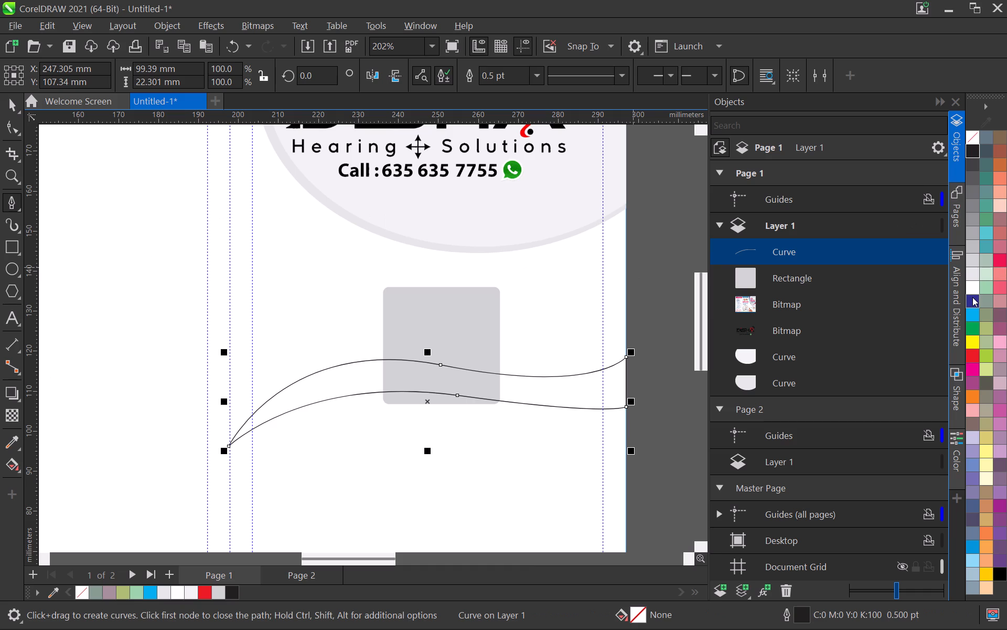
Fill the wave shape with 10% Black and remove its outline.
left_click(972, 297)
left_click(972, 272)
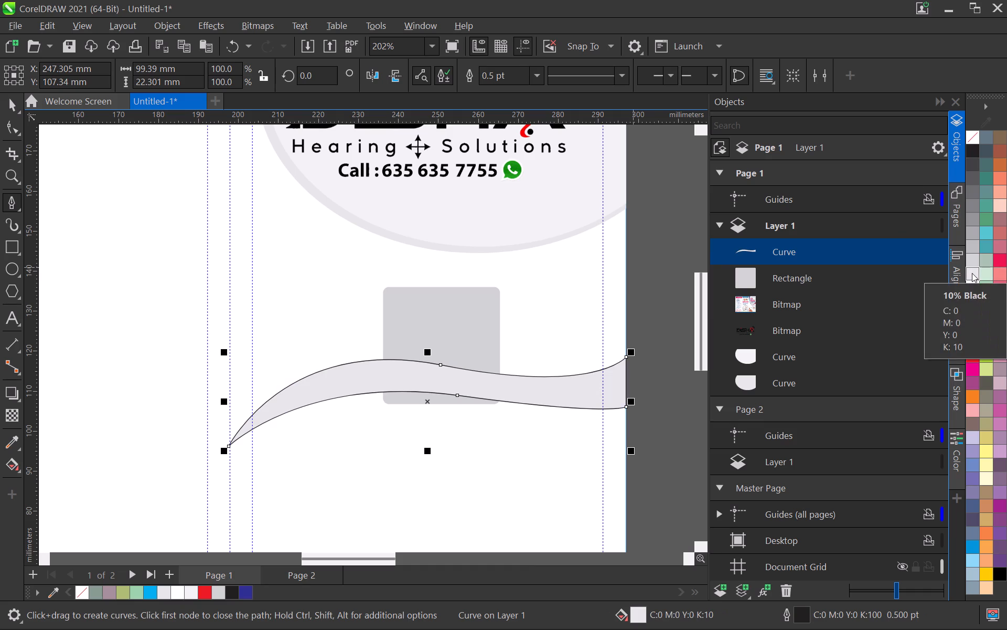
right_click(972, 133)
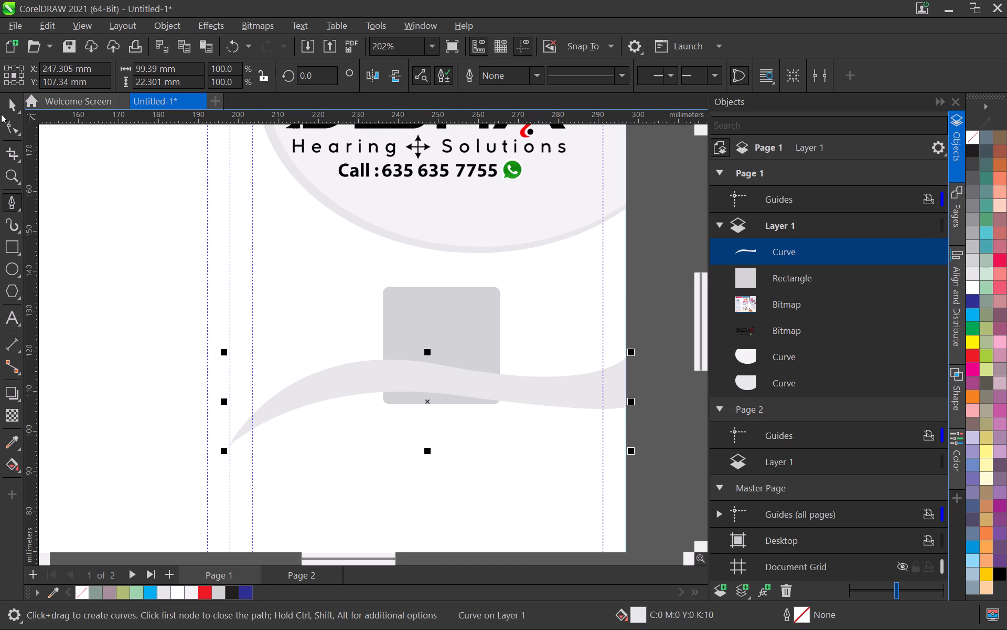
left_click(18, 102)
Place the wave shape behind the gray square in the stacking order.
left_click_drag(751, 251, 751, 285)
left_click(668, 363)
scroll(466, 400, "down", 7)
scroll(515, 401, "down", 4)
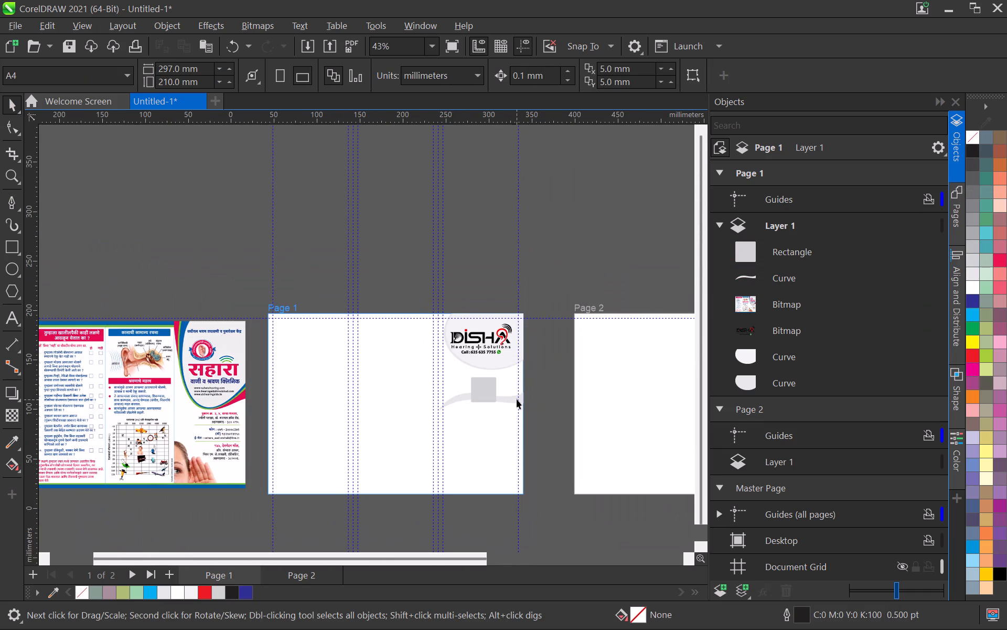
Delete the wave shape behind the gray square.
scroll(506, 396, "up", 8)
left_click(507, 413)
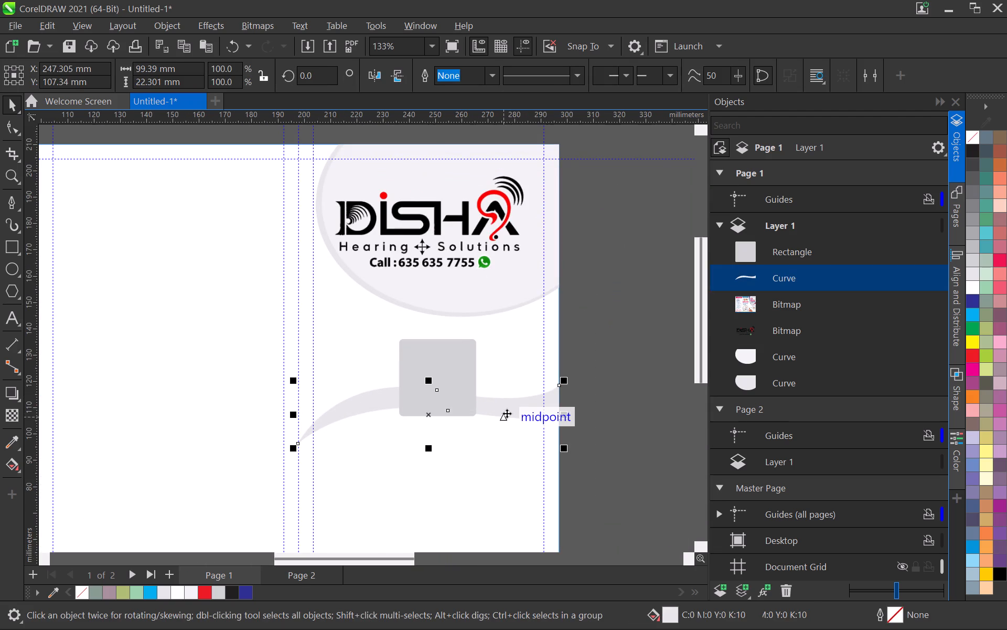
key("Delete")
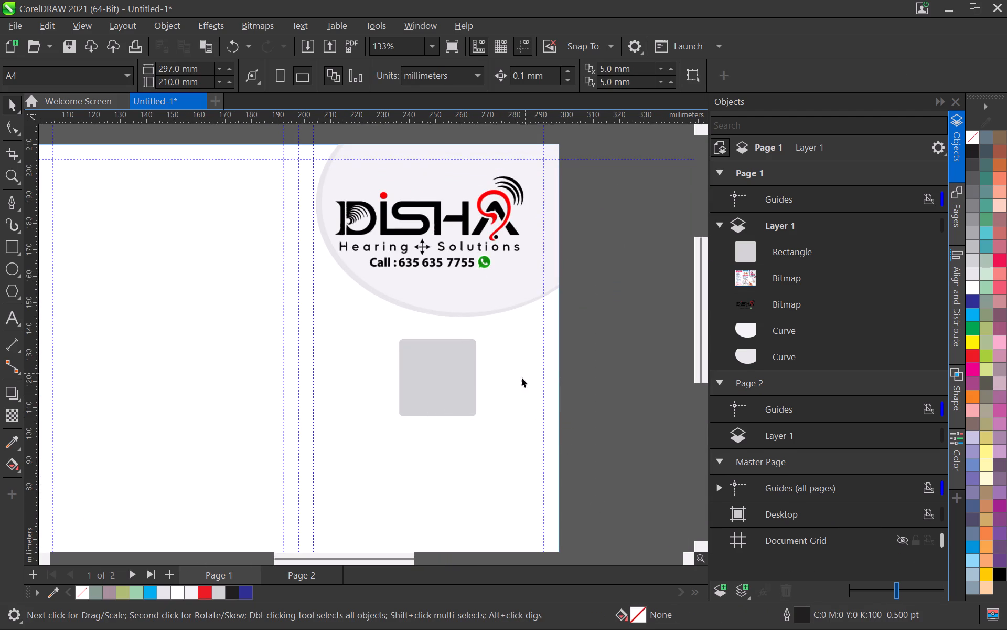
Draw a horizontal rectangle about 44 mm by 8 mm overlapping the lower edge of the gray square.
scroll(449, 441, "down", 4)
scroll(446, 385, "down", 6)
middle_click_drag(440, 427, 426, 396)
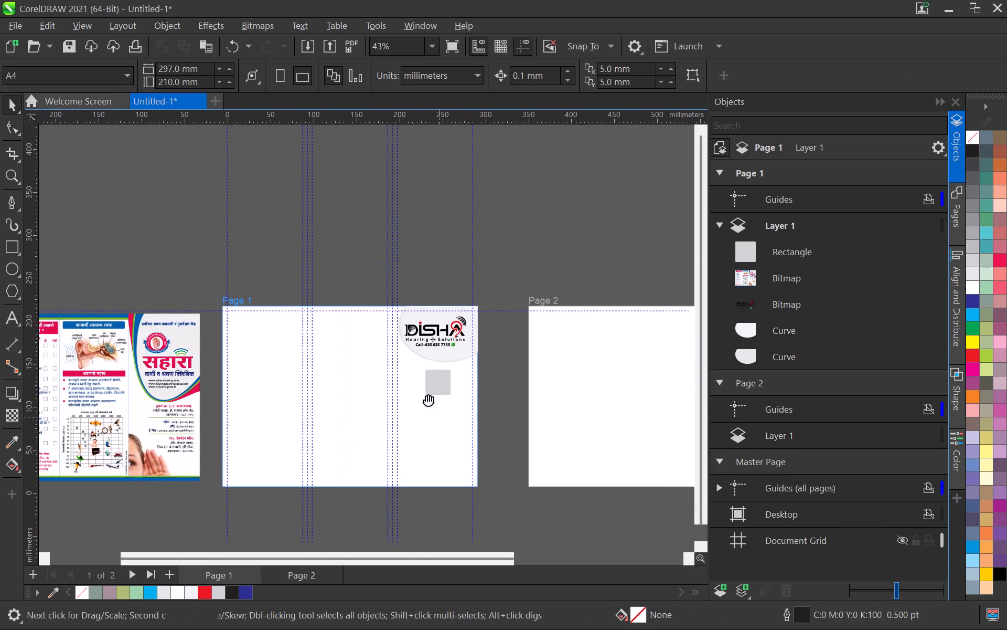
middle_click_drag(426, 396, 418, 384)
scroll(419, 368, "up", 17)
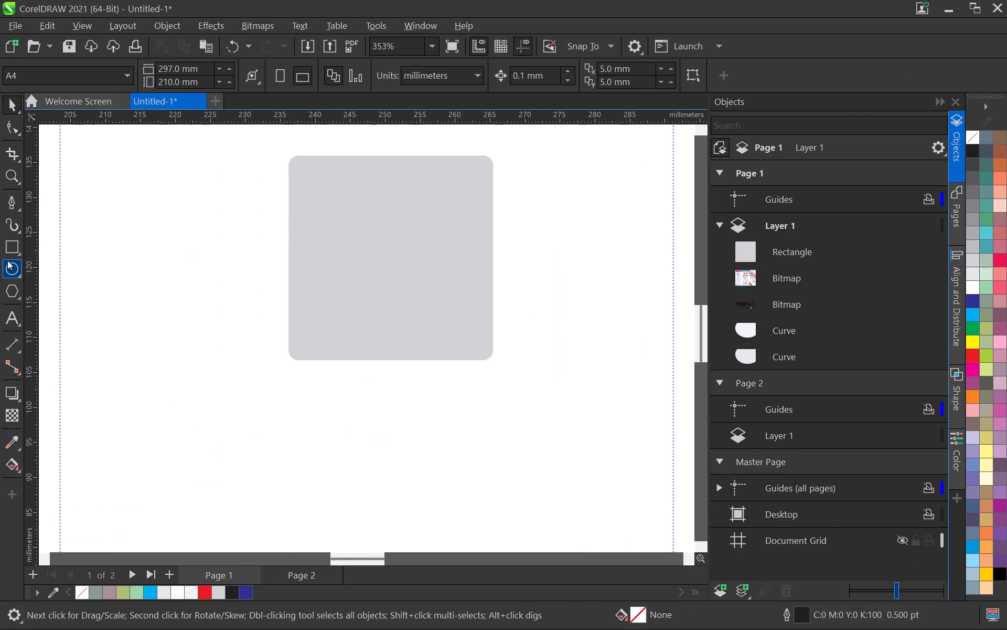
left_click(3, 254)
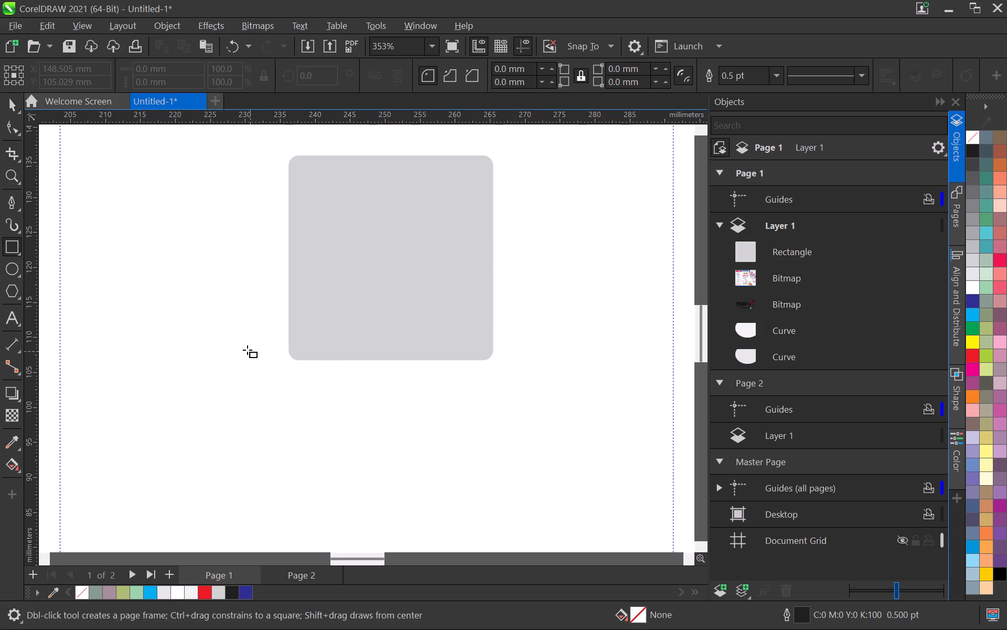
left_click_drag(244, 348, 550, 398)
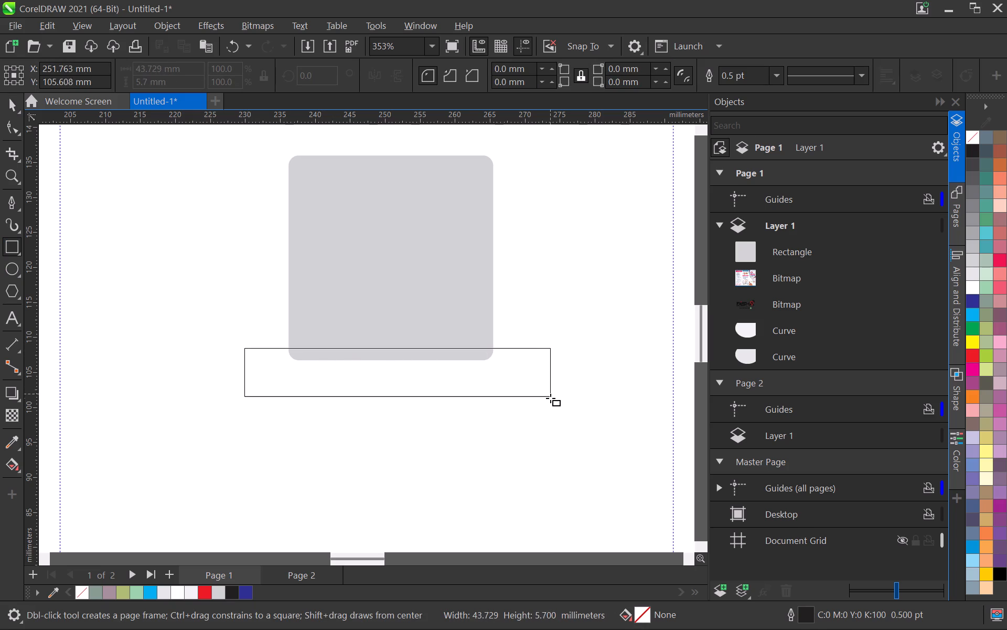
left_click_drag(550, 398, 551, 404)
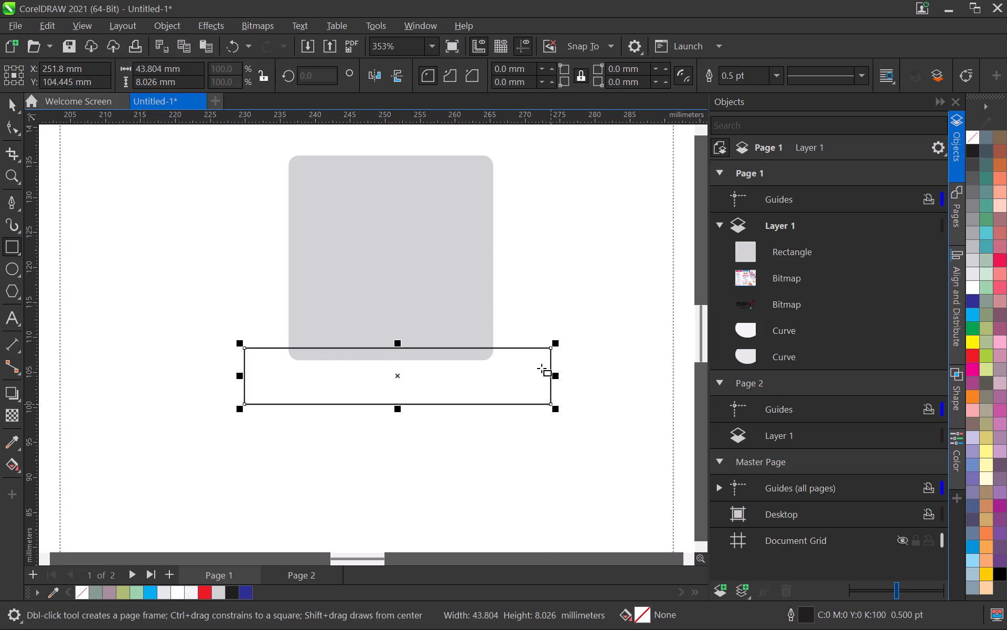
Fill the new rectangle with red C:0 M:100 Y:100 K:0 and remove its outline.
left_click(973, 351)
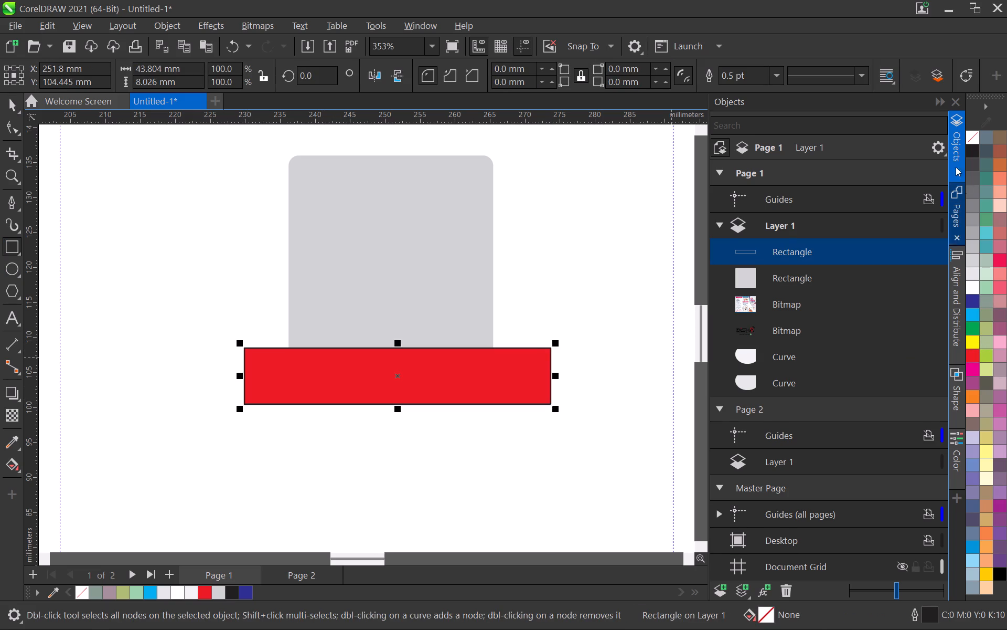
right_click(970, 142)
left_click(5, 109)
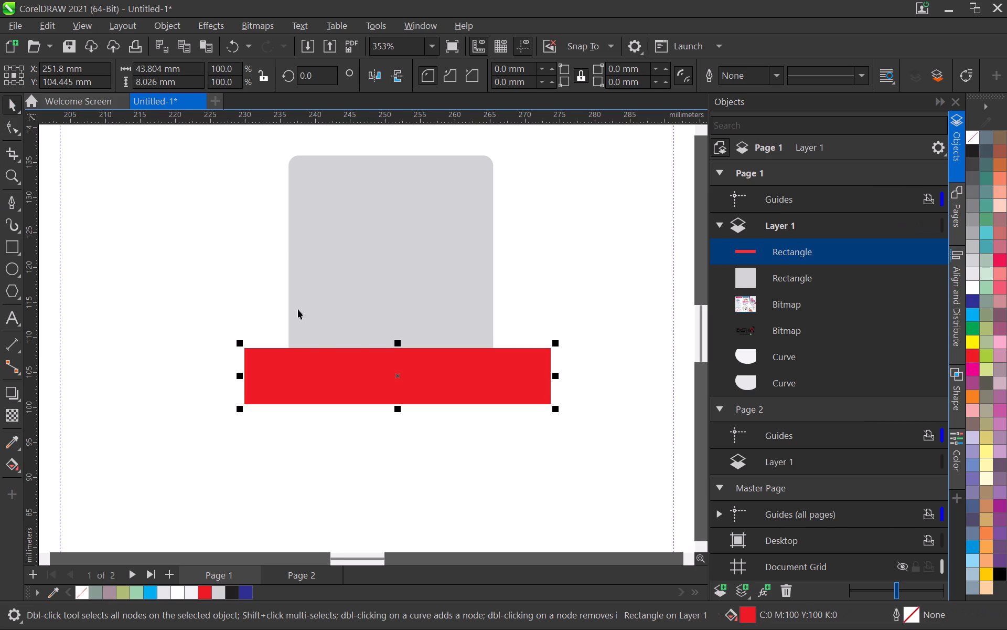
Widen the red bar evenly about its center to about 54 mm.
scroll(318, 330, "down", 6)
left_click(356, 402)
scroll(345, 365, "up", 1)
scroll(344, 366, "down", 6)
scroll(350, 371, "up", 9)
left_click(343, 365)
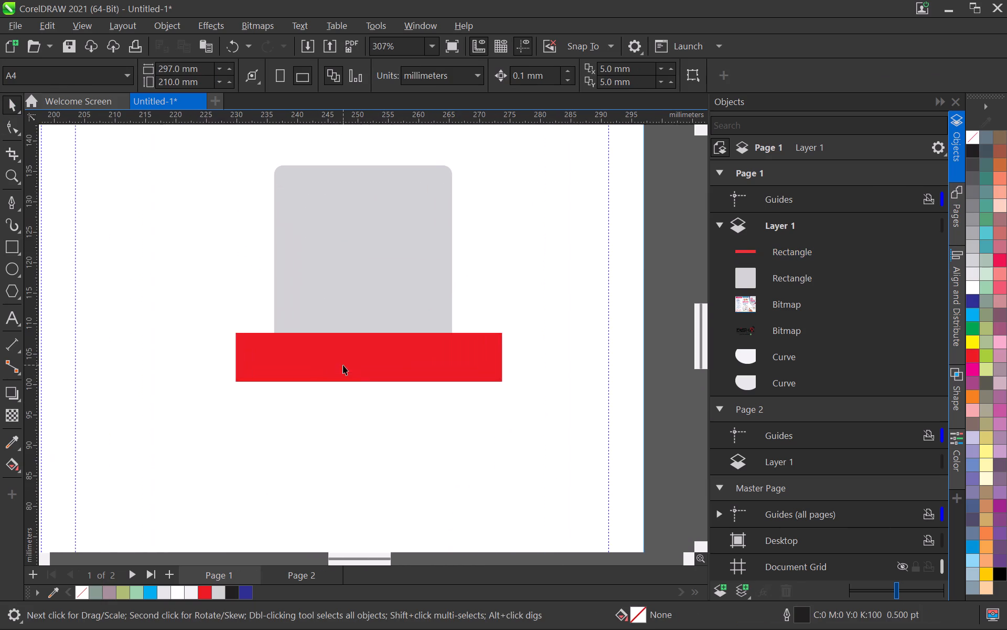
left_click_drag(229, 358, 198, 366, "shift")
scroll(274, 369, "down", 5)
left_click(328, 430)
Center the gray square horizontally on the red bar, trying page-edge and specified-point references before aligning to the active object.
scroll(302, 339, "up", 2)
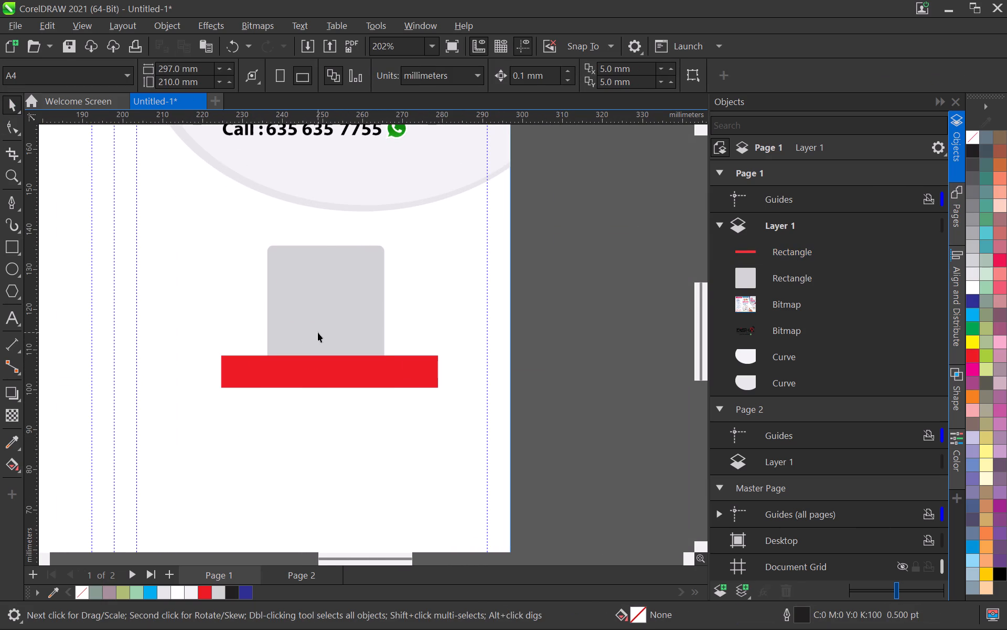
left_click(318, 332)
left_click(308, 374, "shift")
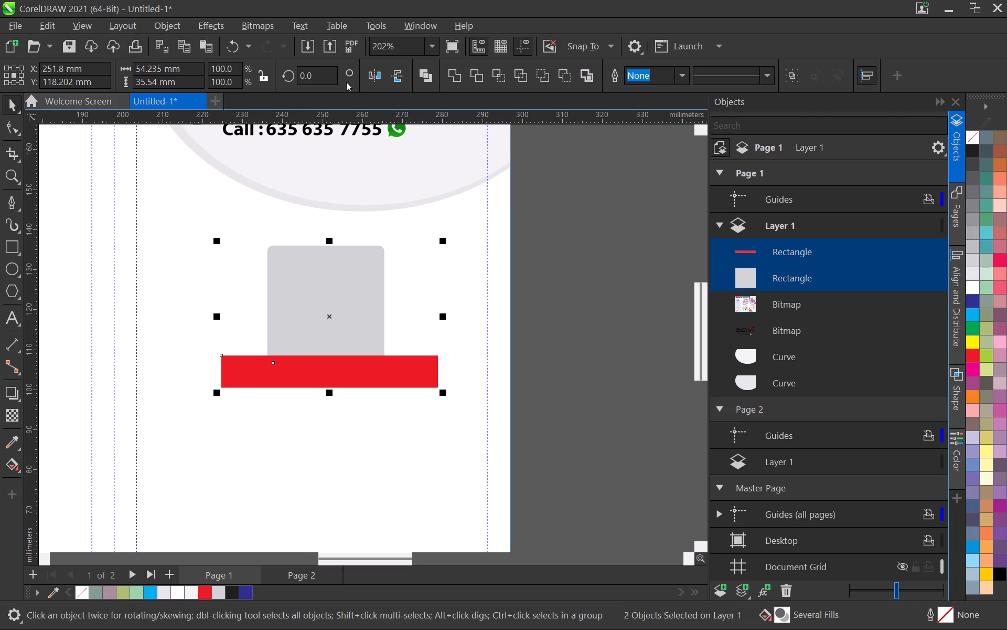
left_click(951, 285)
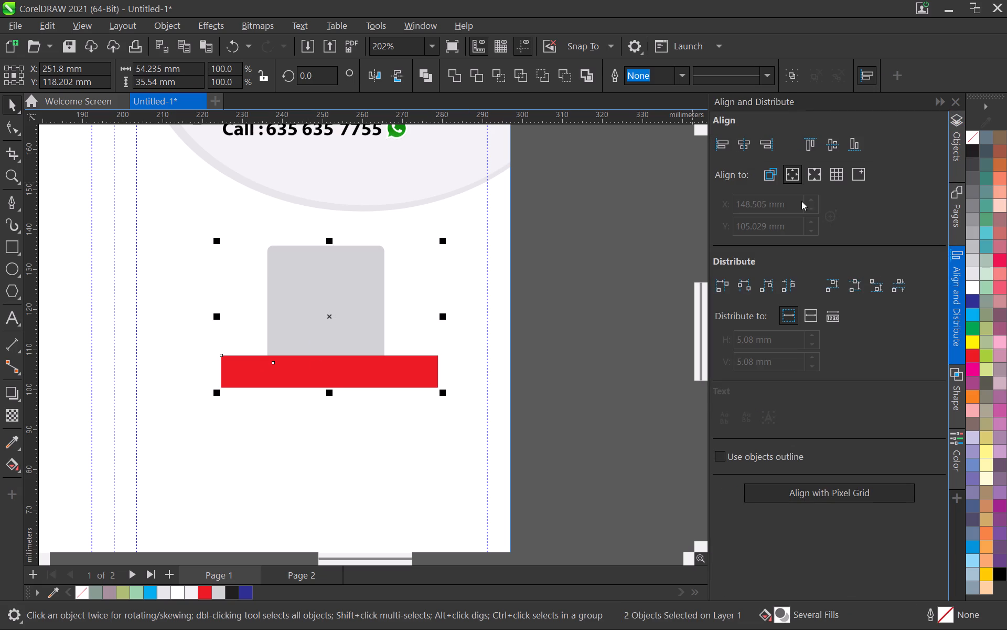
left_click(751, 144)
key("ctrl+z")
left_click(859, 172)
left_click(743, 140)
key("ctrl+z")
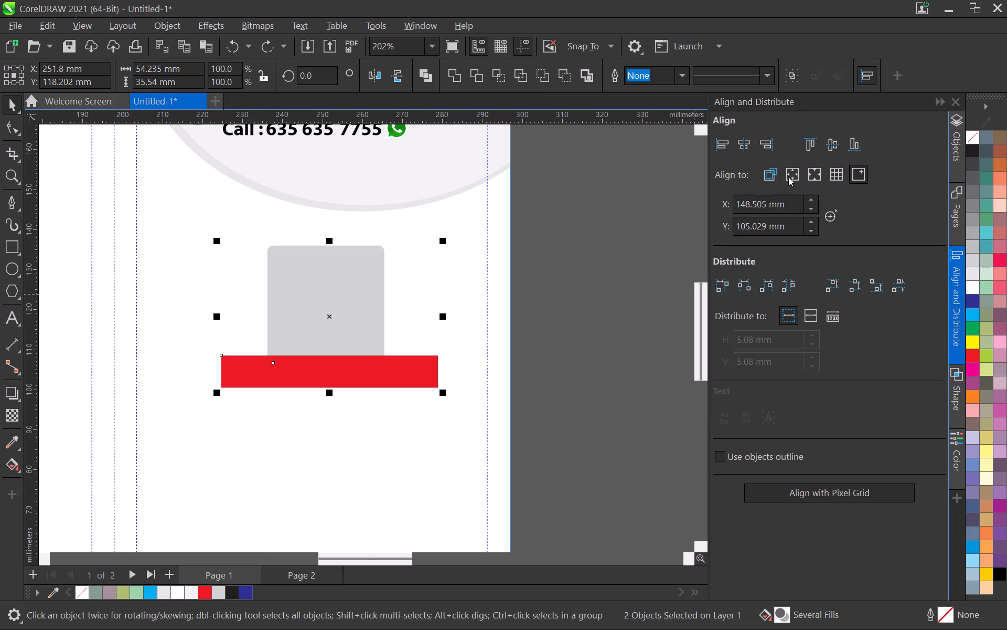
left_click(777, 174)
left_click(738, 142)
left_click(609, 312)
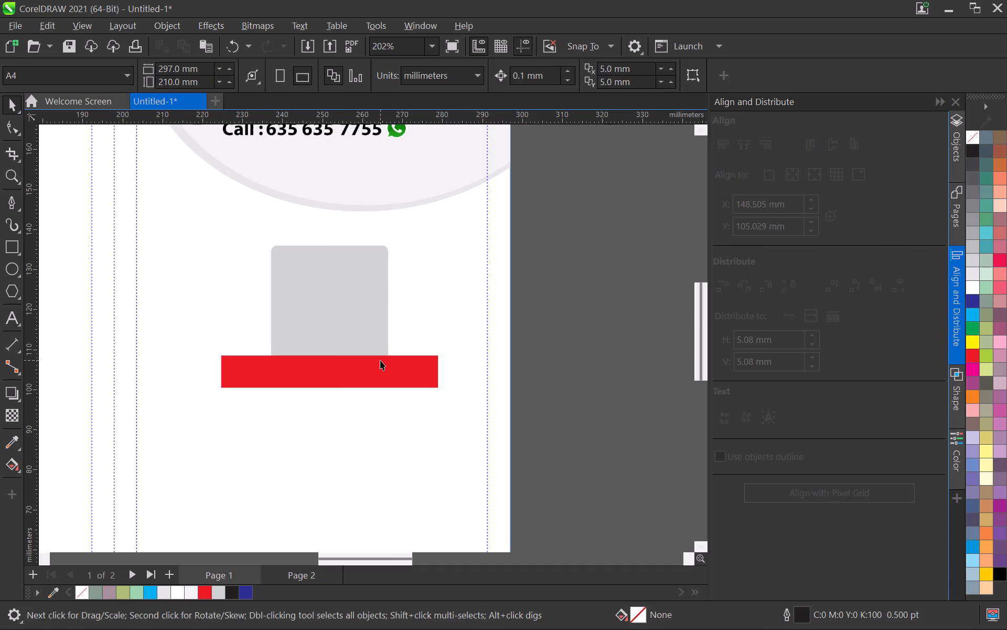
Round all four corners of the red bar to a radius of about 1.27 mm.
middle_click_drag(436, 369, 580, 380)
left_click(517, 380)
scroll(402, 374, "up", 5)
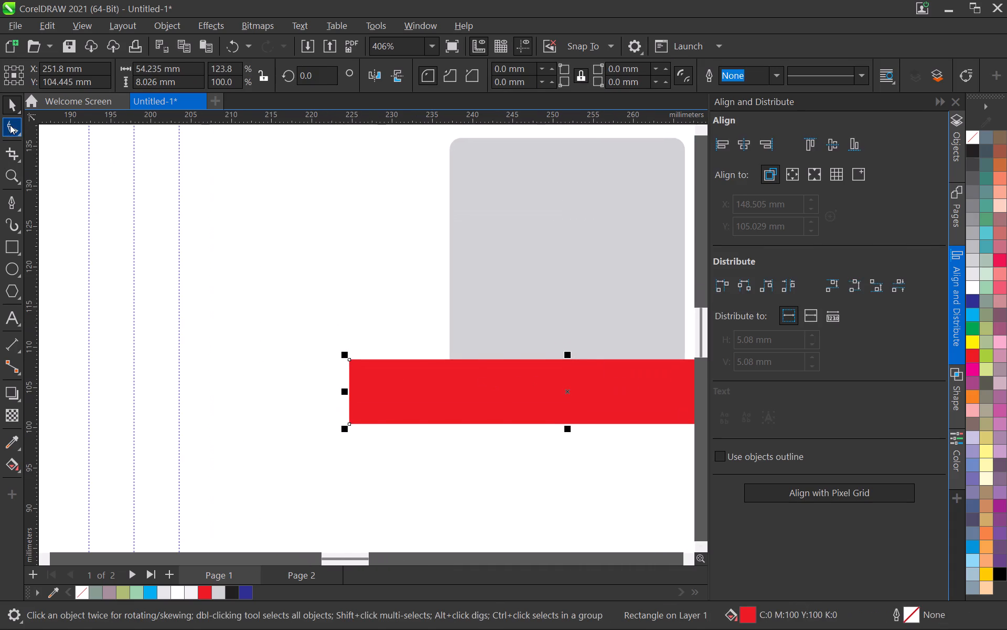
left_click(10, 125)
left_click_drag(349, 358, 349, 363)
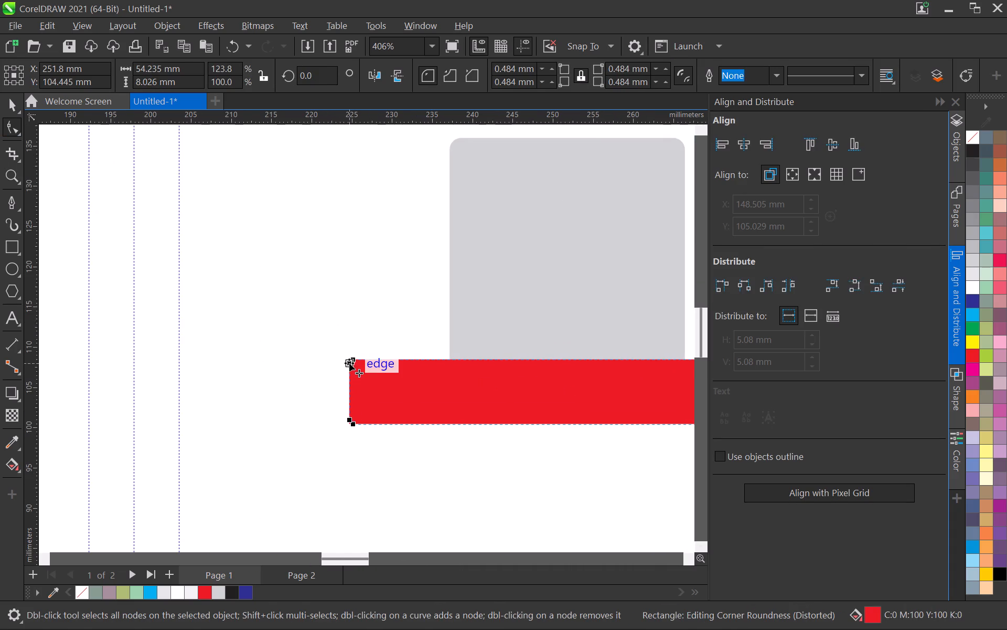
left_click_drag(349, 363, 349, 370)
scroll(449, 354, "down", 9)
left_click(8, 107)
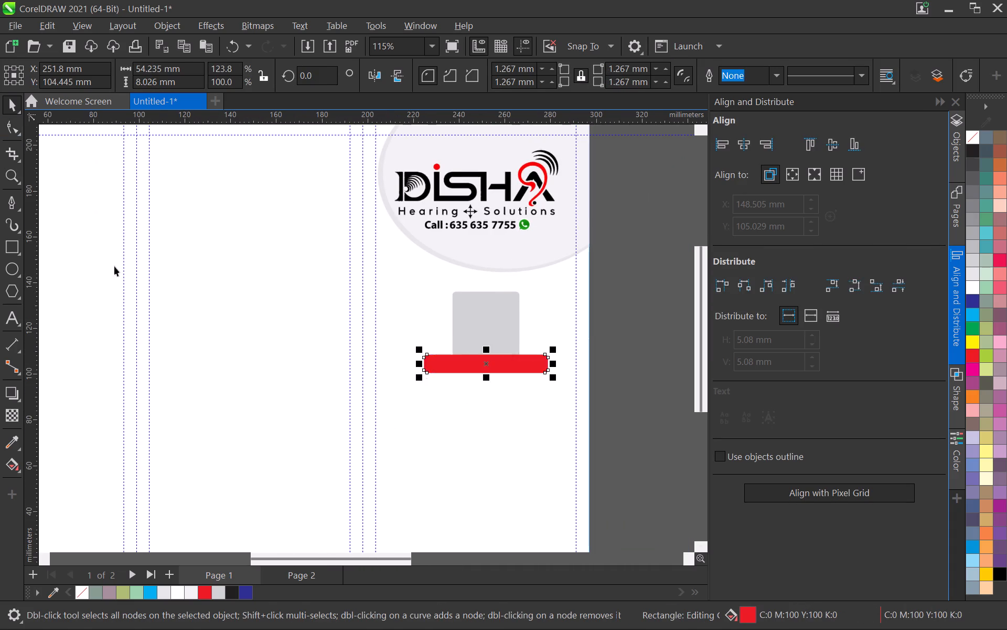
scroll(421, 366, "down", 5)
left_click(530, 342)
Reduce the red bar's height from its lower edge to about 7.2 mm.
scroll(472, 390, "up", 13)
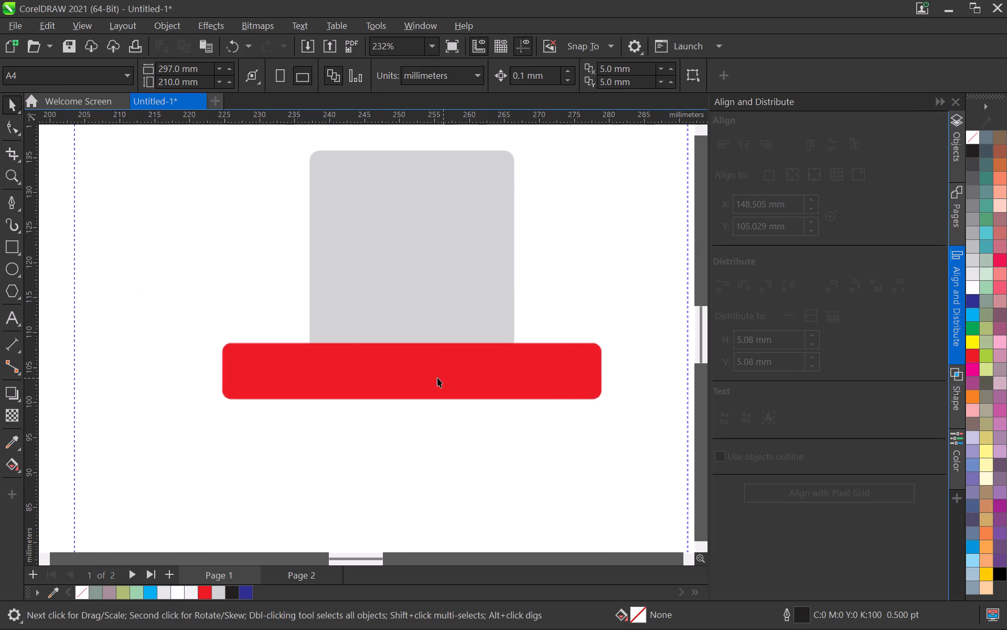
left_click(436, 377)
left_click_drag(413, 406, 408, 400)
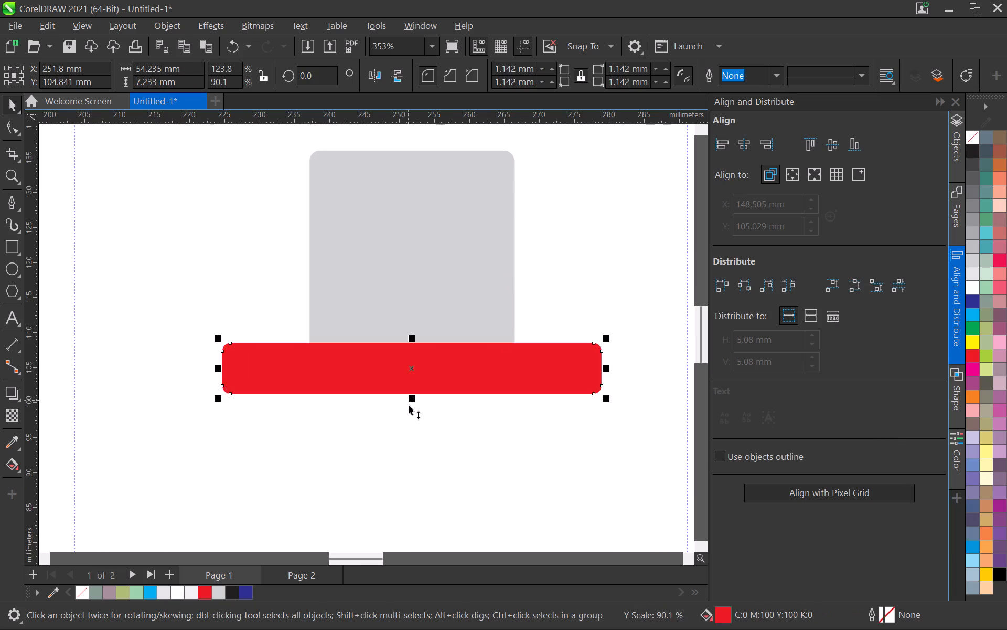
Narrow the red bar evenly about its center to about 51 mm.
left_click(413, 426)
scroll(413, 413, "down", 15)
scroll(422, 407, "up", 12)
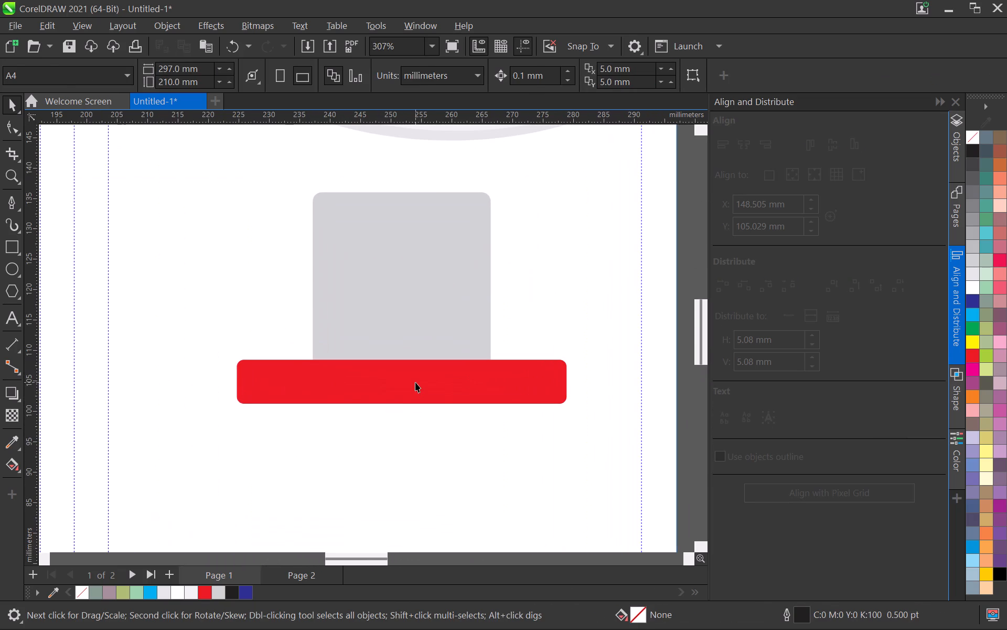
left_click(415, 382)
left_click_drag(575, 382, 566, 382, "shift")
left_click(523, 437)
Increase the red bar's height slightly from its lower edge to about 7.4 mm.
scroll(416, 411, "down", 5)
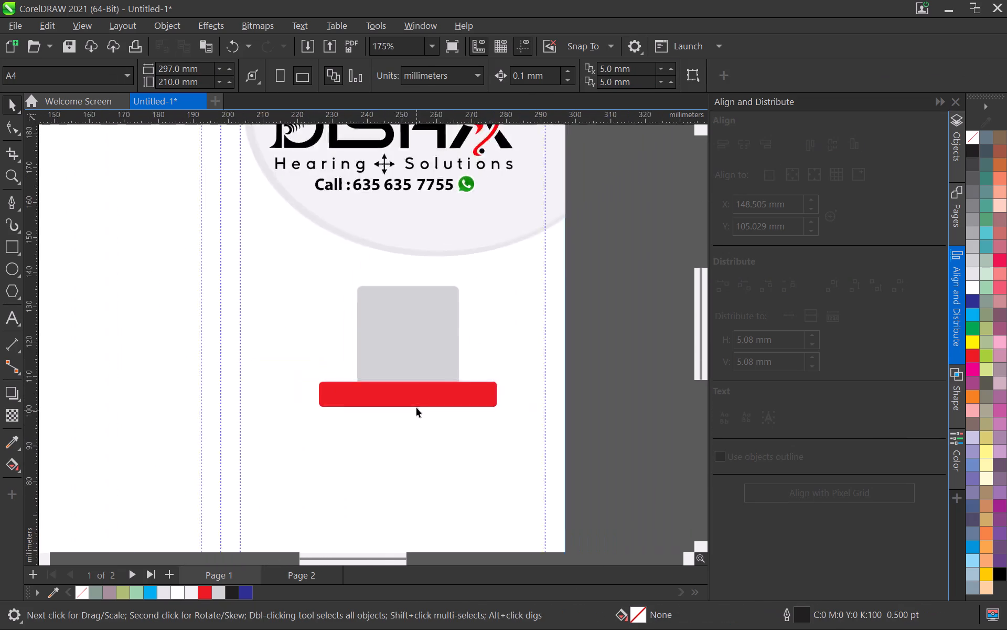
scroll(416, 407, "down", 5)
middle_click_drag(447, 310, 457, 293)
scroll(455, 300, "up", 1)
scroll(423, 357, "down", 6)
scroll(371, 392, "up", 6)
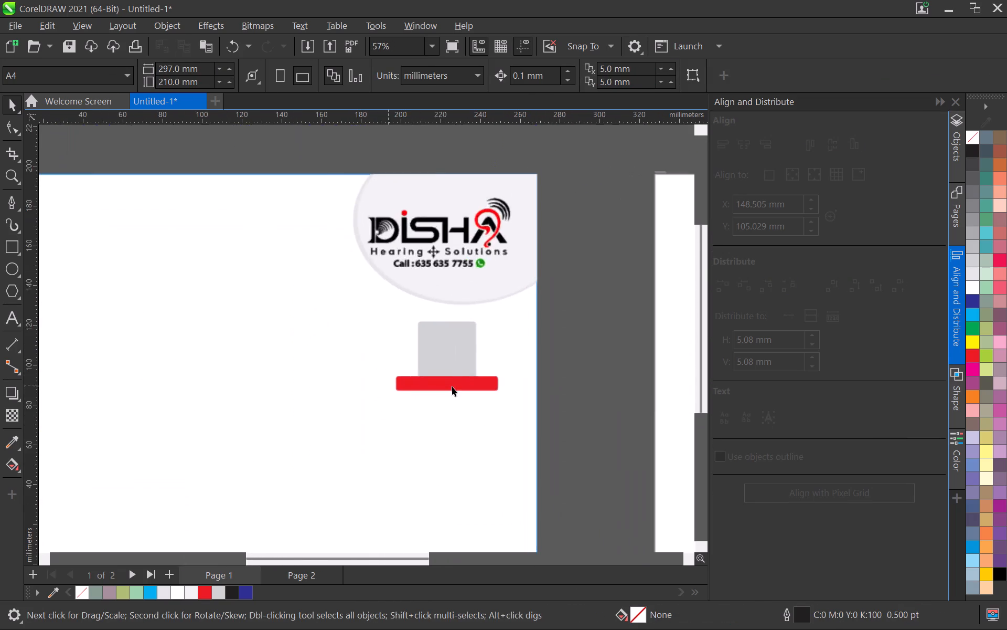
scroll(452, 386, "up", 2)
middle_click_drag(422, 424, 469, 321)
scroll(469, 321, "up", 1)
scroll(430, 330, "down", 7)
scroll(444, 313, "up", 4)
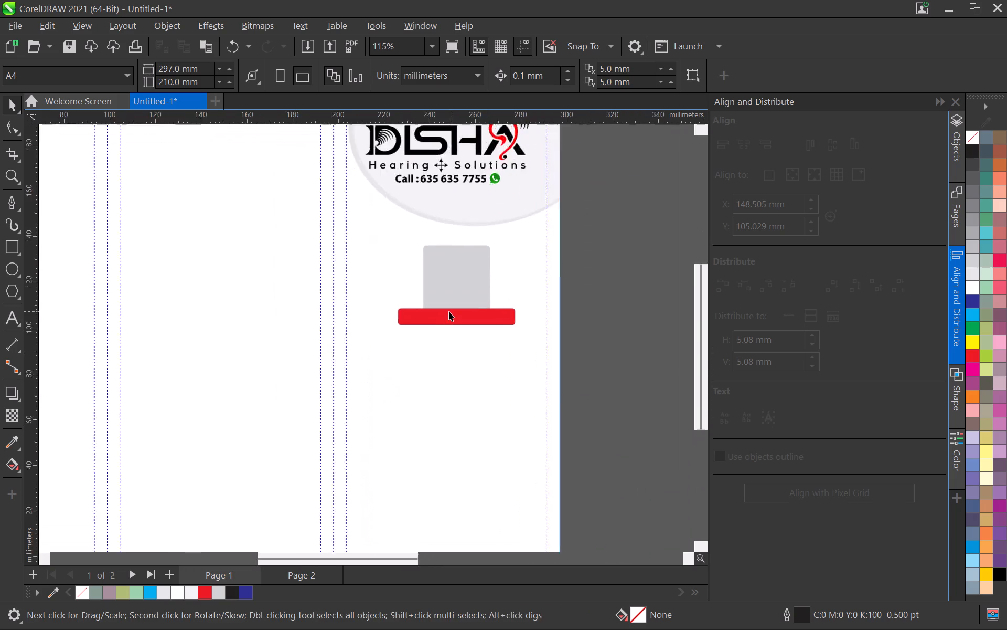
scroll(449, 311, "up", 9)
left_click(449, 315)
scroll(457, 336, "up", 5)
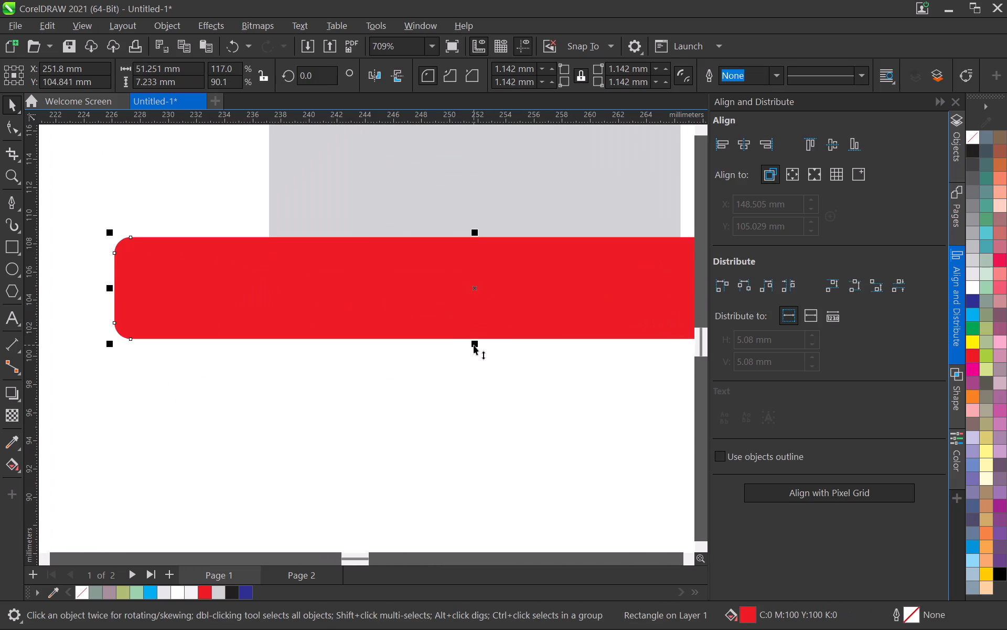
left_click_drag(475, 345, 469, 348)
left_click(469, 348)
scroll(459, 350, "down", 4)
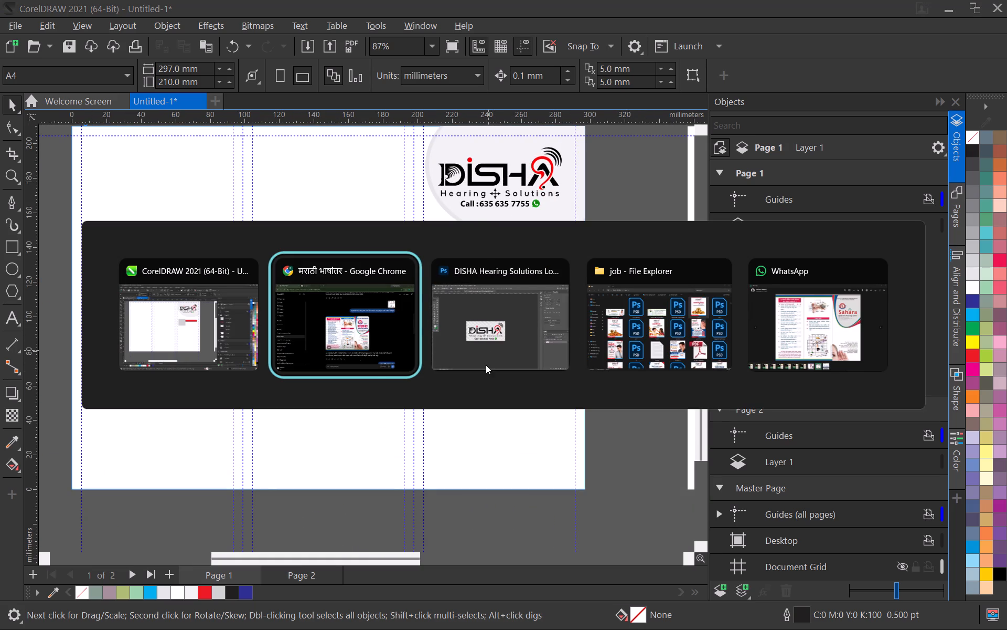
Back in CorelDRAW, examine the address, phone and email block on the reference brochure's cover panel beside the page.
left_click(202, 330, "alt")
scroll(333, 348, "down", 5)
middle_click_drag(266, 356, 494, 356)
scroll(402, 372, "up", 5)
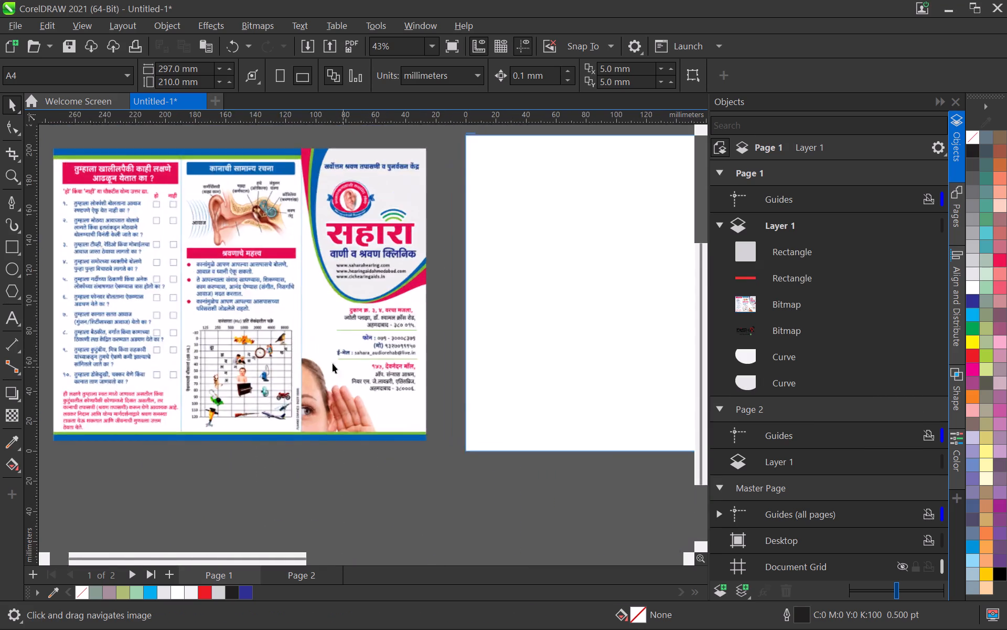
scroll(333, 363, "up", 12)
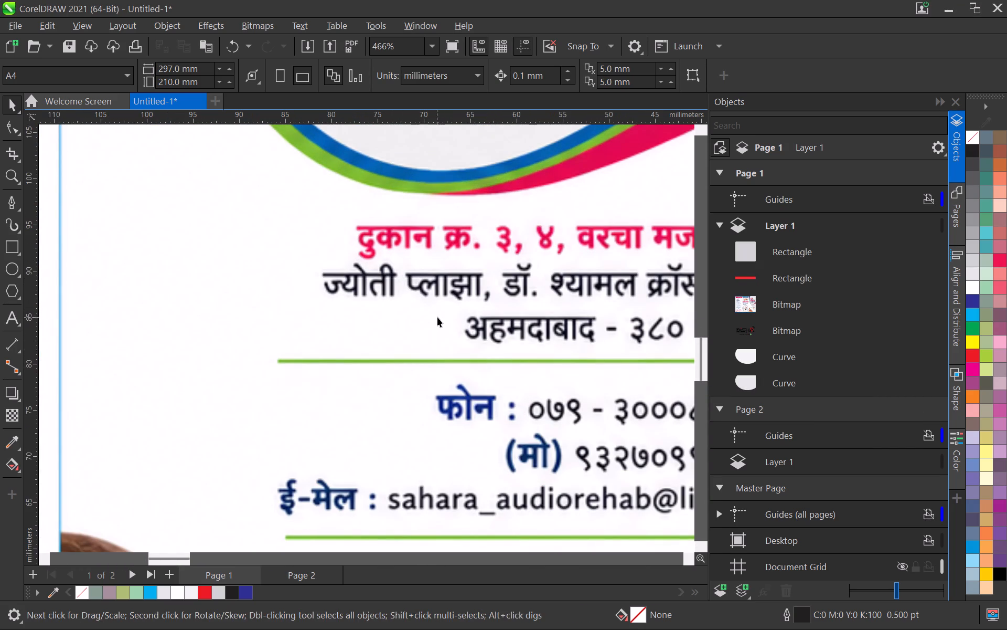
scroll(476, 297, "down", 5)
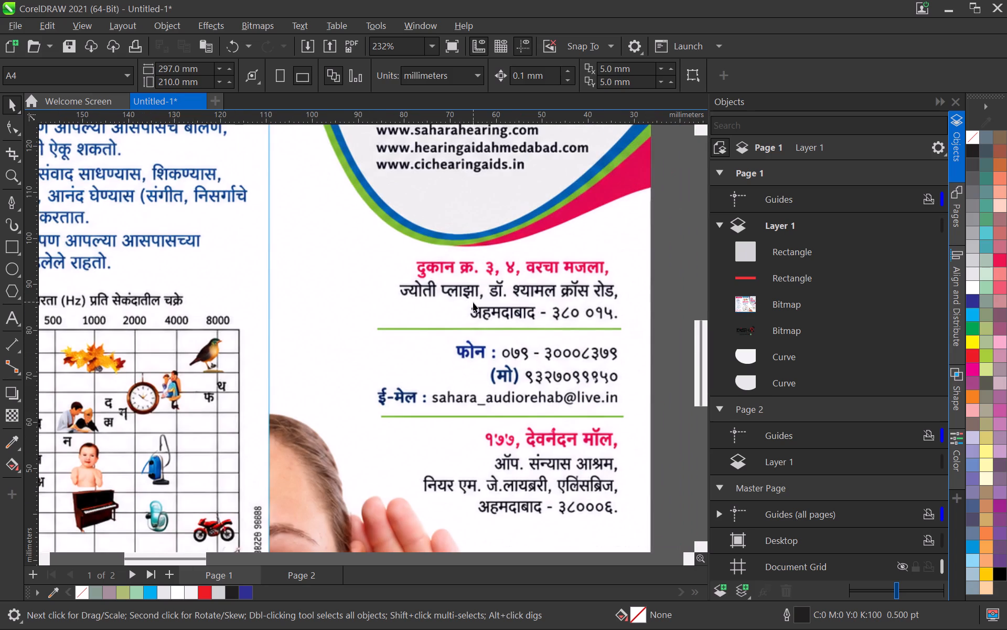
scroll(470, 313, "down", 3)
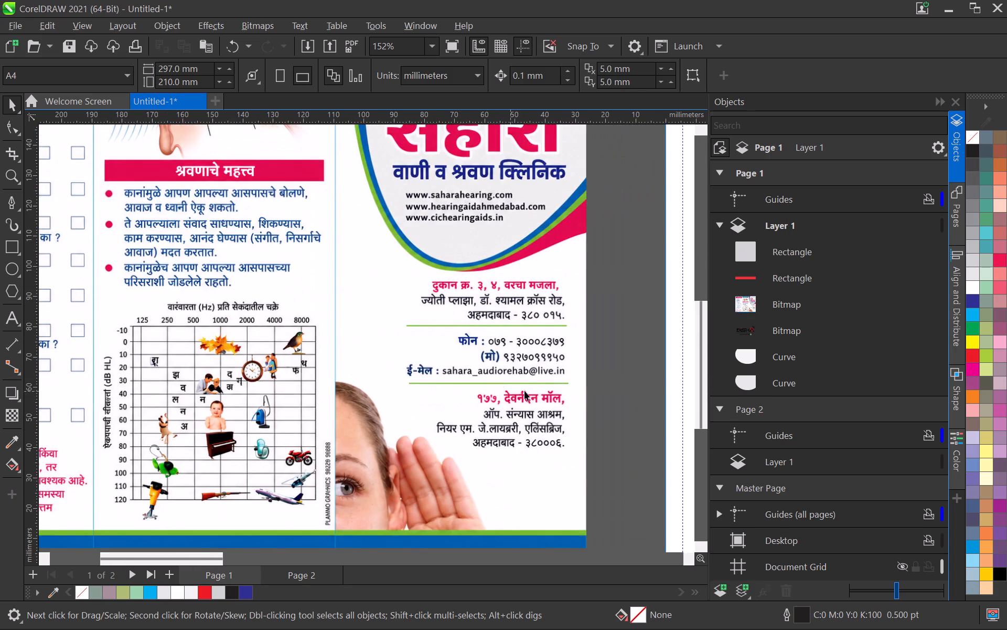
middle_click_drag(507, 382, 445, 366)
scroll(445, 365, "down", 1)
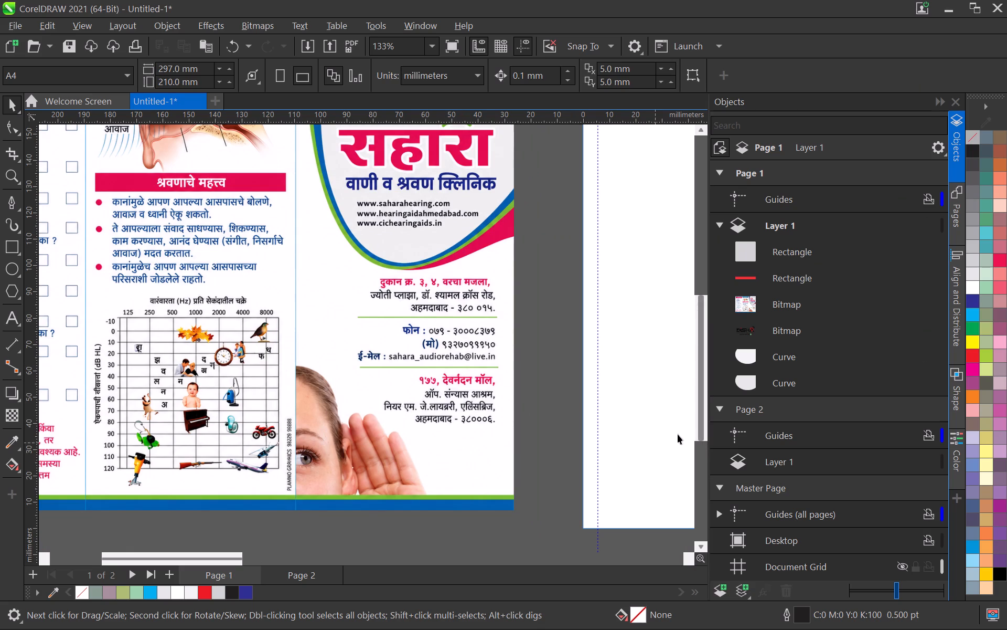
scroll(419, 318, "down", 3)
scroll(416, 318, "up", 4)
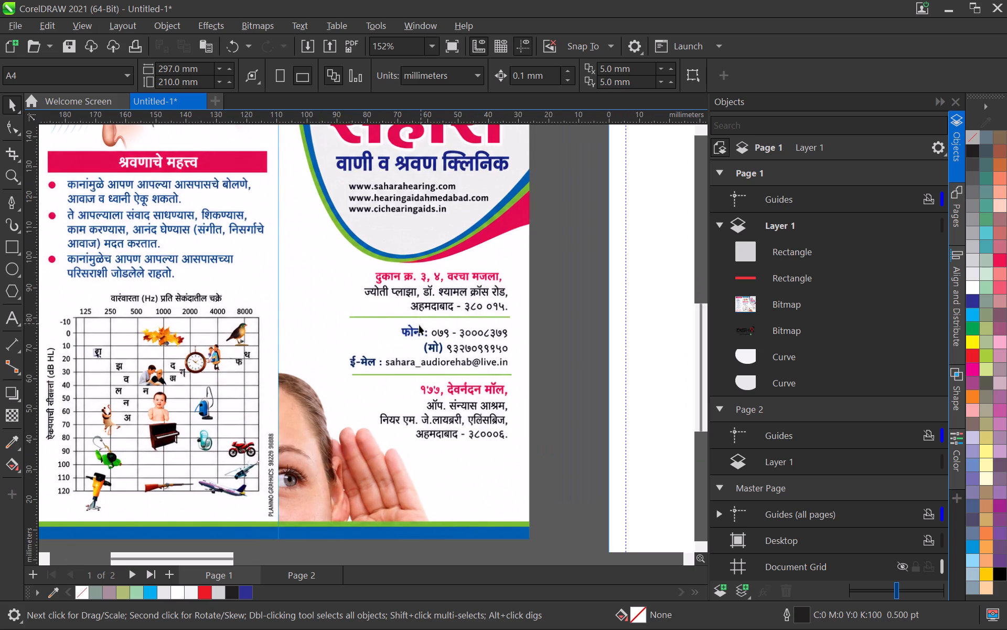
Look at the Disha poster image d dd 3.jpg from the job folder in File Explorer, and close the preview.
key("alt+Tab")
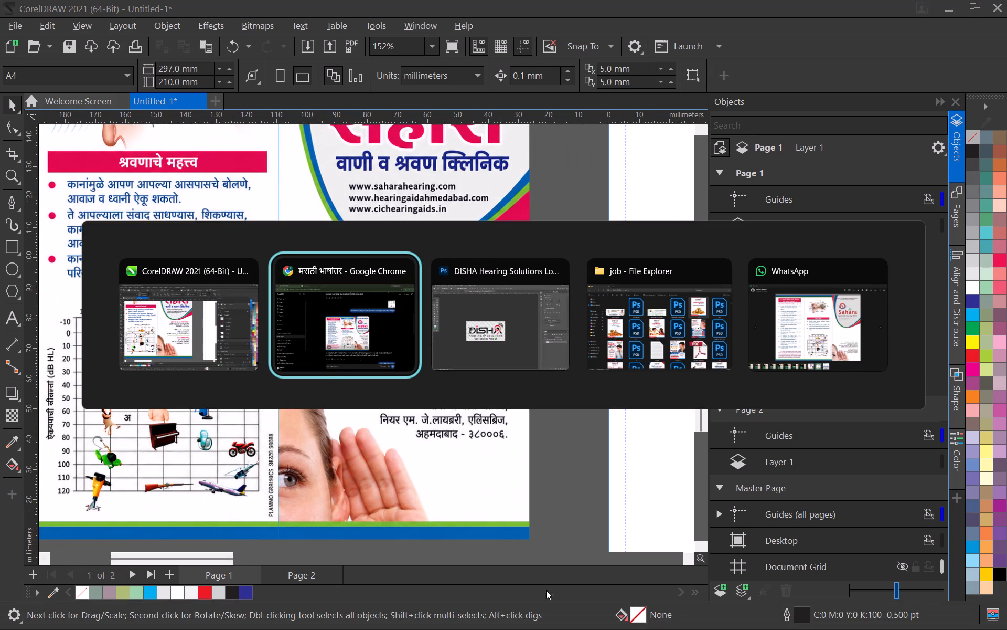
left_click(638, 346, "alt")
left_click(453, 336)
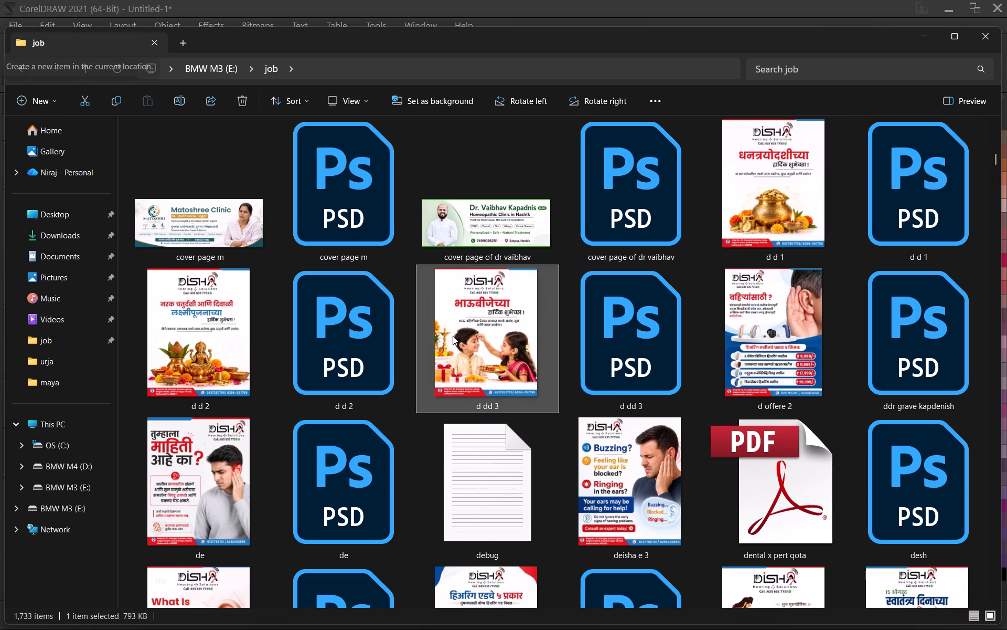
left_click(646, 364)
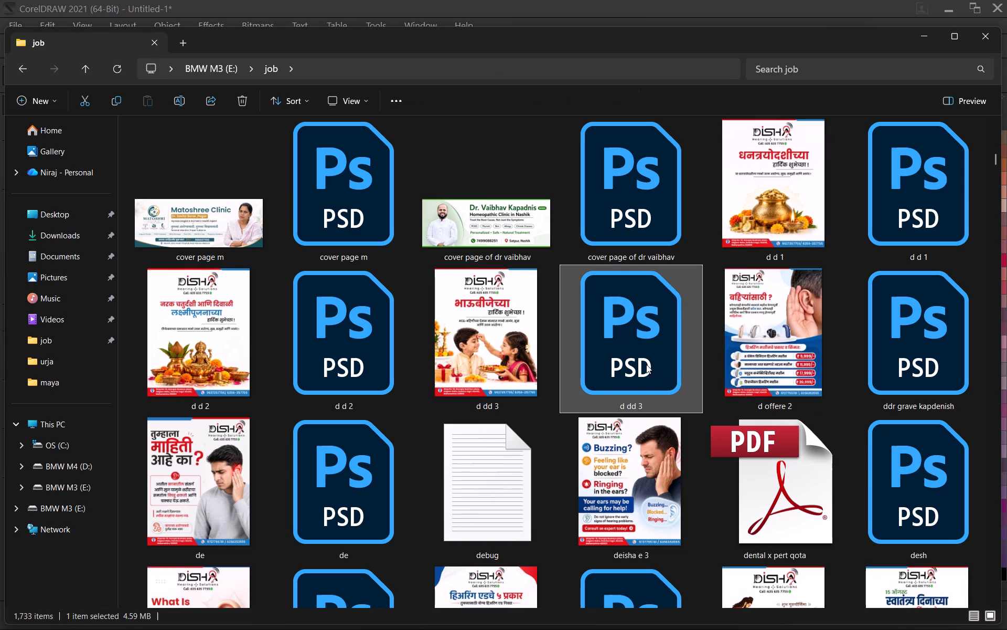
double_click(467, 322)
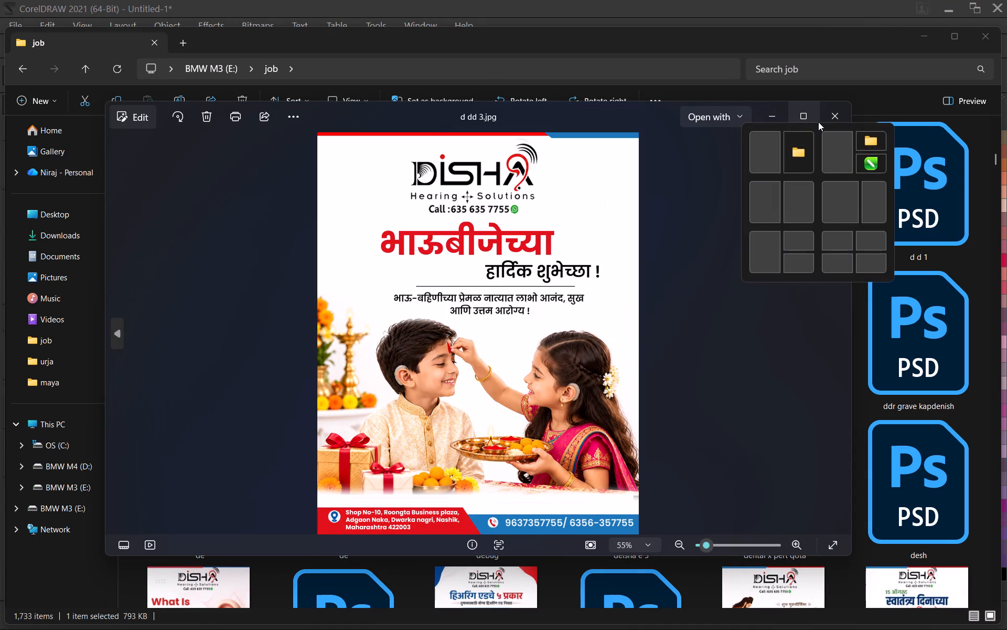
left_click(819, 122)
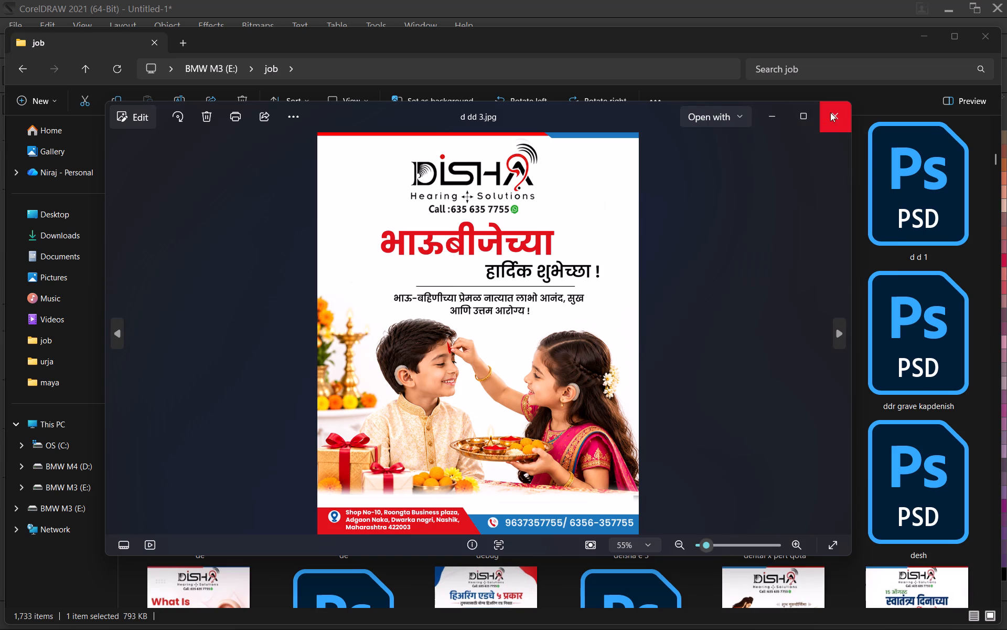
left_click(831, 112)
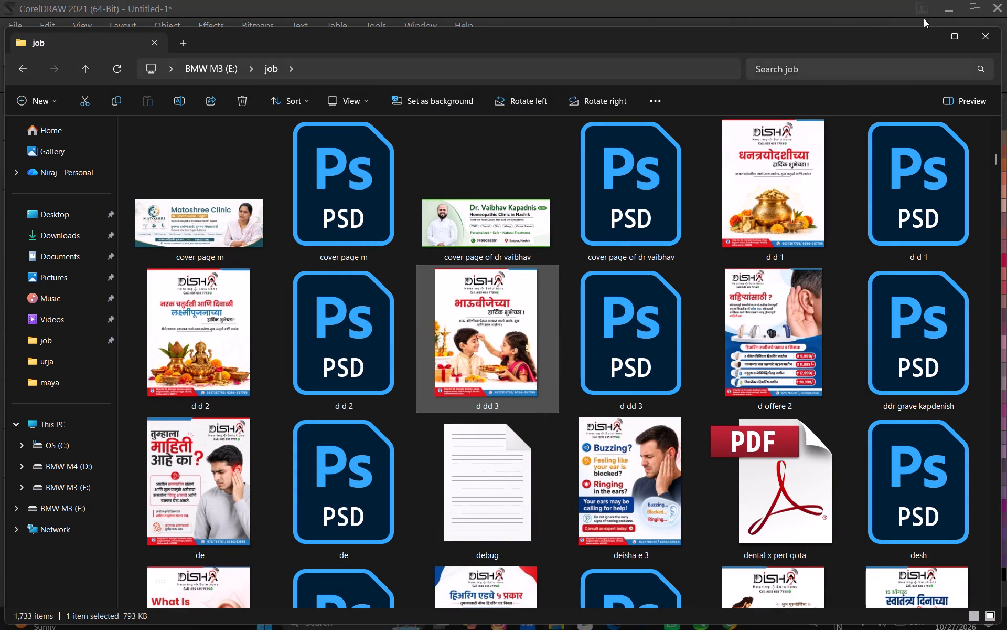
Open the poster's source file d dd 3.psd from the job folder in Photoshop.
left_click(949, 35)
double_click(625, 333)
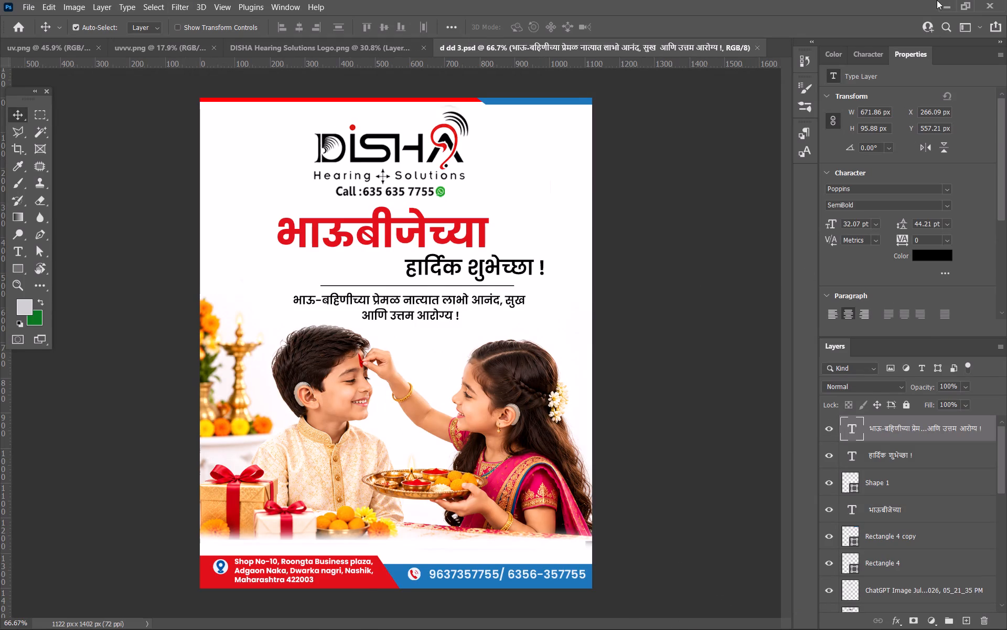
Minimize Photoshop, close the job folder window and minimize CorelDRAW to reach the windows behind them.
left_click(951, 0)
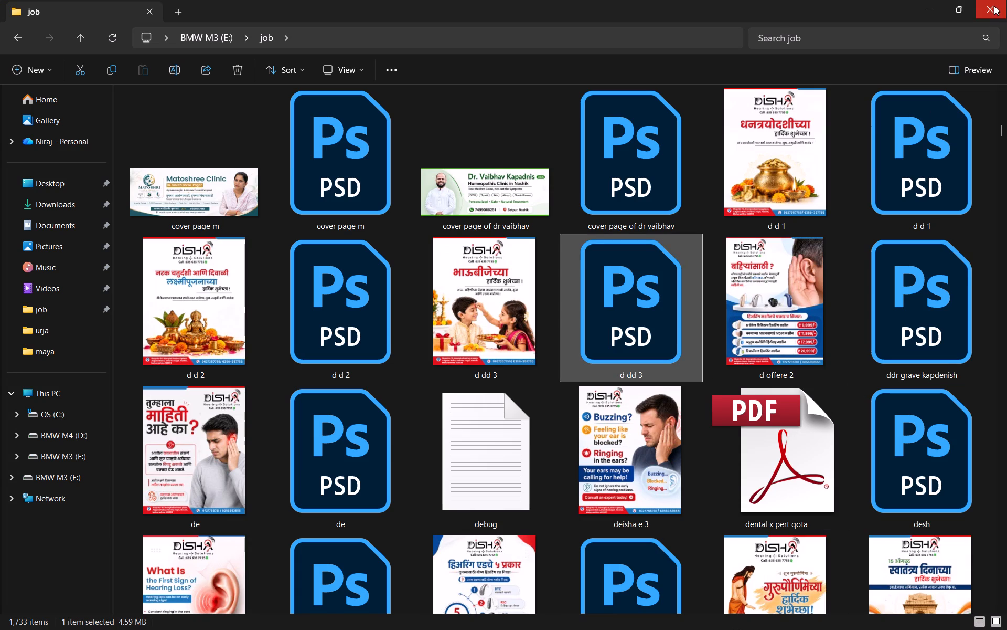
left_click(993, 10)
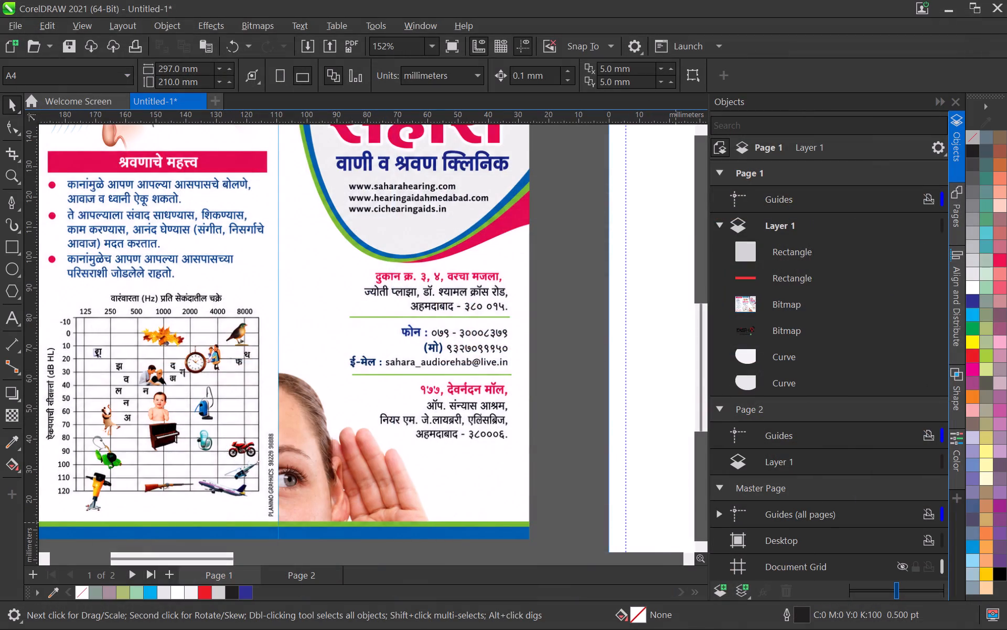
left_click(951, 12)
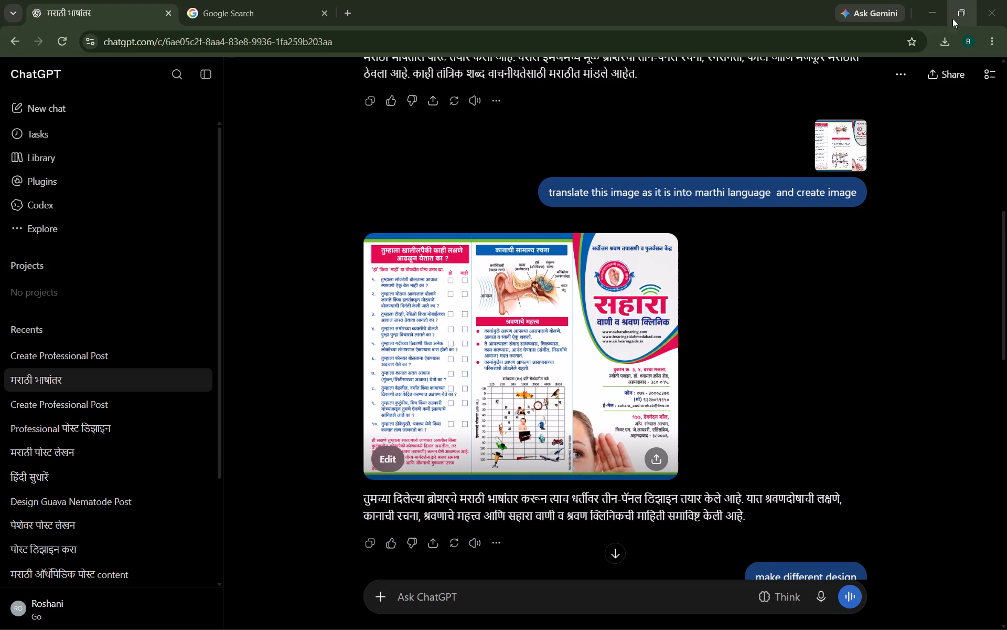
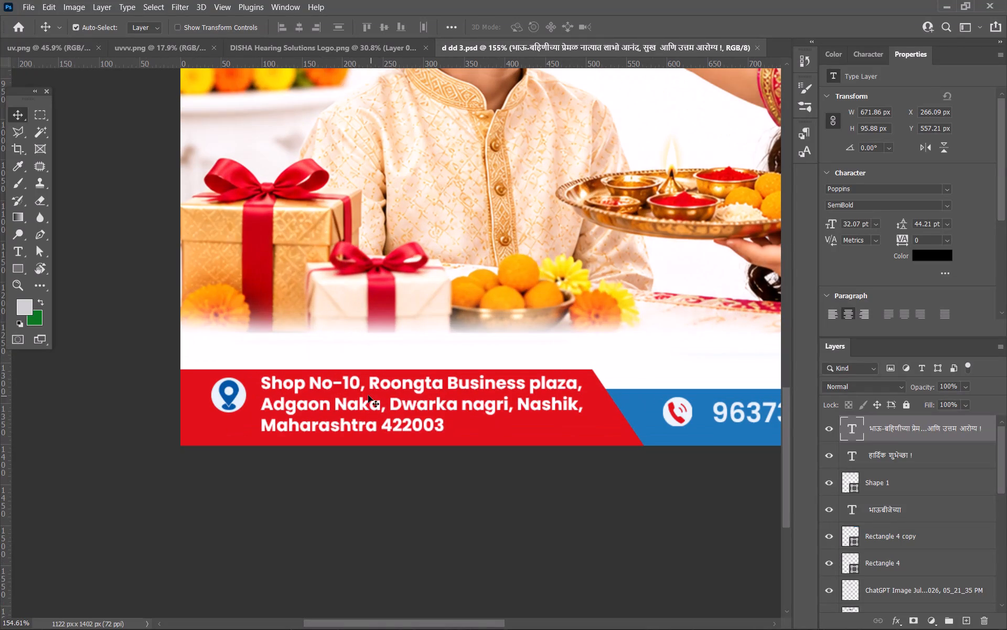
double_click(355, 385)
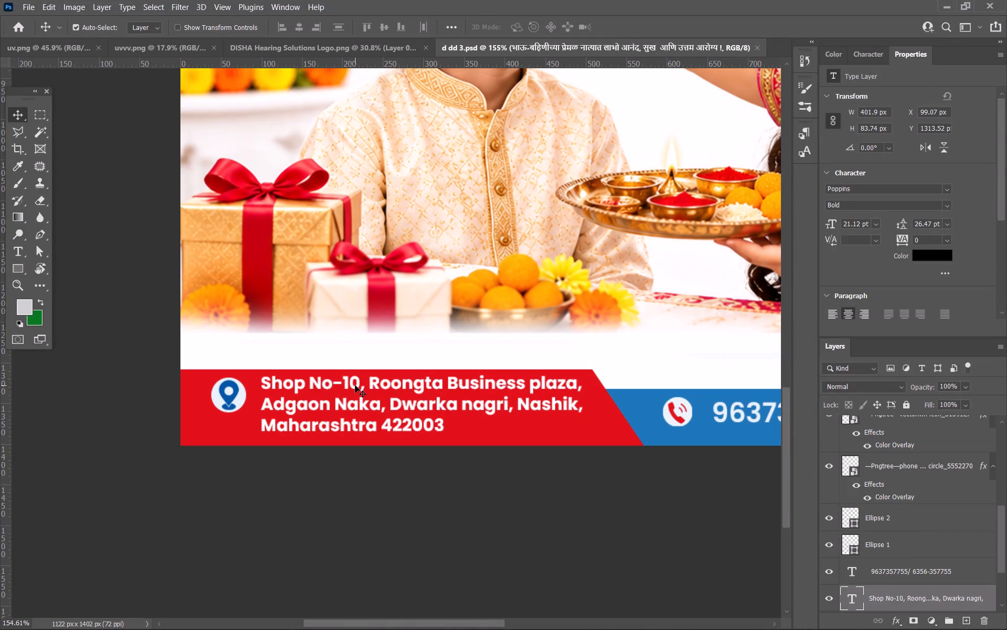
key("ctrl+c")
key("ctrl+c")
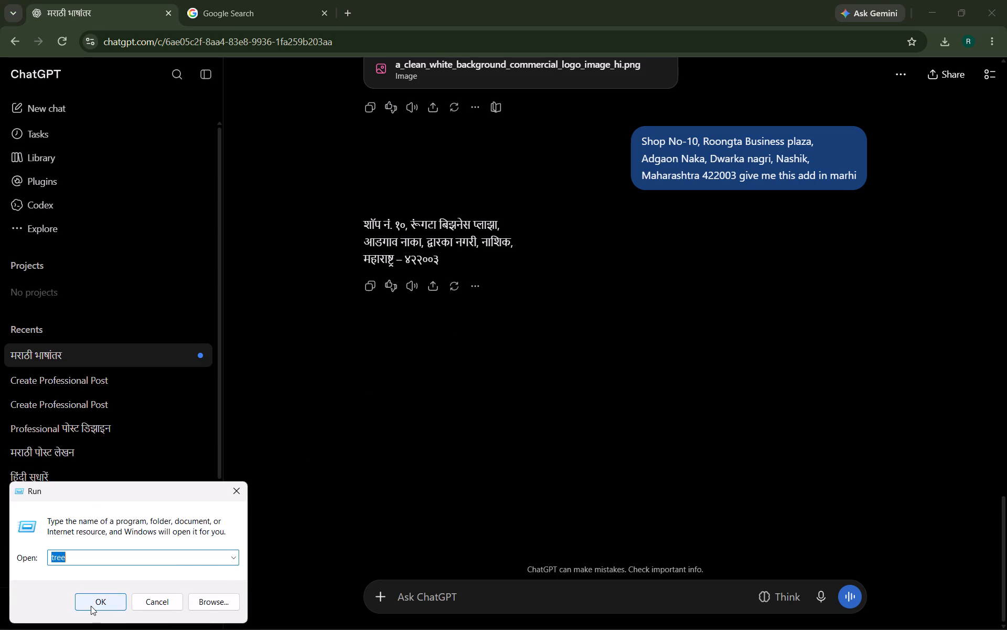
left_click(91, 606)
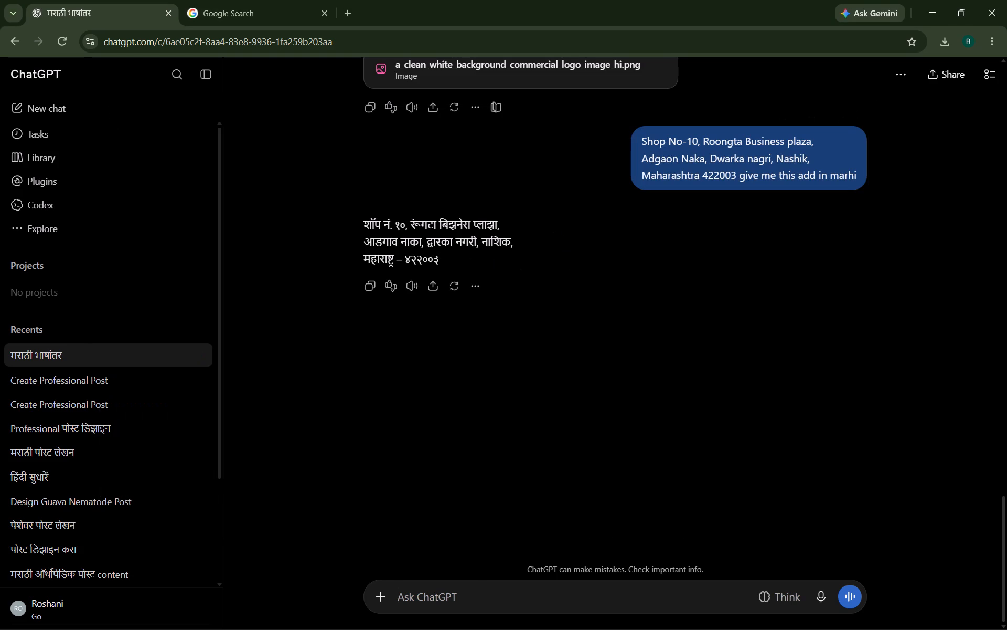
Copy the three-line Marathi address from ChatGPT's reply and switch back to CorelDRAW.
left_click_drag(363, 228, 554, 270)
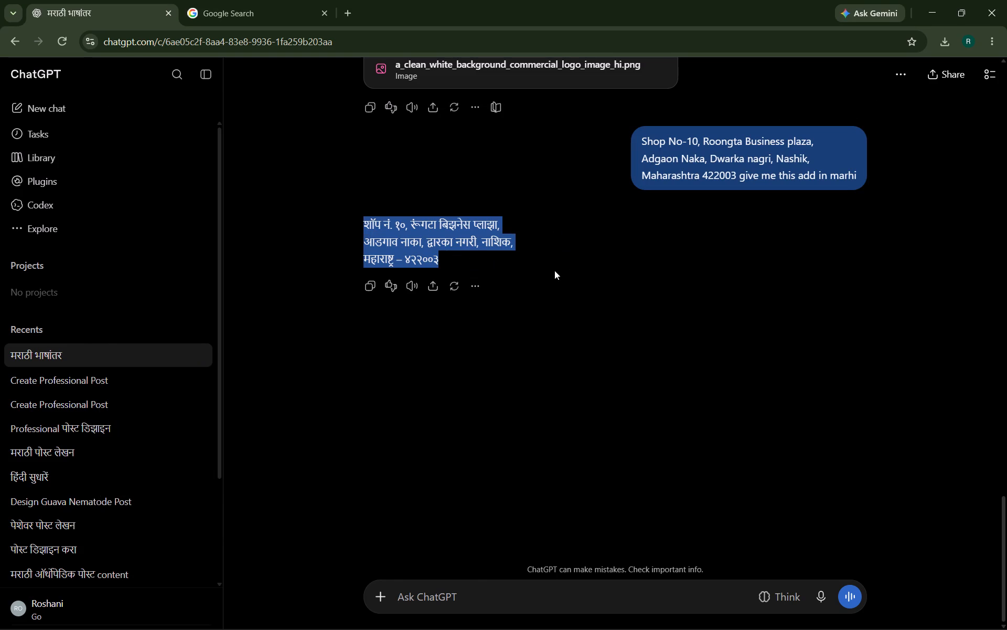
left_click_drag(554, 270, 554, 271)
key("ctrl+c")
key("ctrl+c")
key("alt+Tab")
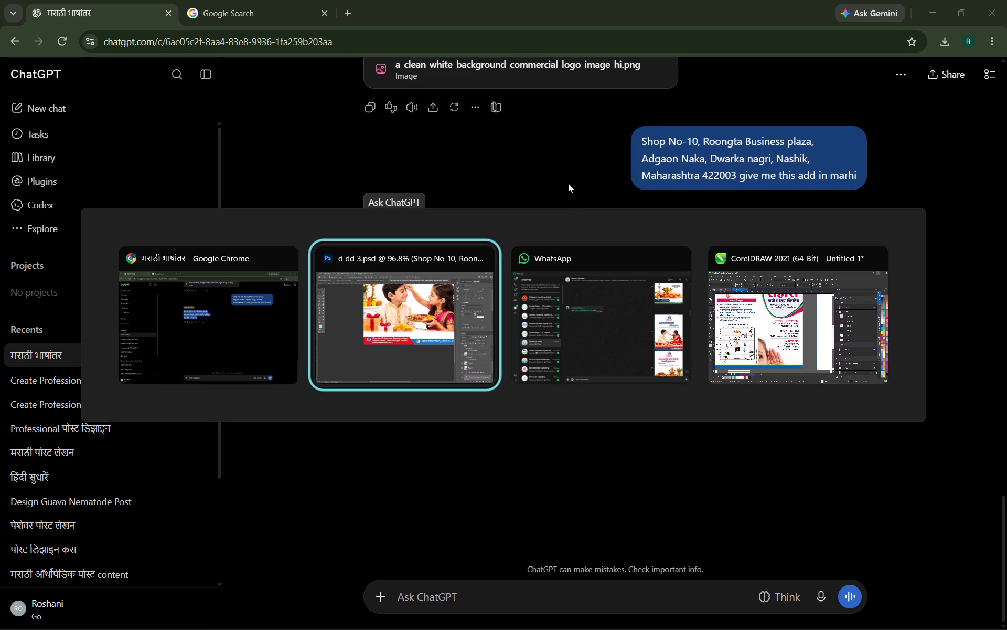
left_click(277, 292, "alt")
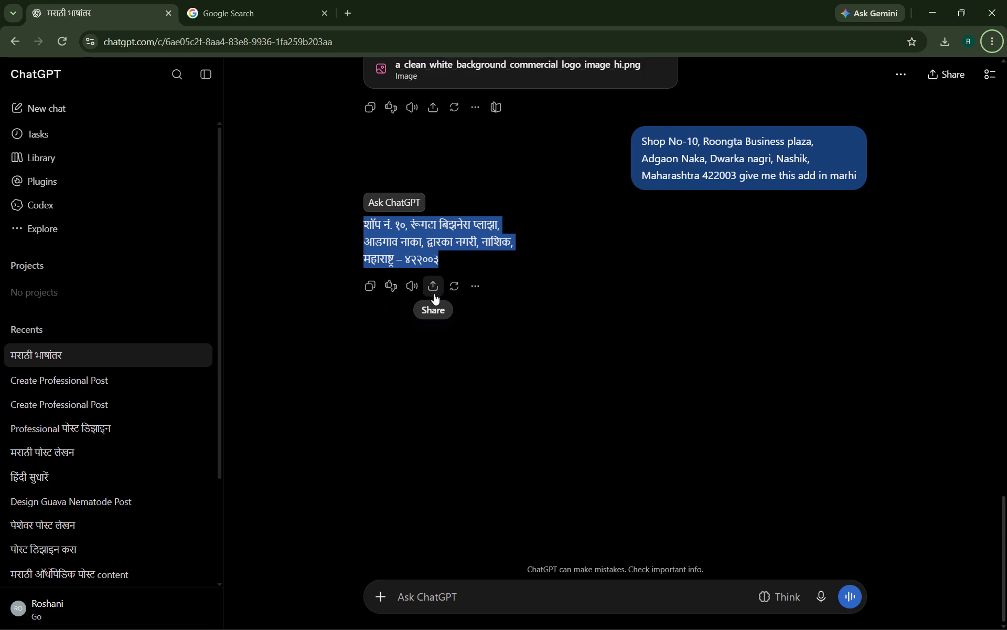
key("alt+Tab")
key("alt+Tab")
key("alt+Tab")
key("alt+Tab")
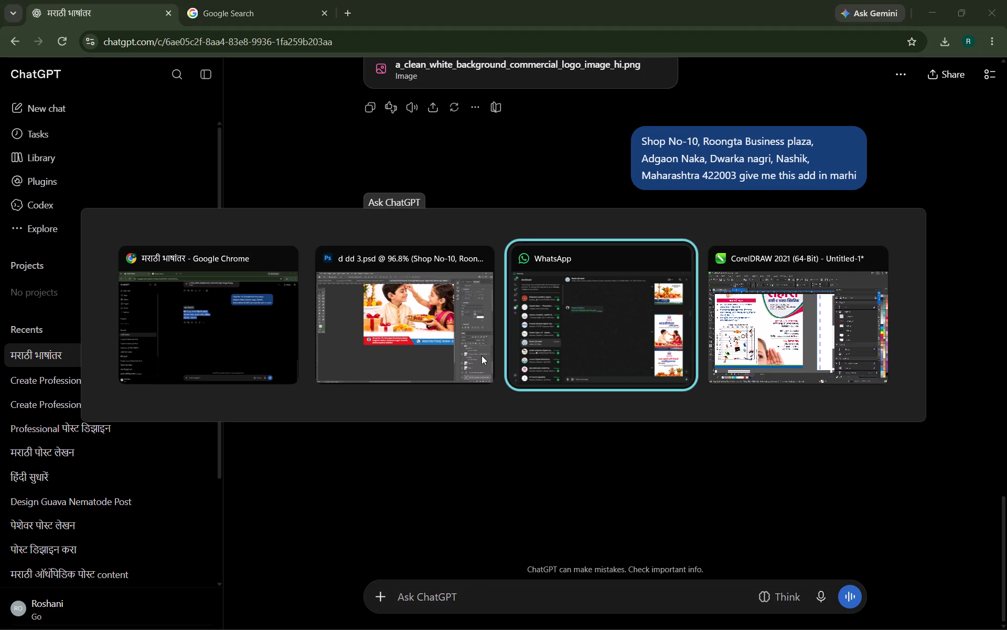
key("alt+Tab")
Examine the reference cover's contact block and the empty lower area of Page 1's cover panel.
scroll(542, 380, "down", 6)
scroll(490, 316, "down", 3)
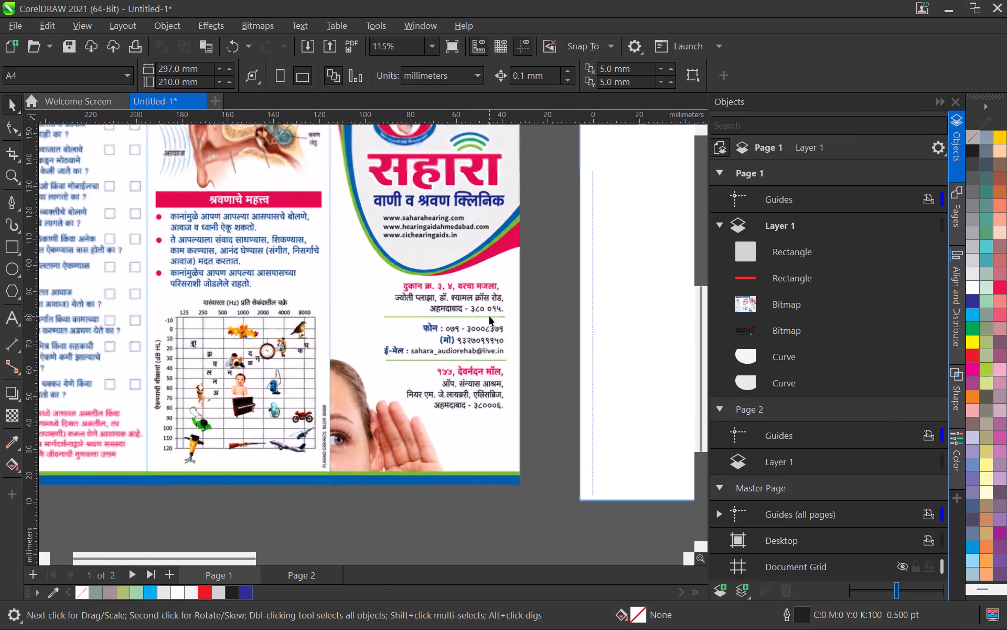
scroll(489, 316, "down", 2)
middle_click_drag(521, 328, 235, 332)
middle_click_drag(548, 302, 440, 280)
scroll(443, 280, "up", 1)
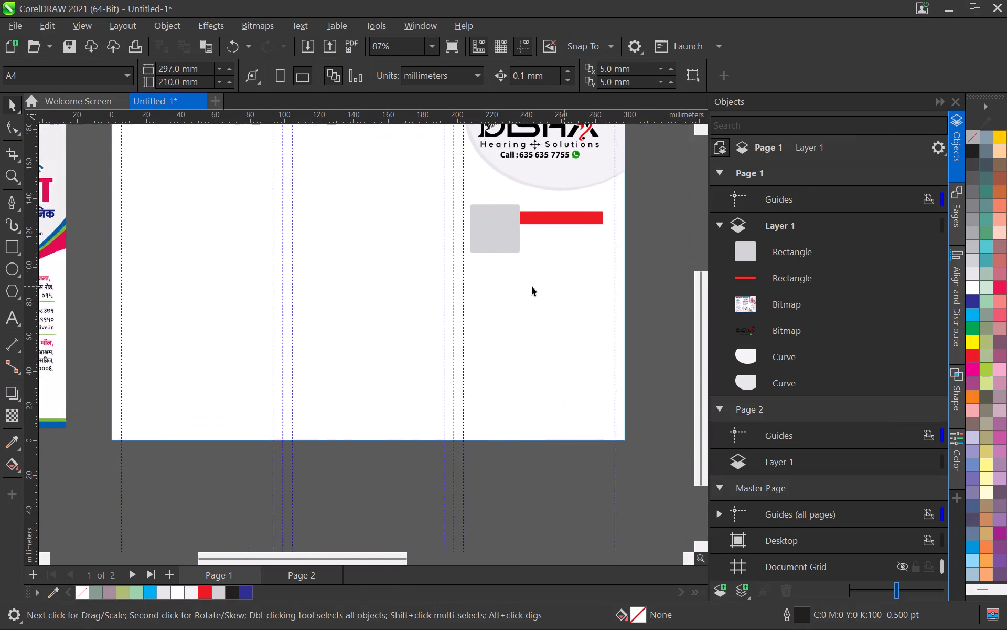
middle_click_drag(523, 286, 402, 286)
scroll(397, 304, "down", 3)
scroll(428, 309, "up", 4)
scroll(466, 354, "down", 5)
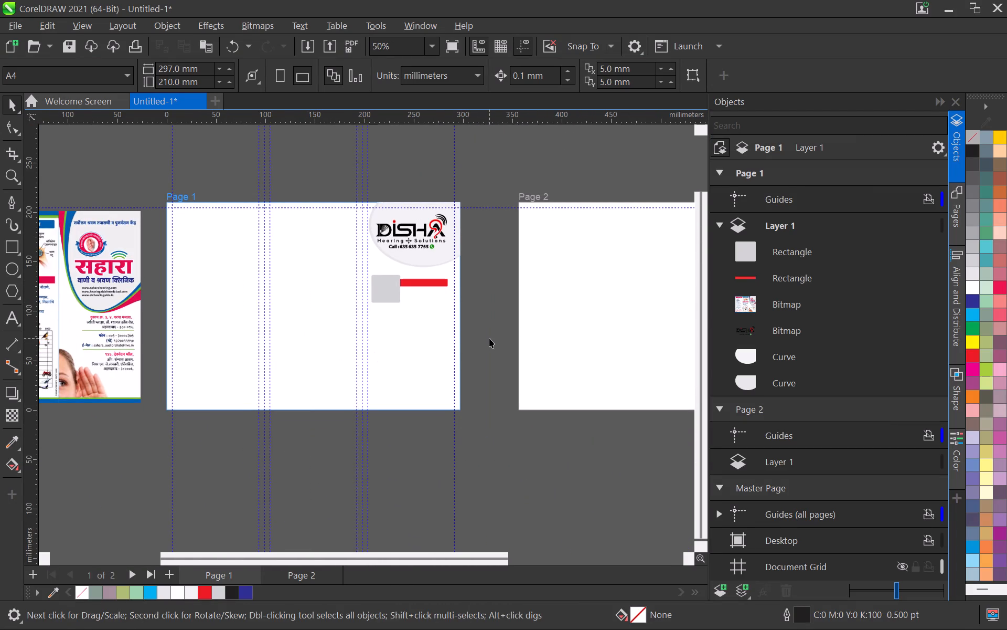
middle_click_drag(422, 341, 391, 302)
scroll(390, 302, "up", 8)
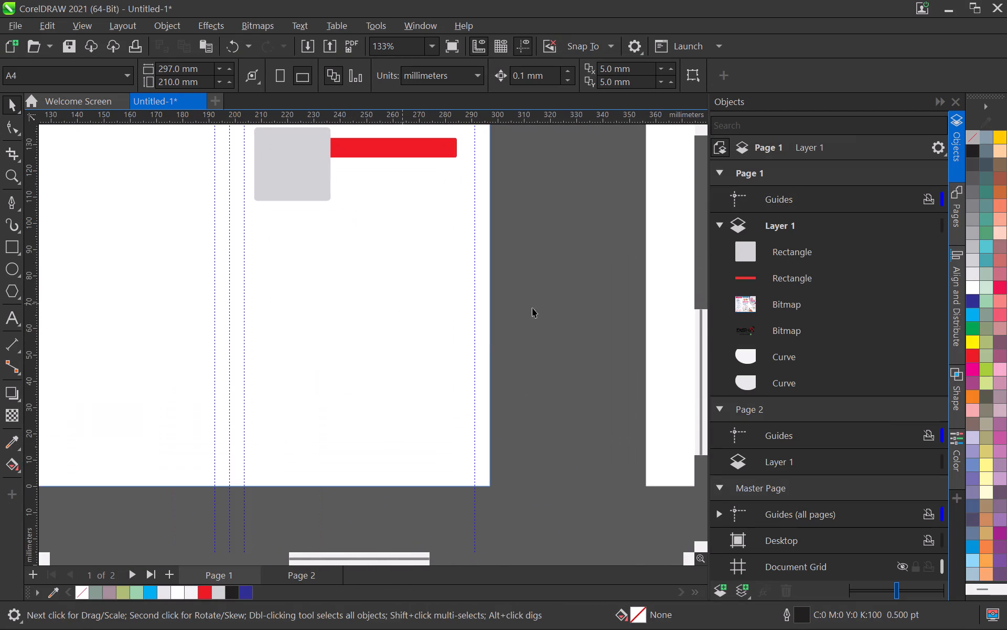
scroll(472, 358, "up", 2)
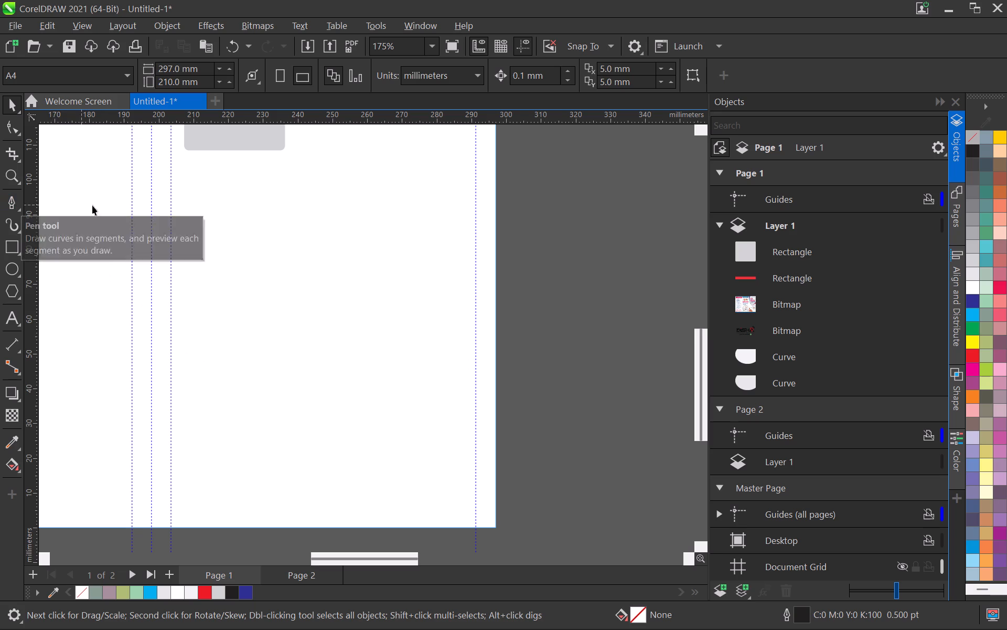
scroll(245, 287, "down", 6)
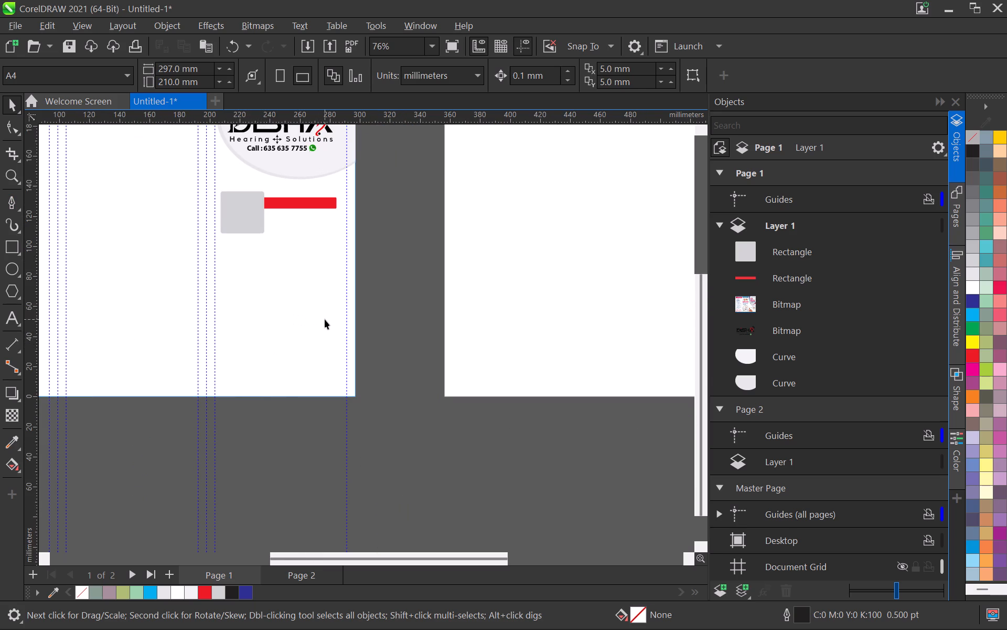
middle_click_drag(324, 323, 351, 280)
scroll(350, 280, "down", 1)
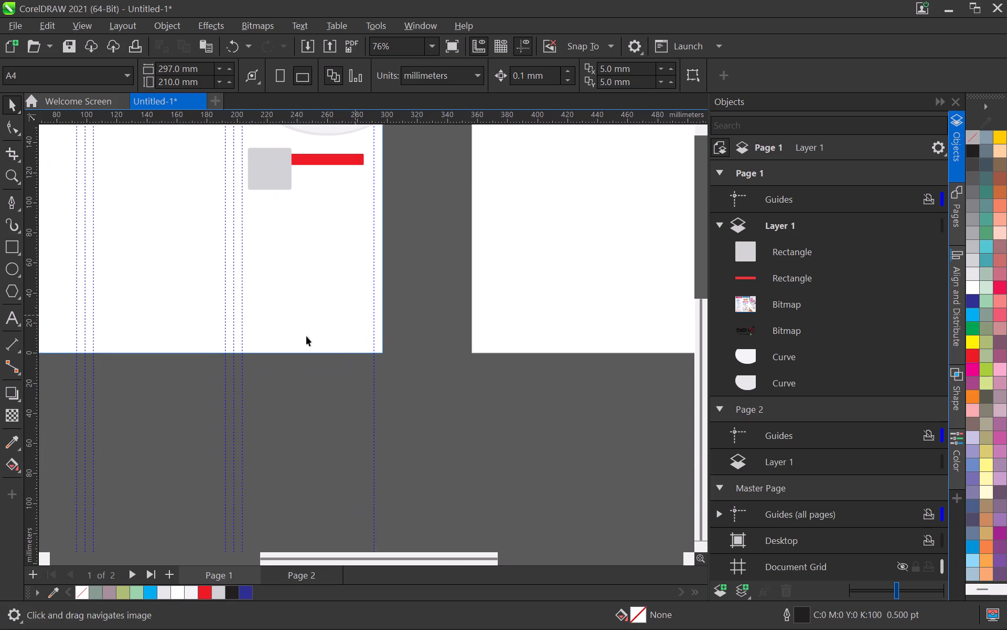
scroll(297, 342, "up", 6)
scroll(211, 359, "down", 11)
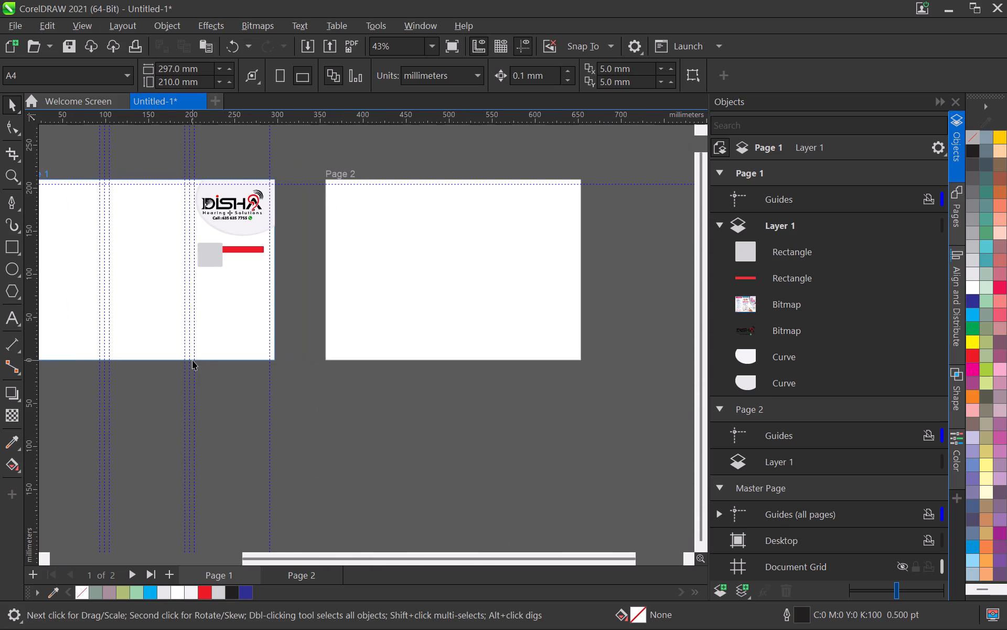
Add a horizontal guideline about 5.3 mm above the bottom edge of Page 1 as the lower margin.
scroll(283, 361, "up", 15)
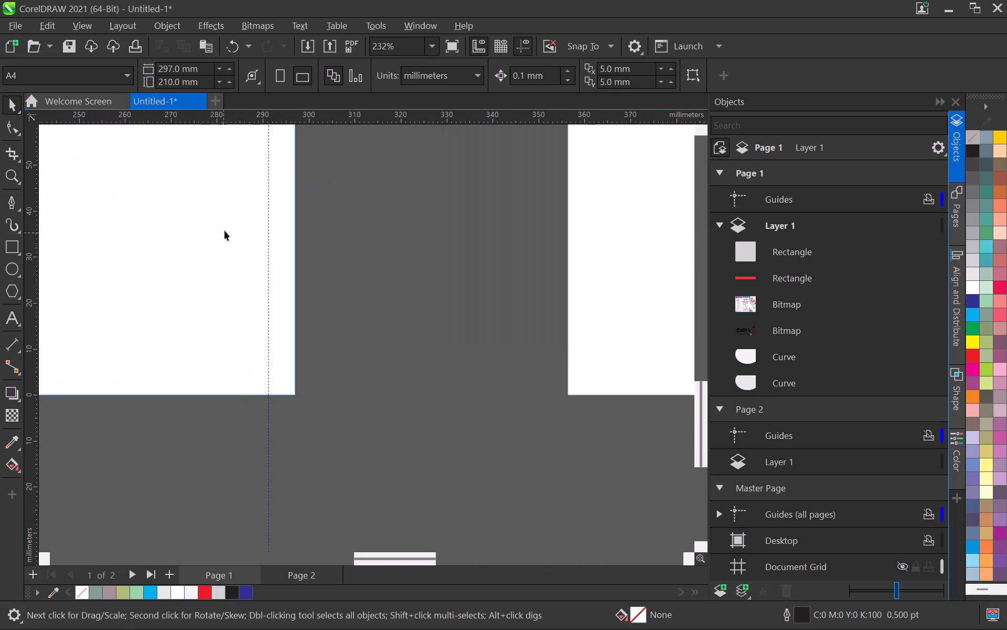
scroll(224, 230, "up", 1)
middle_click_drag(249, 345, 222, 219)
left_click_drag(275, 115, 290, 331)
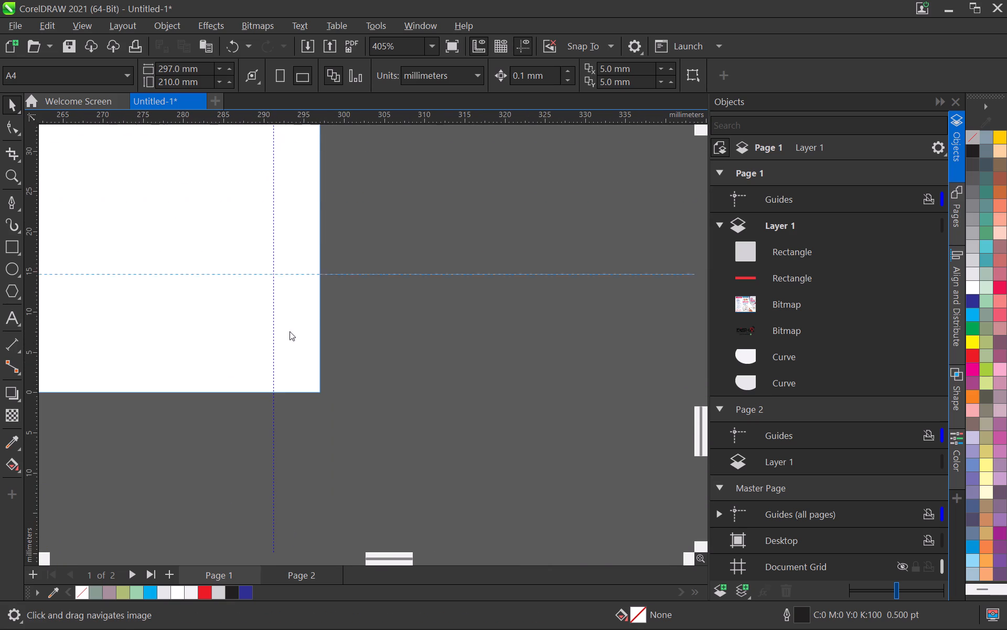
left_click_drag(290, 331, 282, 367)
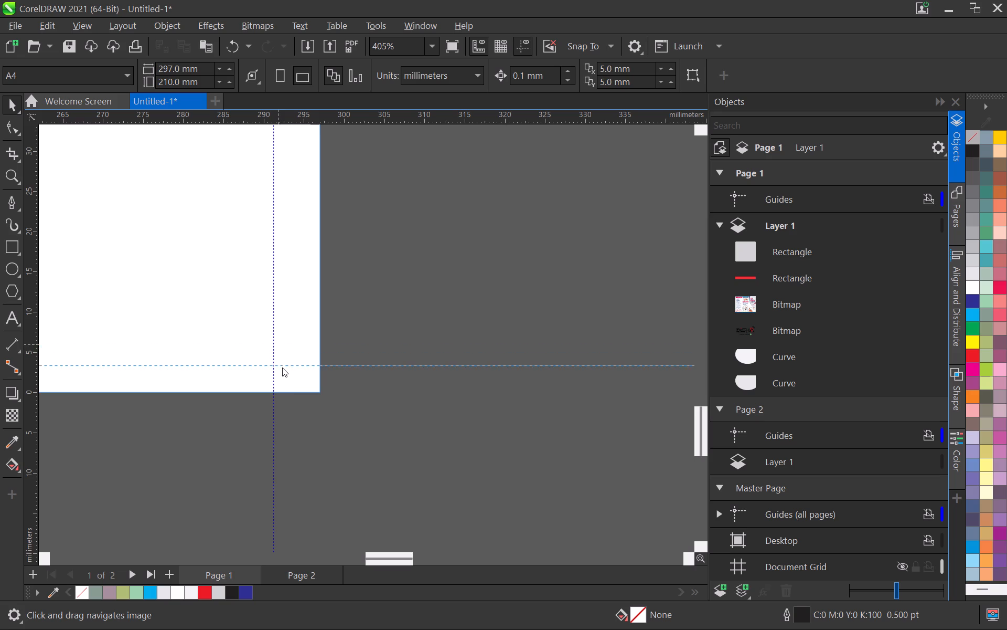
left_click_drag(282, 367, 281, 350)
Insert the copied Marathi address as artistic text in the lower cover panel of Page 1, starting at about X 209 mm, Y 25 mm.
scroll(291, 345, "down", 12)
middle_click_drag(230, 262, 430, 318)
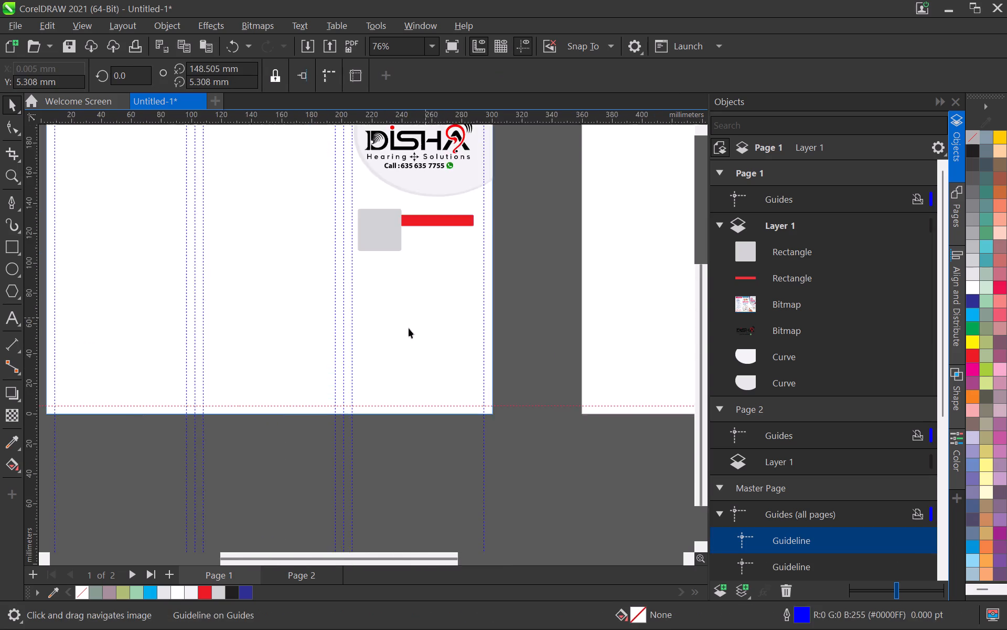
scroll(380, 346, "up", 5)
middle_click_drag(397, 264, 358, 333)
middle_click_drag(376, 367, 368, 357)
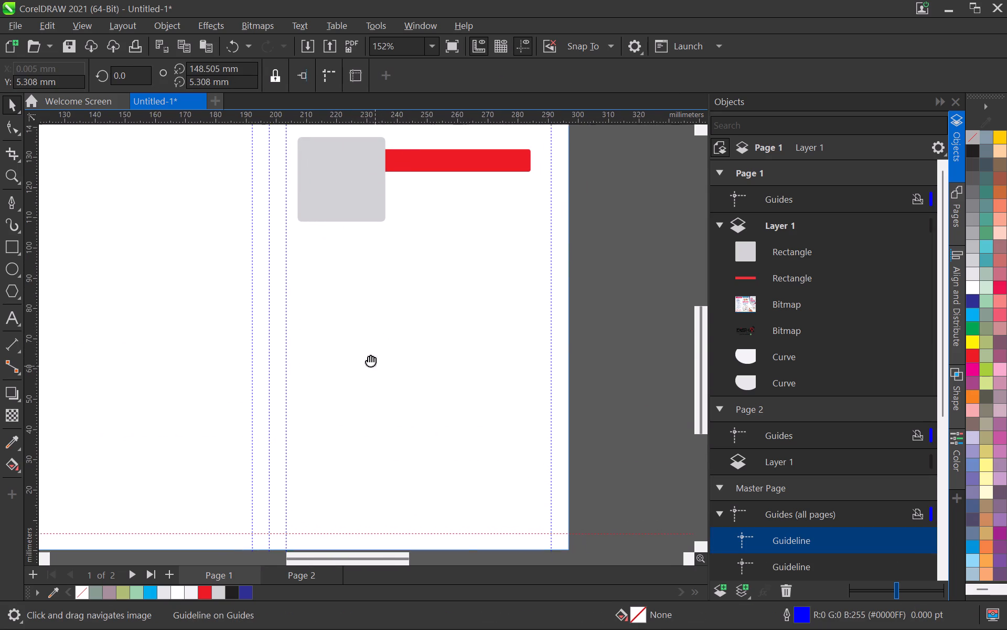
middle_click_drag(368, 357, 350, 283)
scroll(304, 396, "down", 4)
scroll(296, 408, "up", 7)
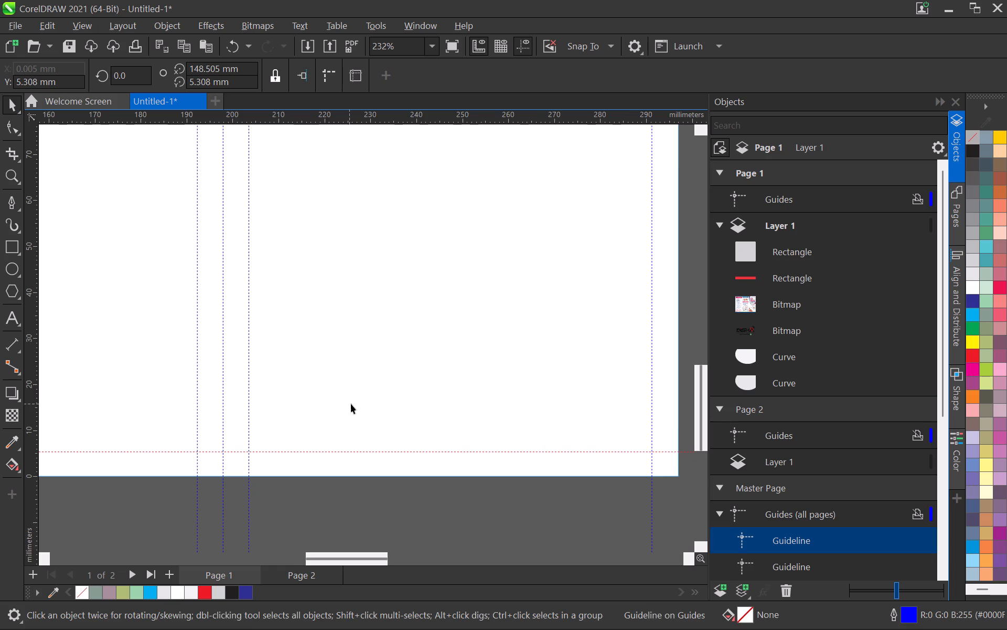
middle_click_drag(339, 404, 276, 404)
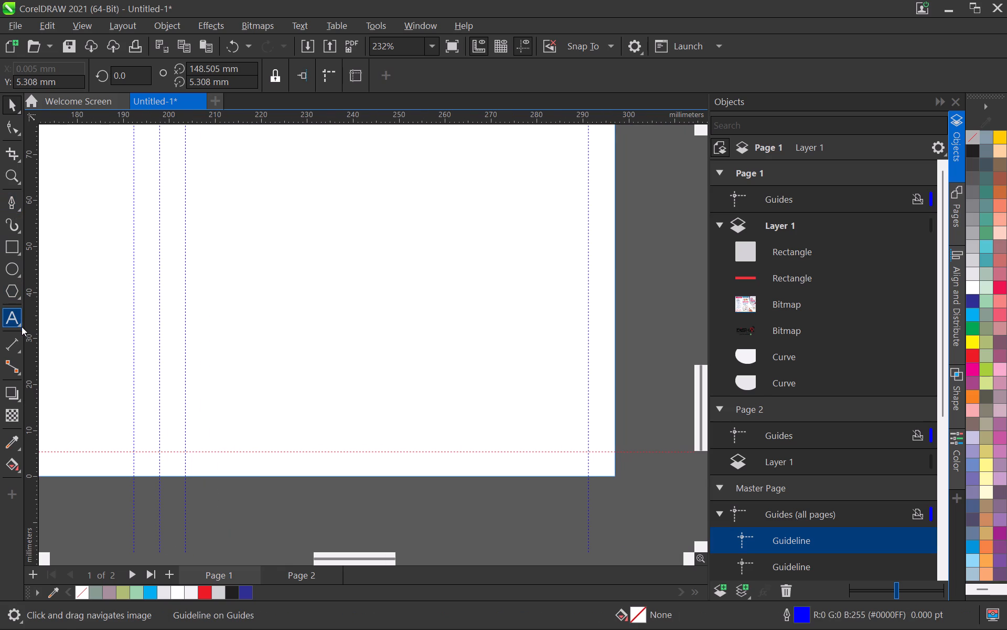
left_click(9, 316)
left_click(209, 359)
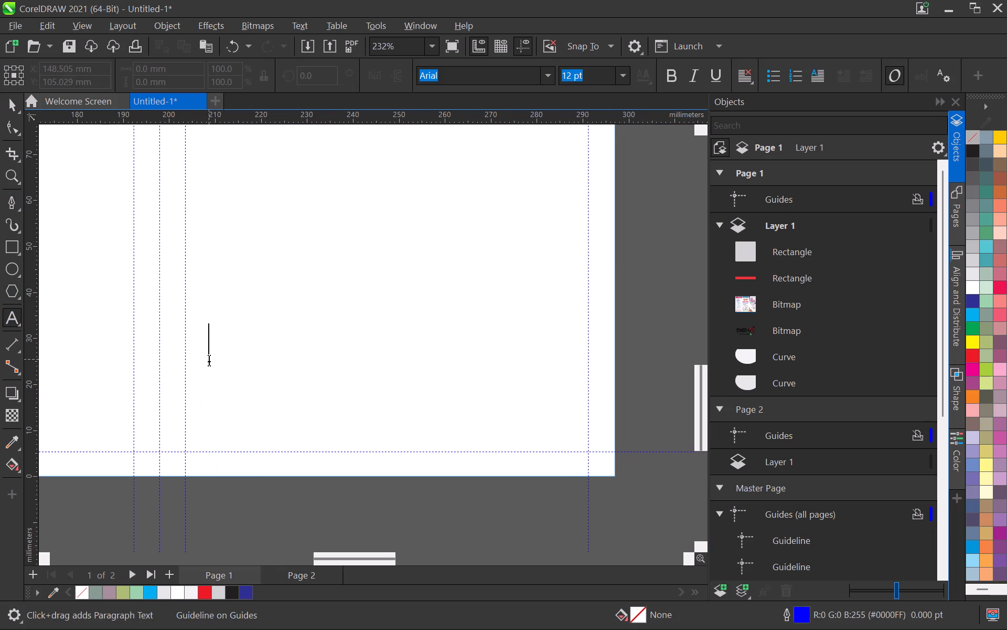
key("ctrl+v")
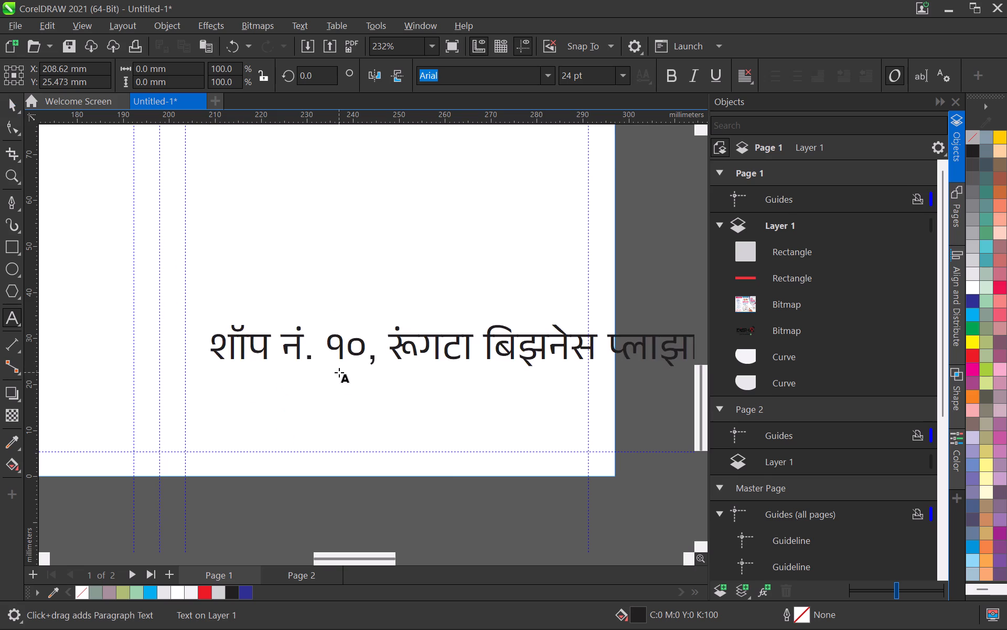
scroll(339, 372, "down", 8)
left_click(14, 109)
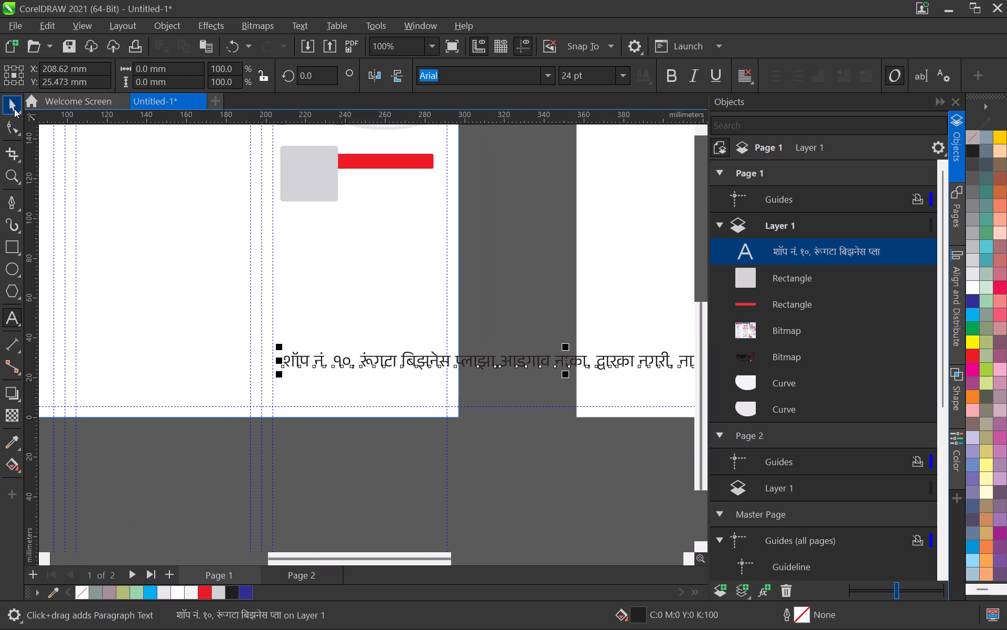
Set the address text's font to Poppins Bold.
left_click(445, 74)
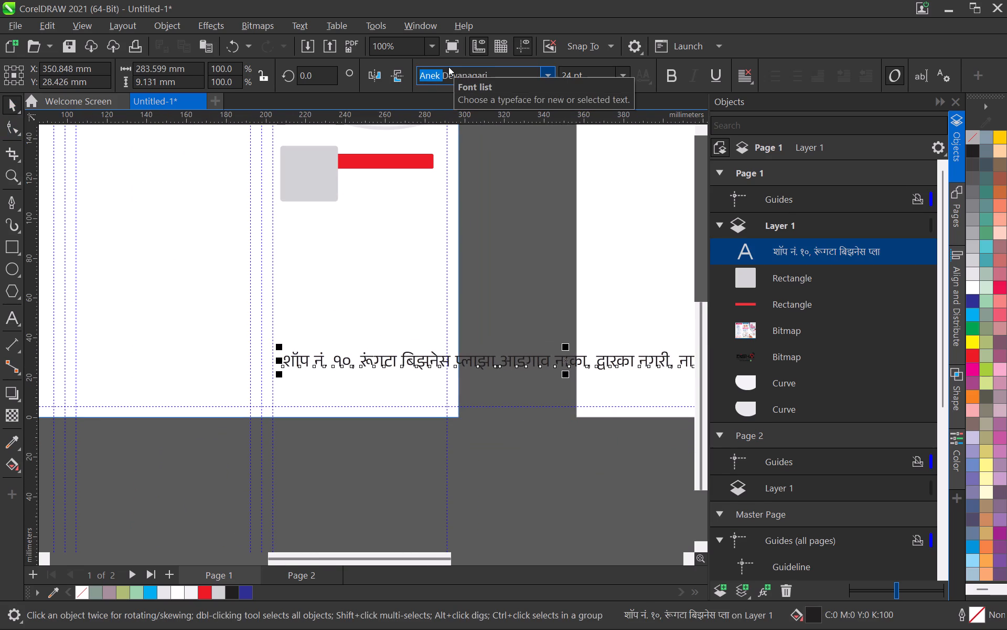
key("ctrl+a")
type("popp")
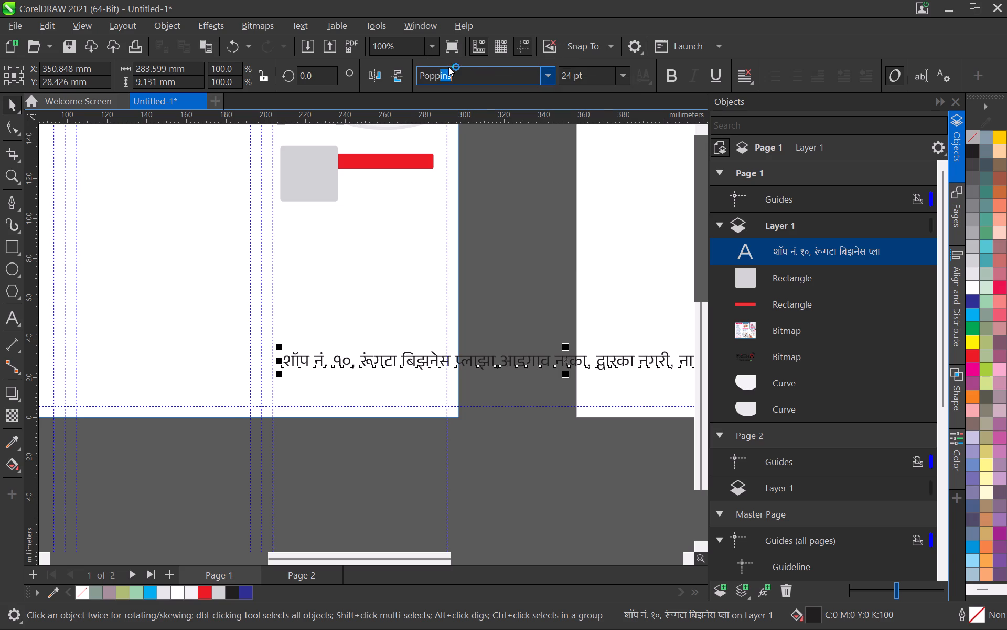
key("Return")
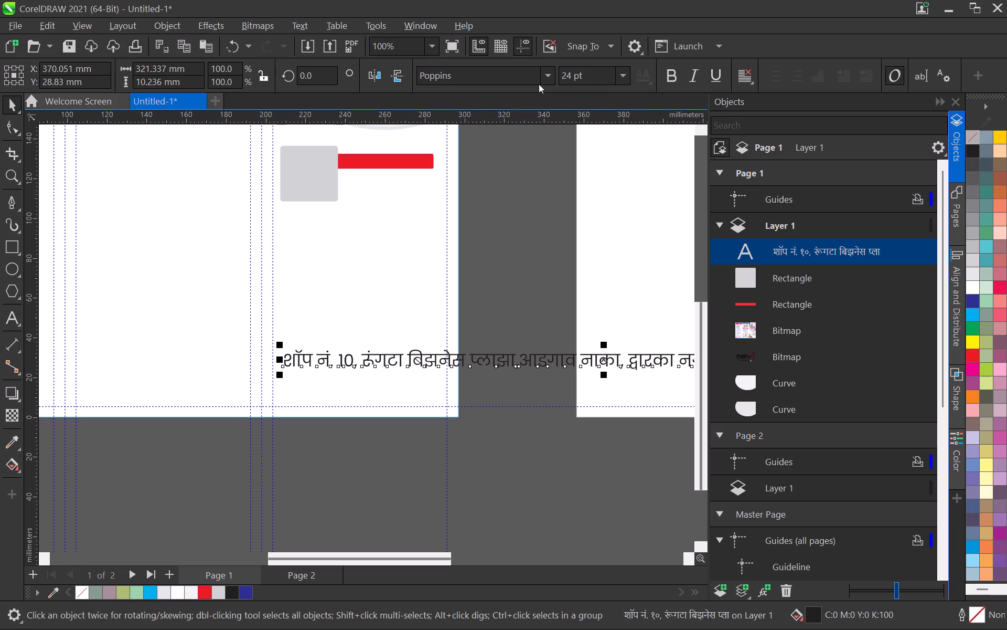
left_click(543, 76)
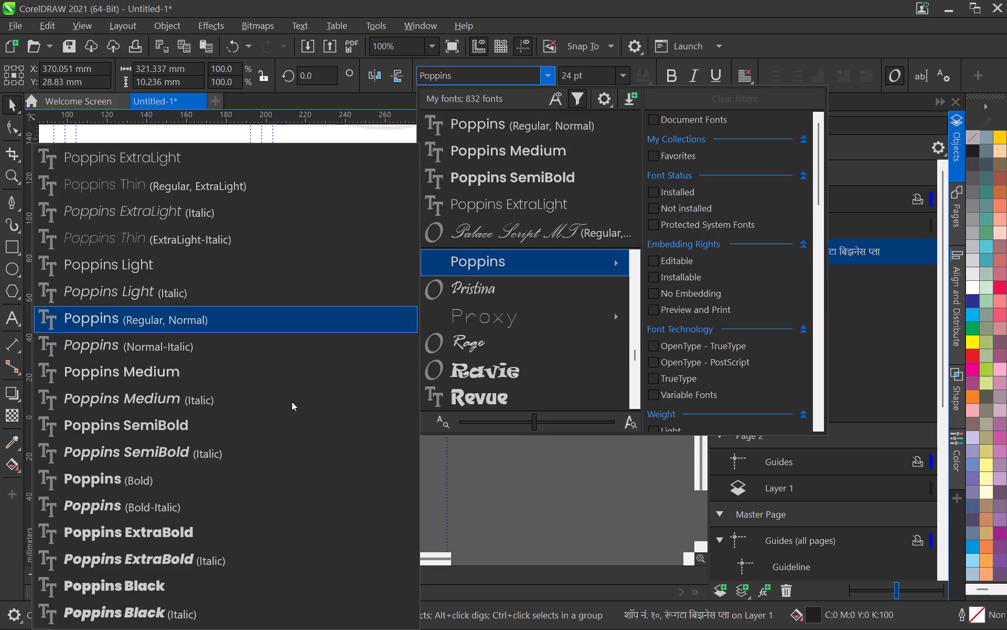
left_click(221, 471)
Scale the one-line address down to about 13 pt, 179 mm wide, and move it slightly up to about Y 36 mm.
scroll(350, 366, "down", 8)
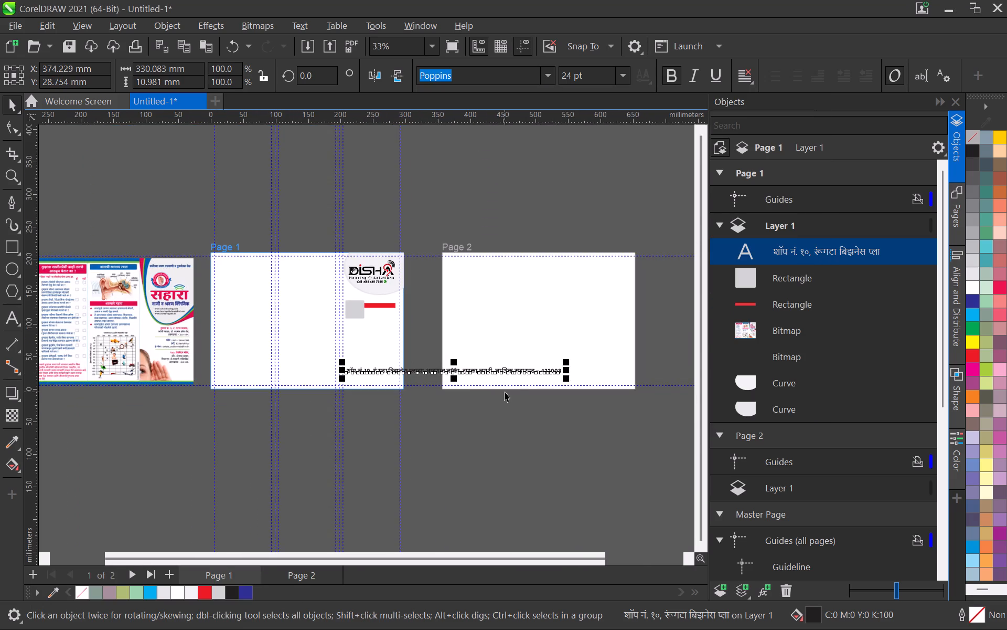
scroll(538, 379, "up", 7)
left_click_drag(583, 369, 442, 370)
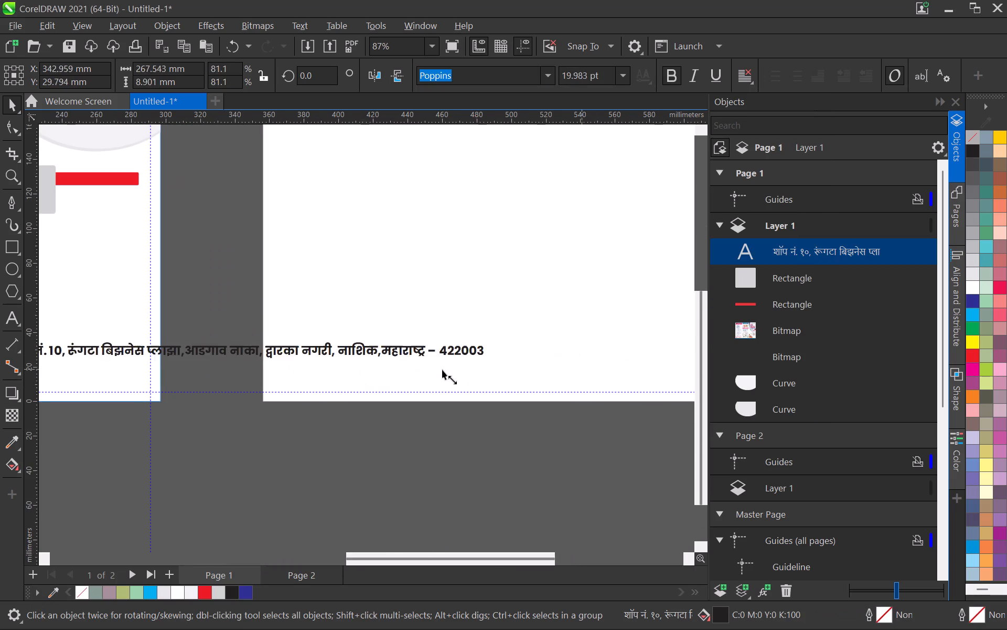
left_click_drag(442, 370, 402, 374)
scroll(205, 348, "up", 1)
middle_click_drag(205, 348, 363, 337)
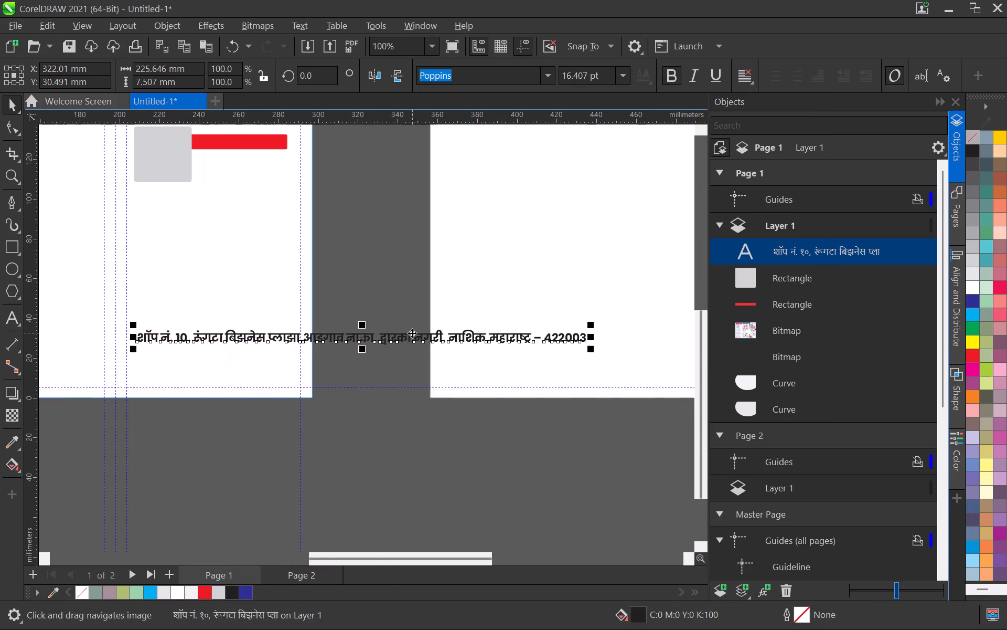
scroll(241, 349, "up", 6)
scroll(207, 335, "down", 12)
middle_click_drag(215, 344, 267, 346)
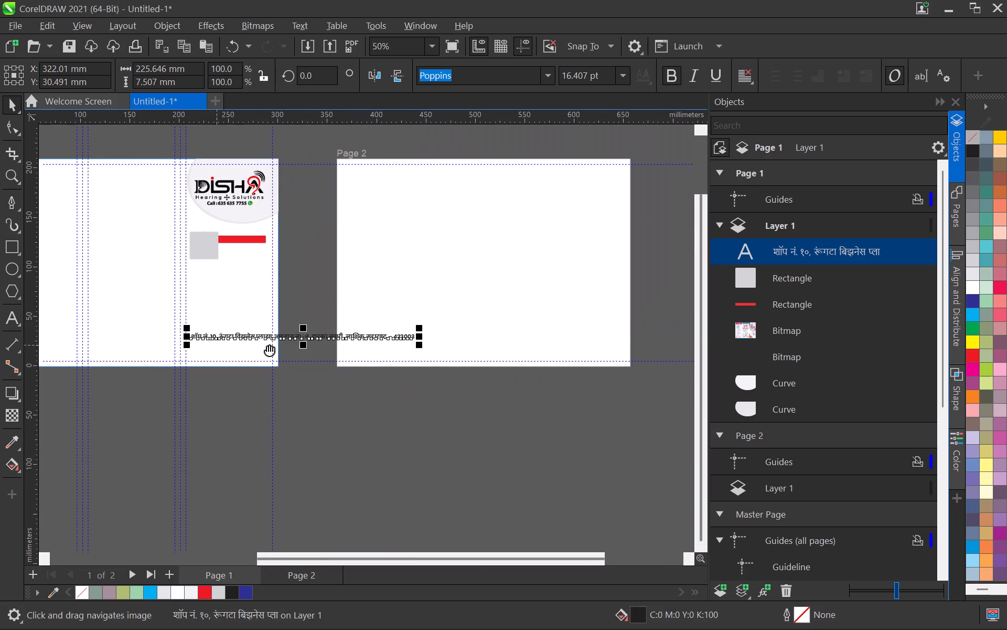
middle_click_drag(267, 346, 333, 346)
scroll(340, 344, "up", 6)
middle_click_drag(513, 356, 338, 364)
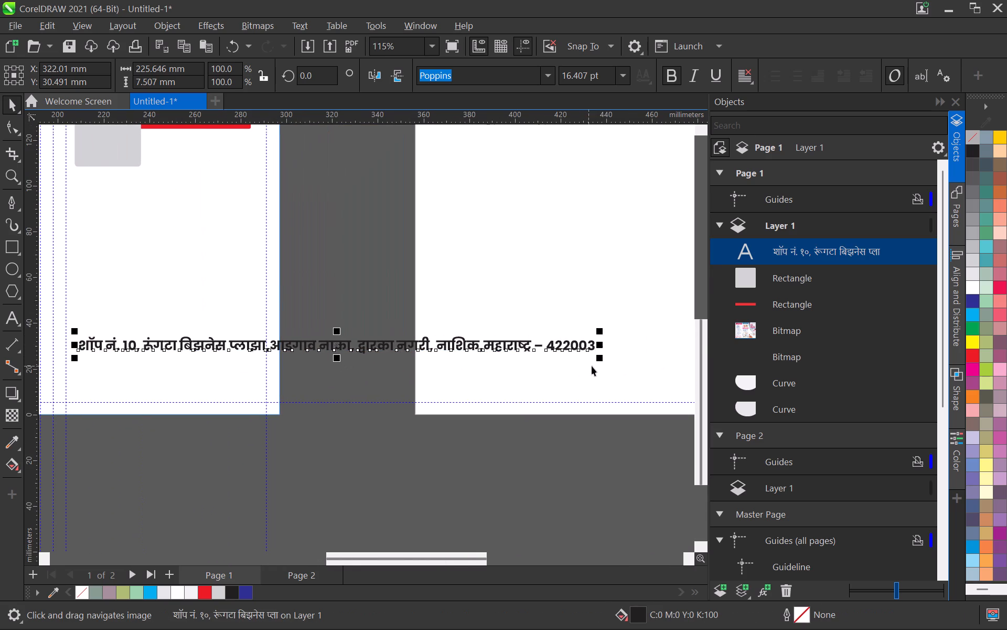
left_click_drag(599, 359, 492, 362)
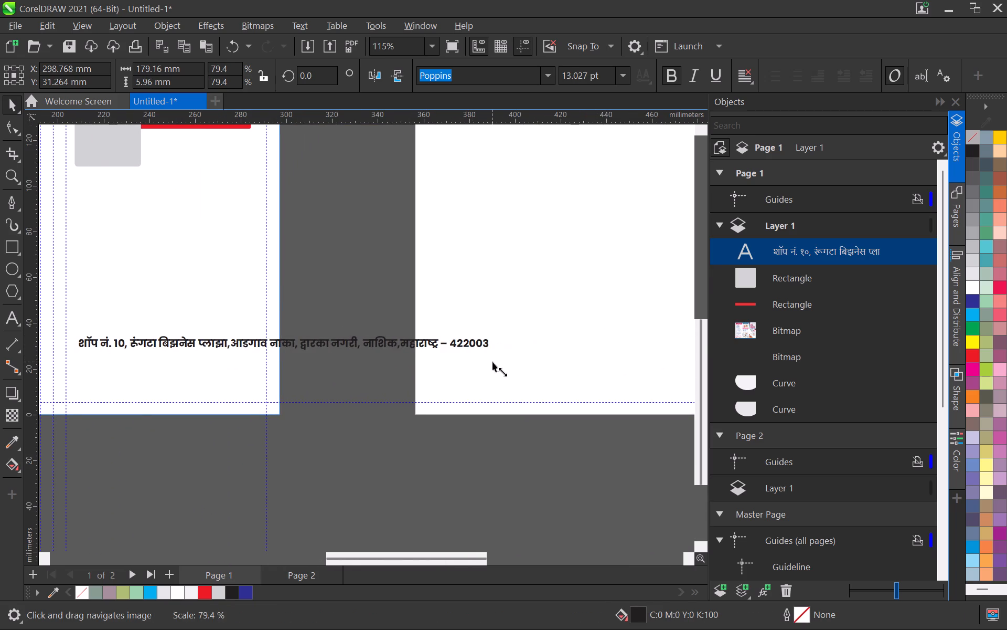
left_click_drag(492, 362, 492, 362)
middle_click_drag(291, 356, 429, 349)
scroll(385, 351, "up", 3)
left_click_drag(295, 329, 289, 313)
Break the address into two lines so that the second line starts with "नाका".
scroll(408, 311, "up", 3)
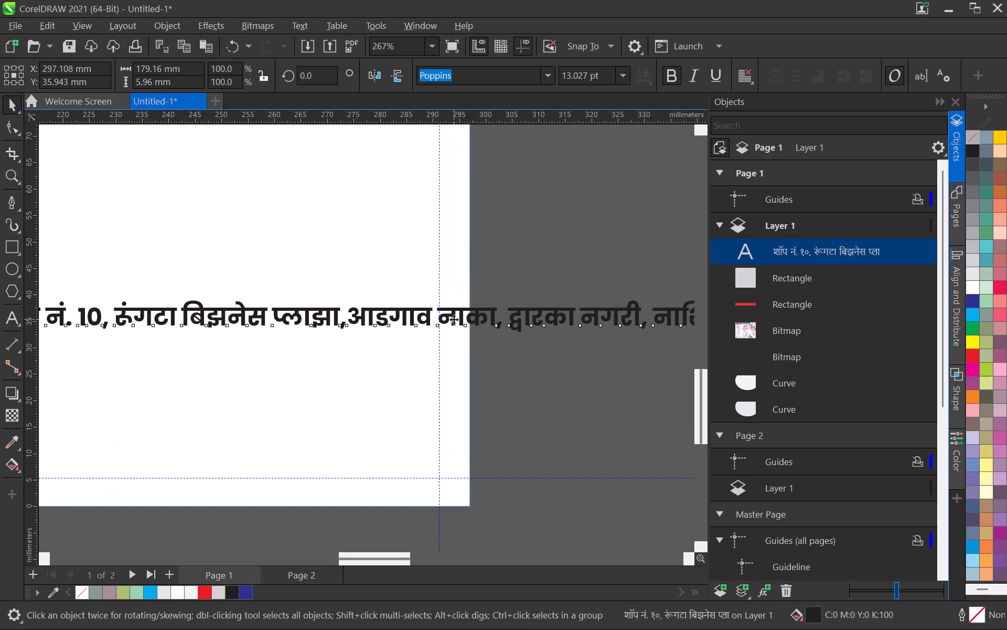
double_click(454, 319)
left_click(441, 324)
key("Return")
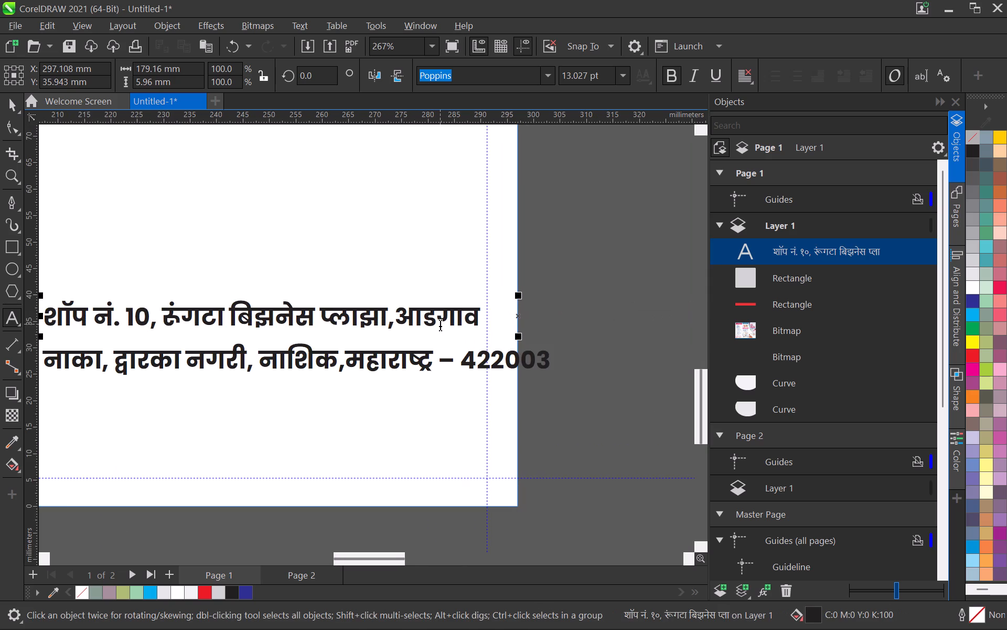
Tighten the line spacing between the two address lines with the Shape tool.
scroll(497, 404, "down", 3)
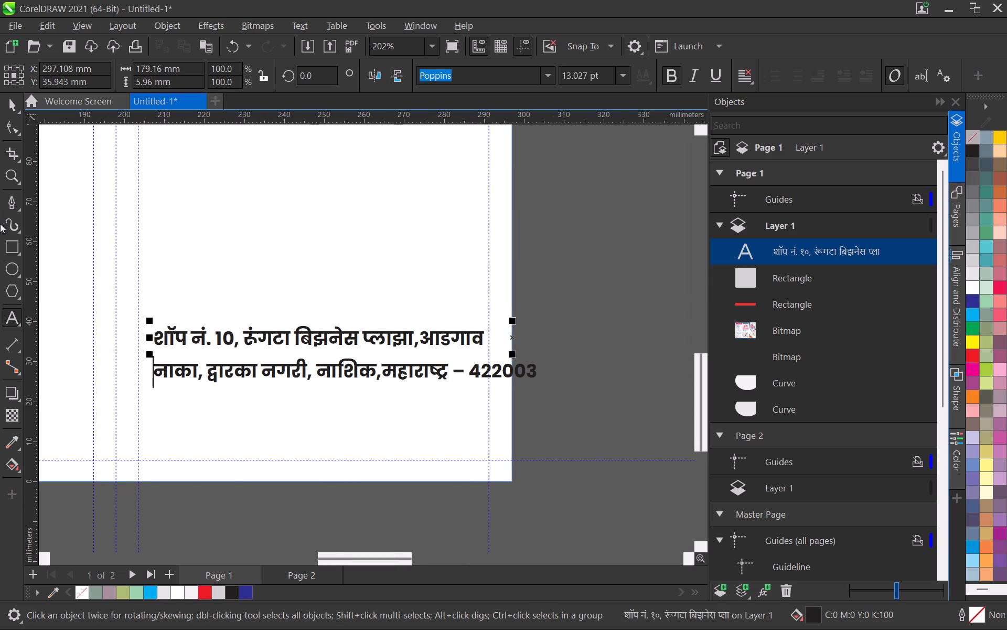
left_click(17, 115)
left_click(9, 129)
scroll(91, 350, "up", 3)
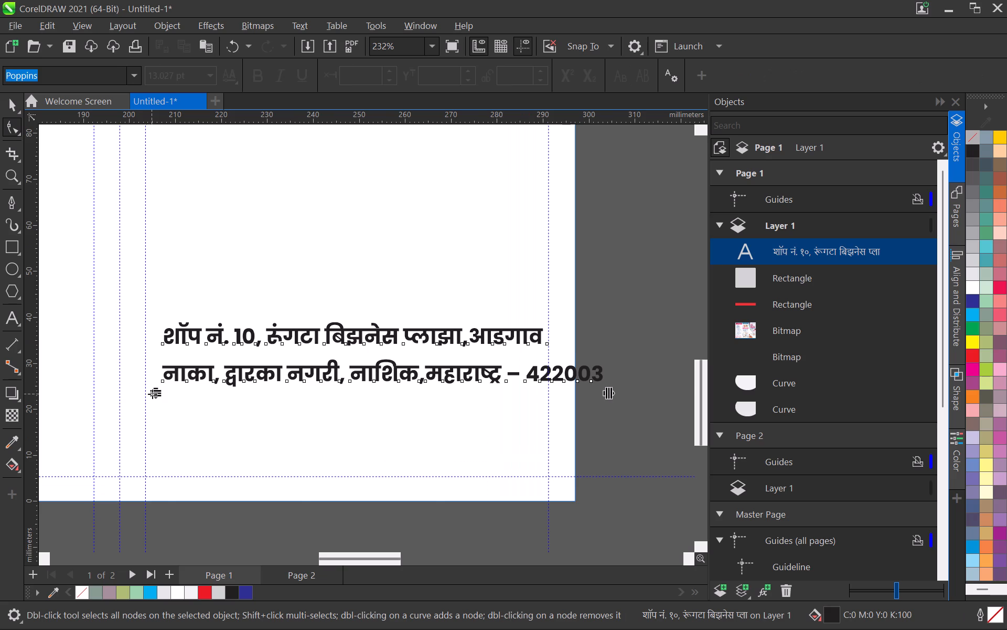
left_click_drag(152, 394, 136, 372)
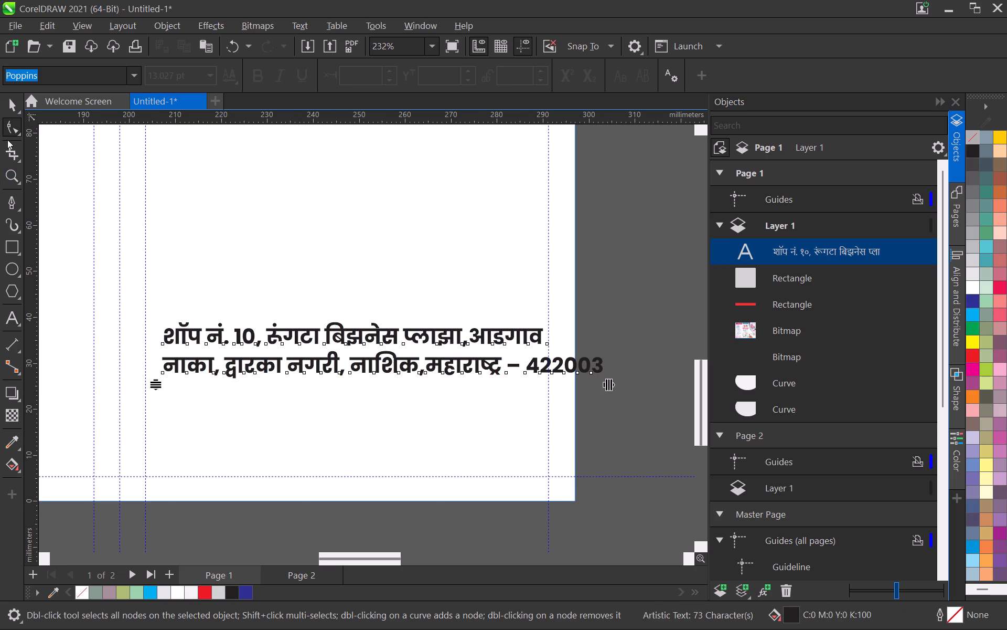
Centre-align the two-line address text.
left_click(9, 104)
left_click(742, 75)
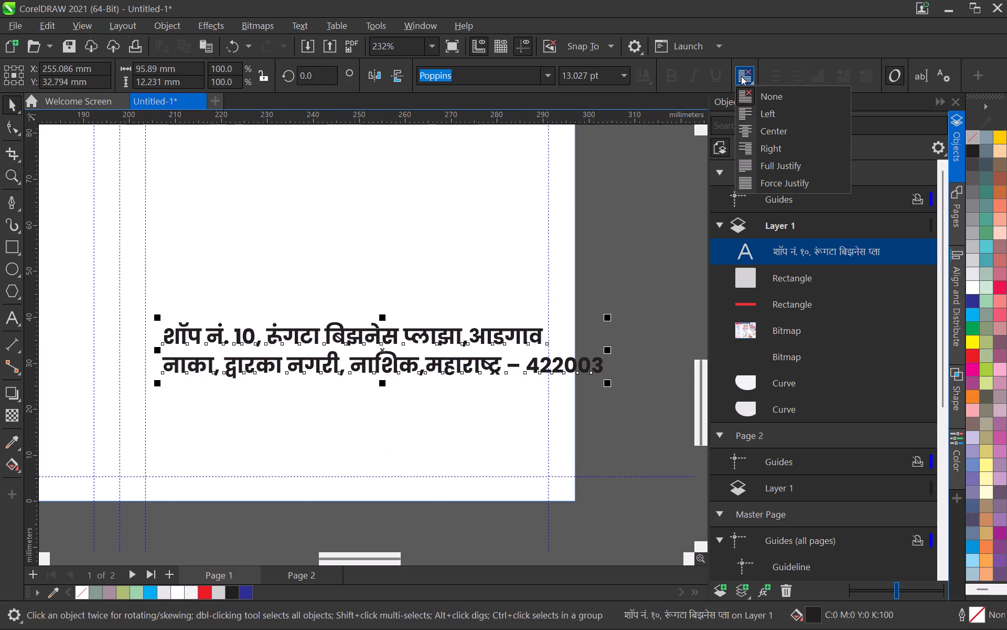
left_click(753, 128)
Scale the address text down proportionally to about 84 mm wide, at about 11.5 pt.
scroll(454, 328, "down", 3)
scroll(494, 366, "up", 2)
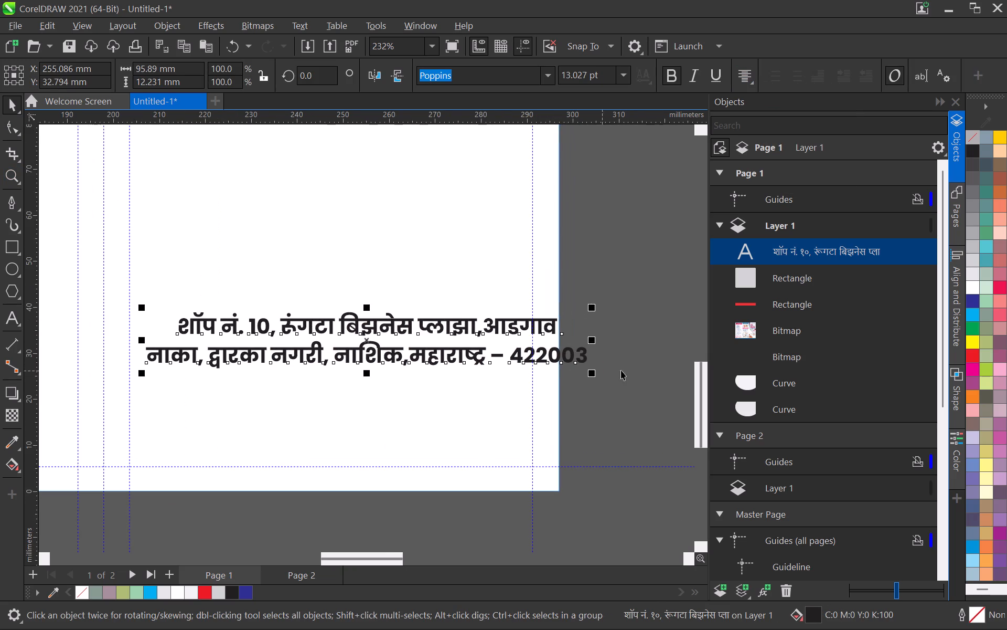
left_click_drag(596, 373, 554, 368)
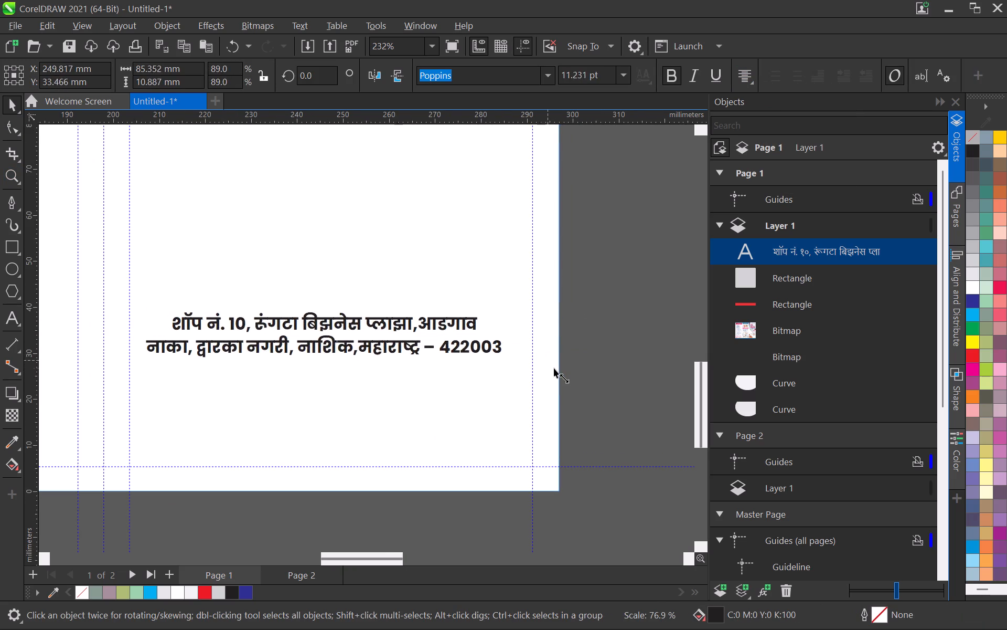
left_click_drag(554, 368, 548, 366)
Nudge the address horizontally to fit between the cover panel's inner margin guides, centred at about X 247.8 mm.
key("Left")
key("Left")
key("Left")
key("Left")
key("Left")
key("Left")
key("Left")
key("Left")
key("Left")
key("Left")
key("Left")
key("Left")
key("Left")
key("Left")
key("Left")
key("Left")
key("Left")
key("Left")
key("Left")
key("Left")
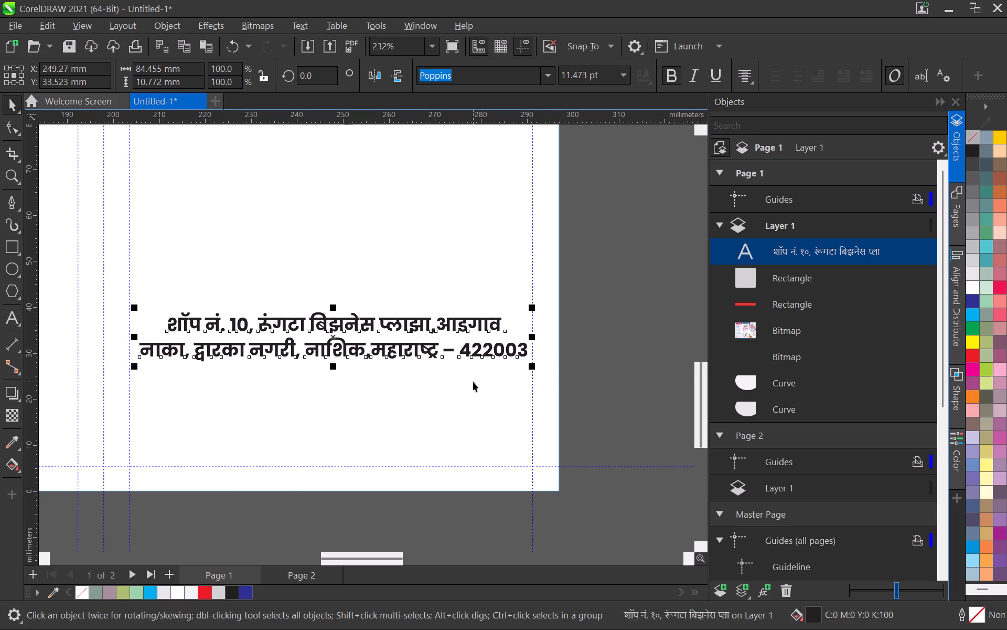
key("Right")
key("Right")
key("Right")
key("Right")
key("Right")
key("Right")
key("Right")
key("Right")
key("Right")
key("Right")
key("Right")
key("Right")
key("Right")
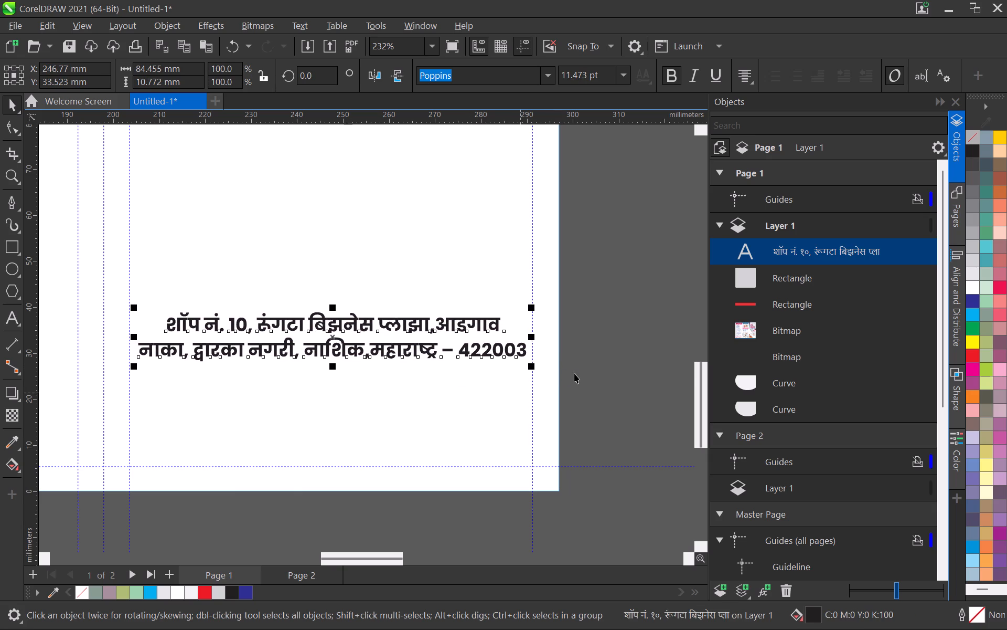
key("Left")
left_click(584, 348)
Draw a rectangle about 99 × 13 mm across the cover panel over the address, with red fill and no outline.
scroll(481, 316, "down", 9)
scroll(409, 359, "up", 5)
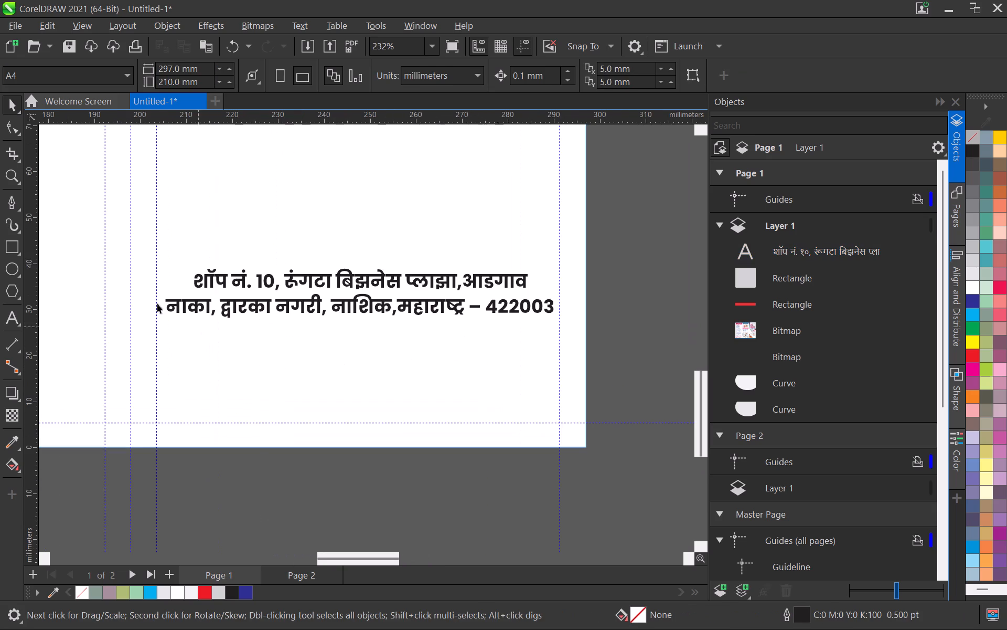
left_click(5, 250)
left_click_drag(130, 260, 131, 260)
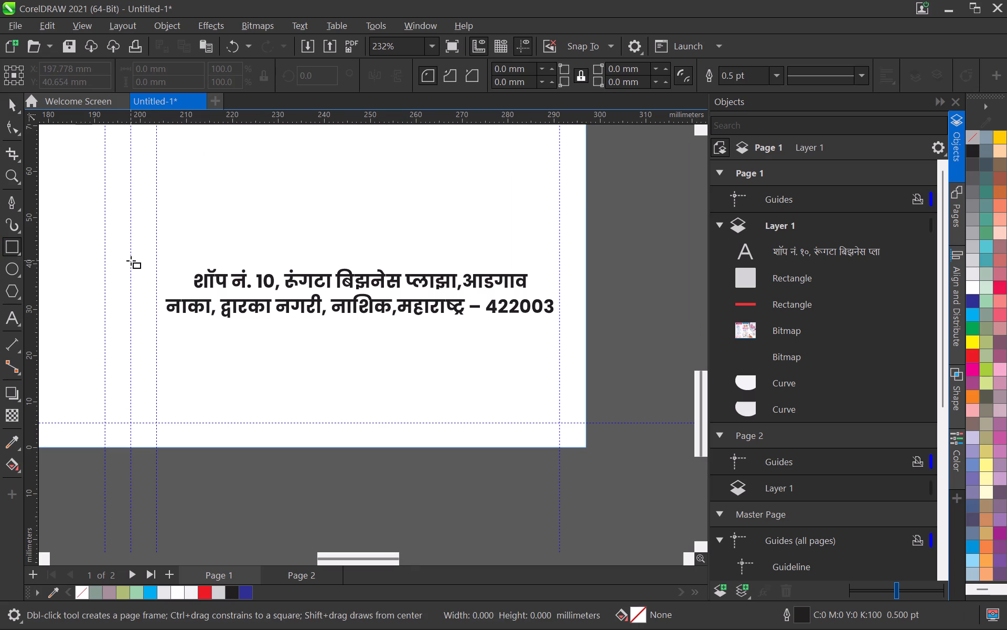
left_click_drag(131, 260, 586, 320)
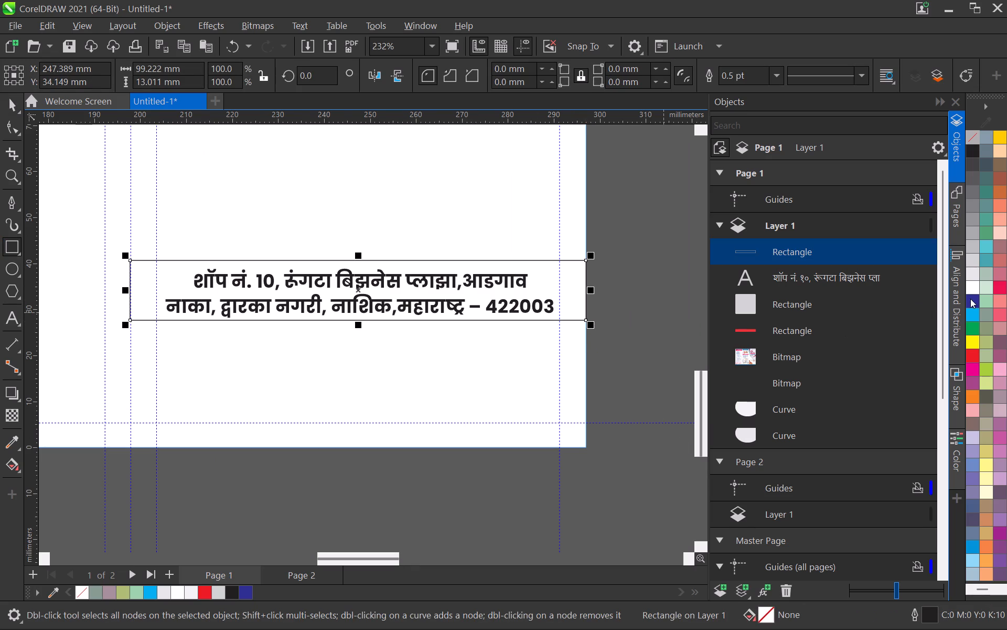
left_click(973, 357)
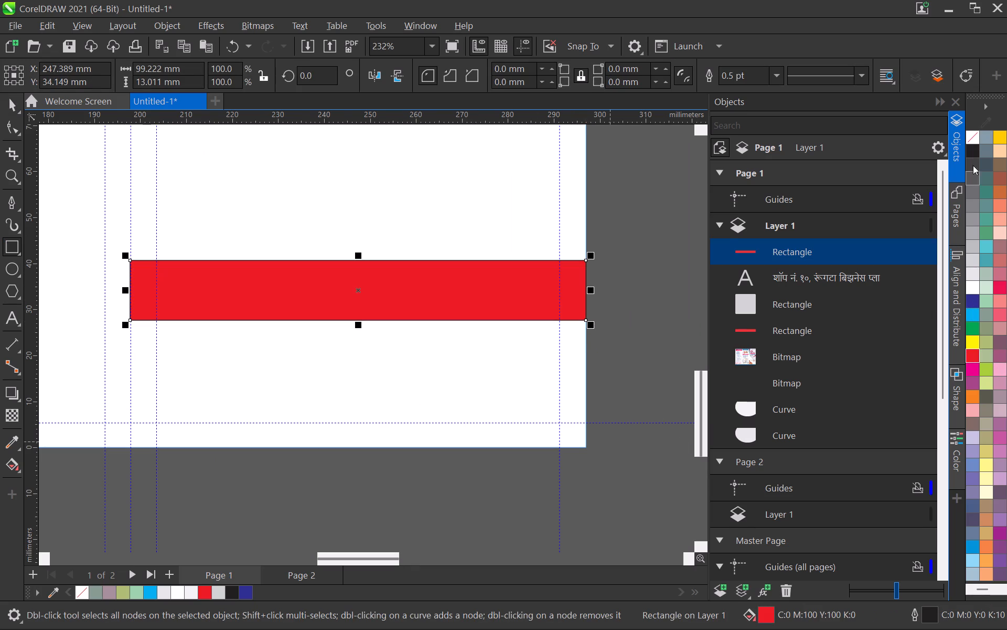
right_click(969, 141)
Place the red rectangle behind the address text and lower its top edge to make it about 12.4 mm high.
left_click(9, 109)
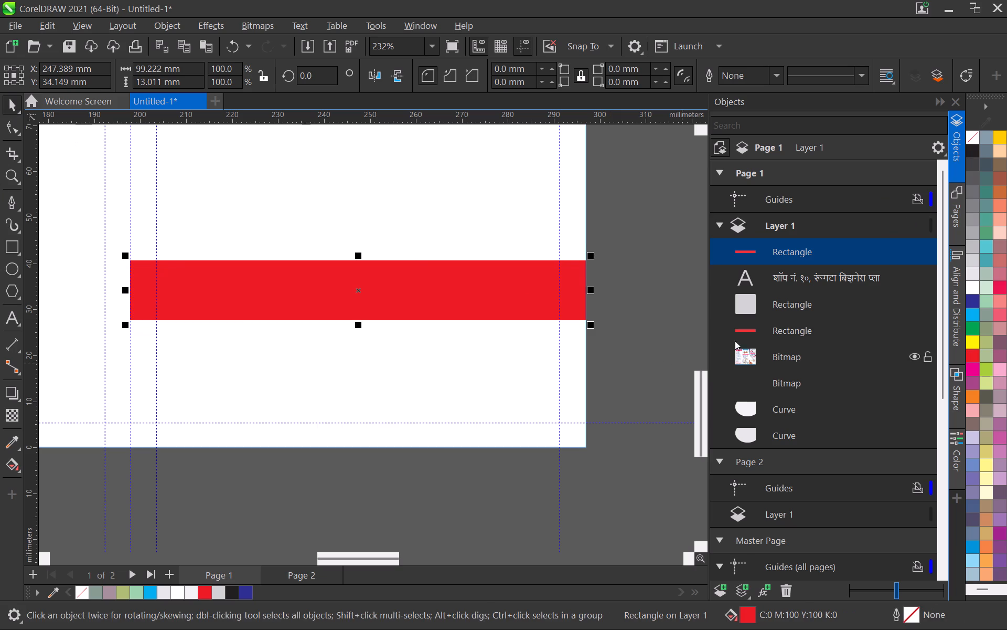
left_click_drag(756, 256, 758, 288)
scroll(345, 259, "up", 6)
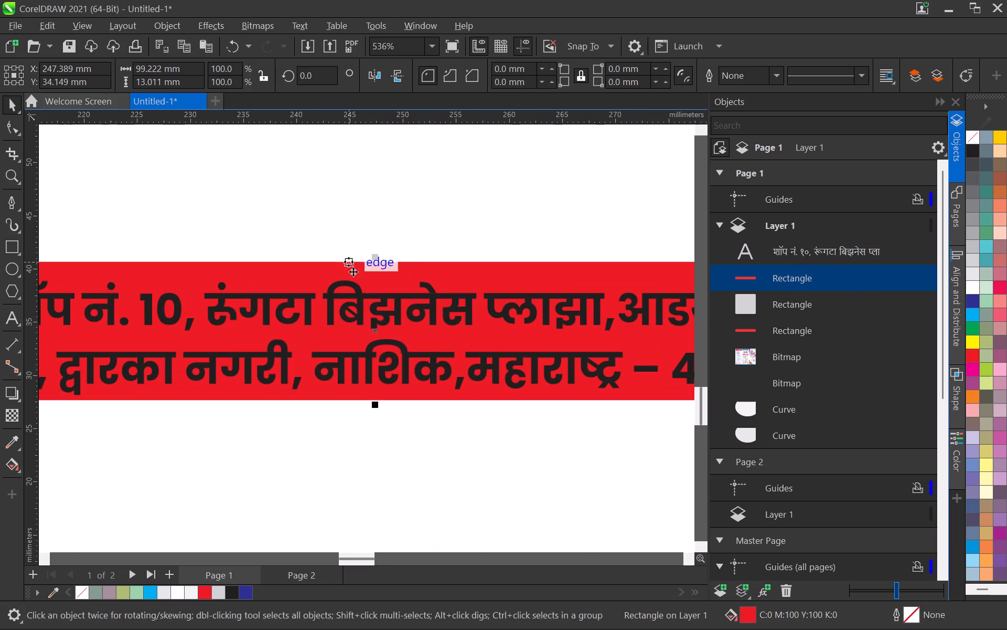
left_click_drag(374, 258, 374, 265)
Nudge the address text up 0.1 mm within the red bar and fill it white.
left_click(362, 299)
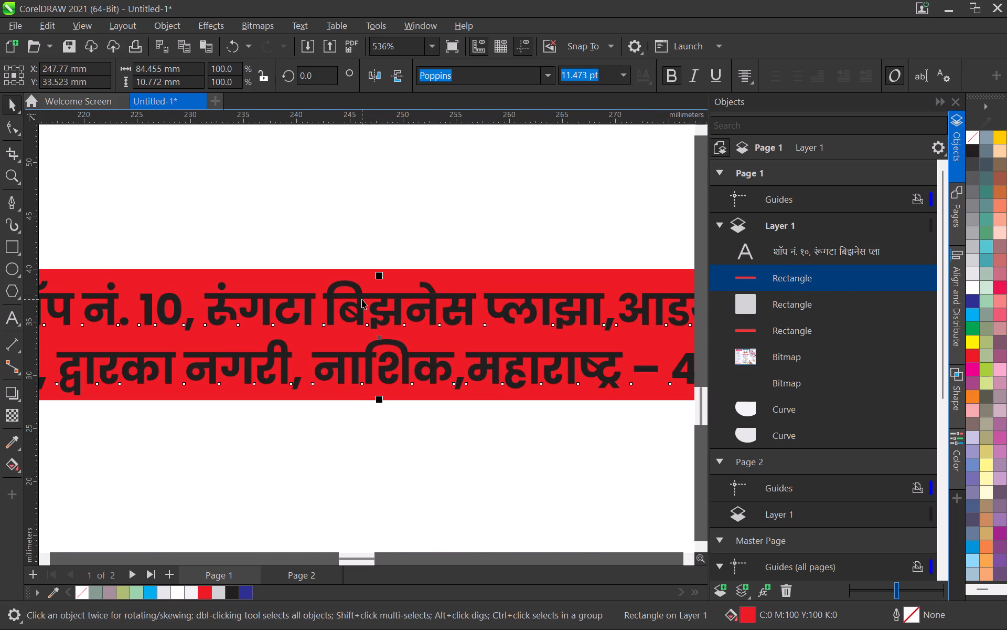
key("Up")
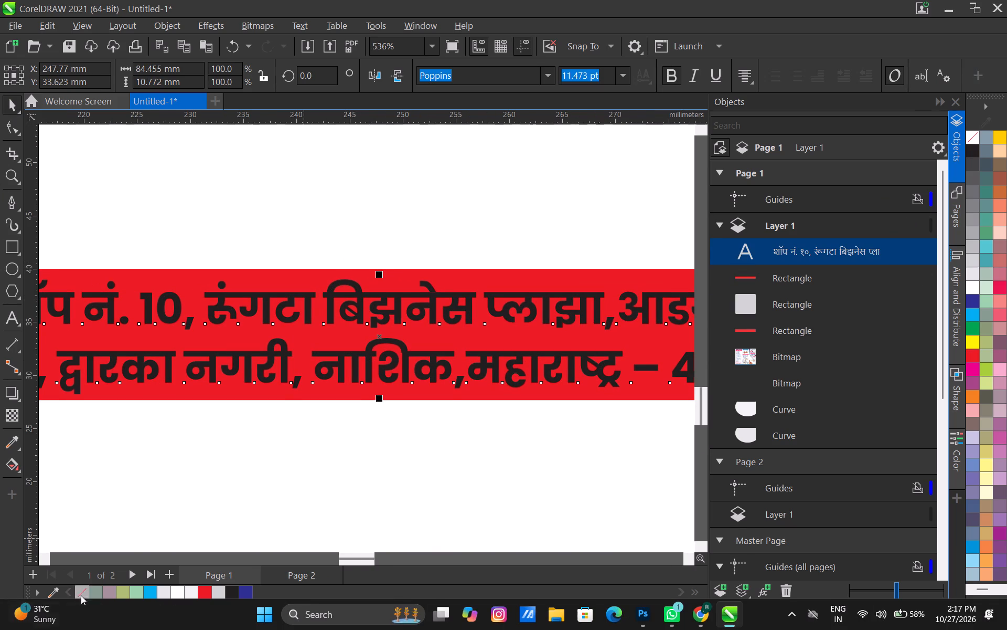
left_click(973, 289)
scroll(387, 416, "down", 12)
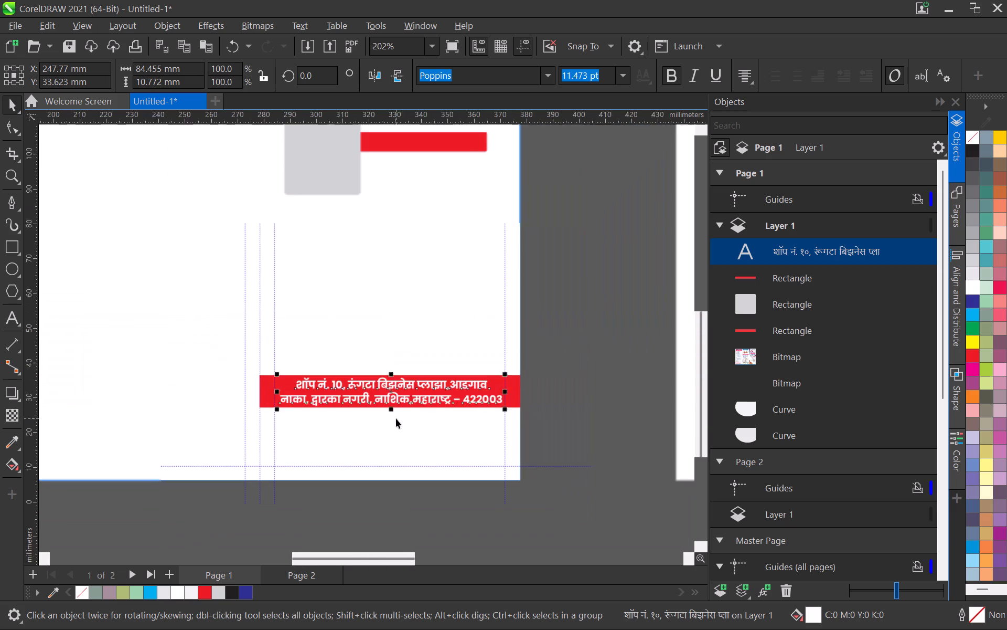
left_click(382, 449)
Duplicate the red address bar just below the original and reduce the copy's height from its lower edge.
scroll(388, 433, "down", 5)
middle_click_drag(388, 433, 432, 381)
scroll(428, 382, "up", 7)
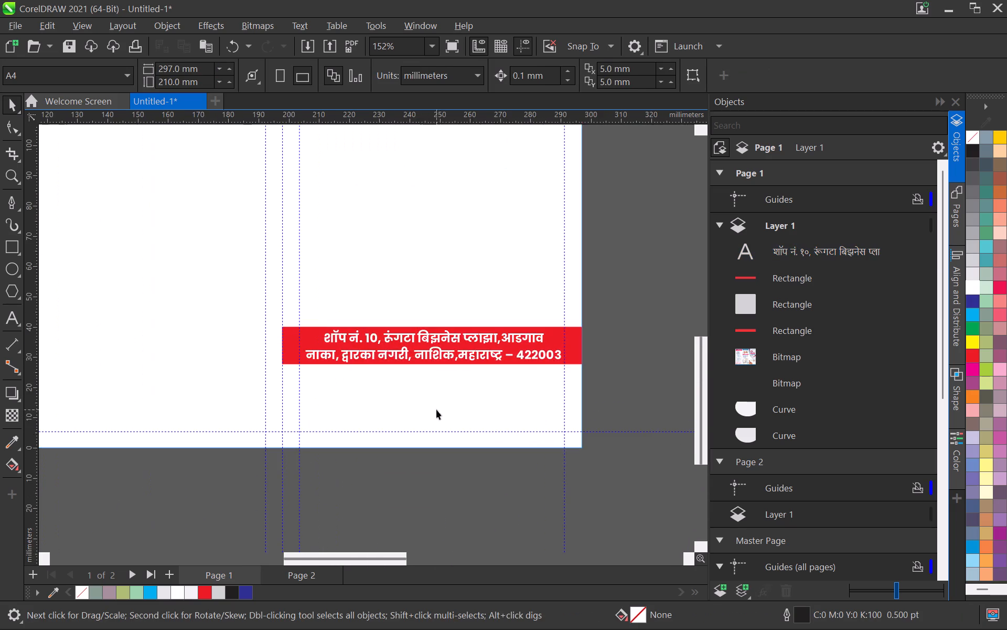
middle_click_drag(437, 403, 368, 371)
scroll(370, 372, "up", 4)
left_click(204, 287)
scroll(215, 292, "up", 3)
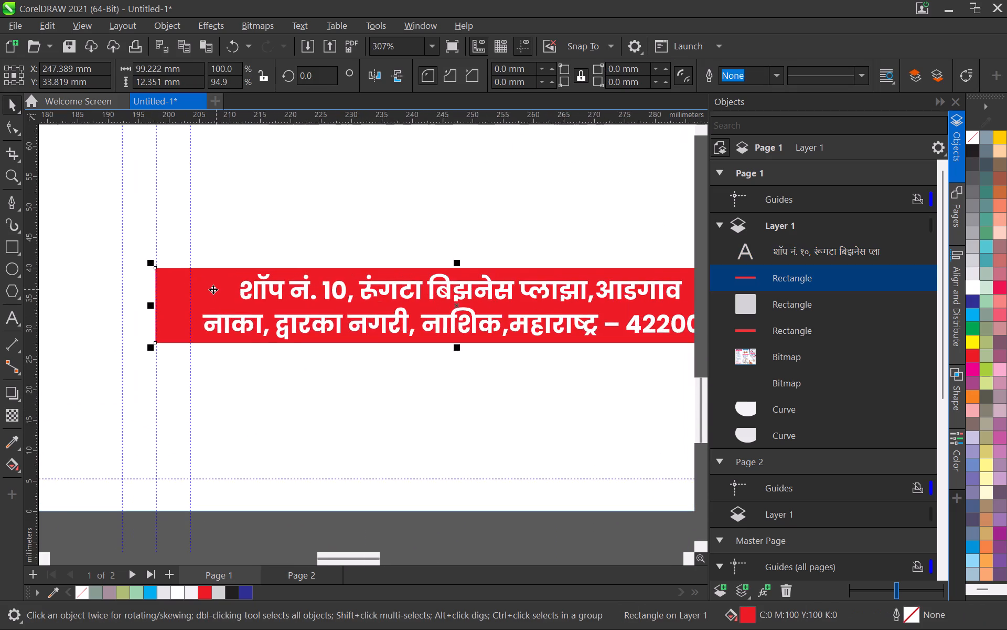
scroll(213, 289, "down", 4)
scroll(212, 289, "up", 3)
left_click_drag(212, 289, 215, 358)
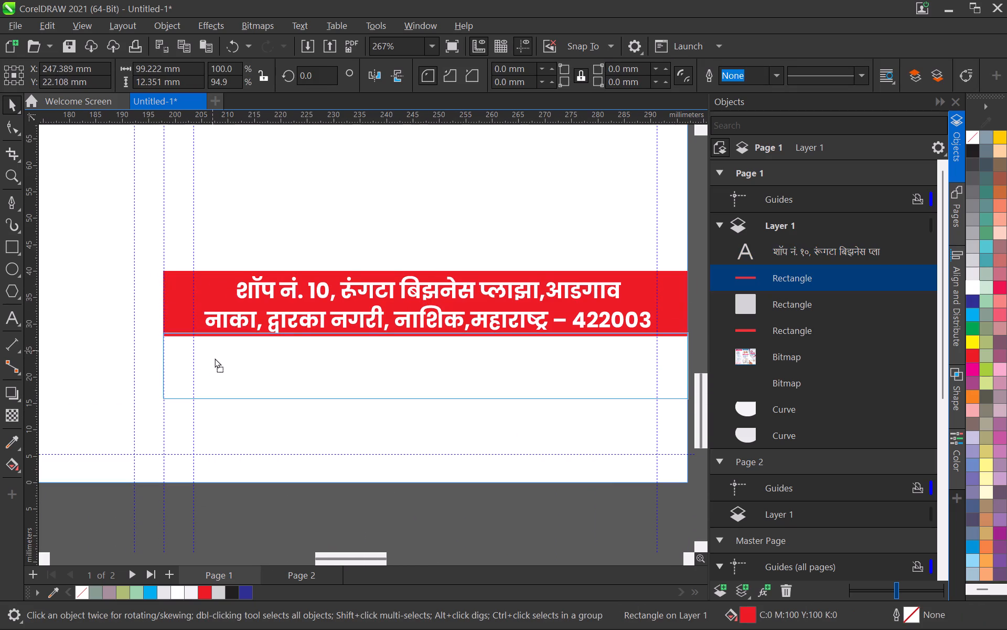
left_click_drag(215, 358, 215, 360)
right_click(215, 360, "shift")
left_click_drag(425, 415, 421, 384)
left_click(413, 424)
scroll(417, 403, "down", 8)
key("alt+Tab")
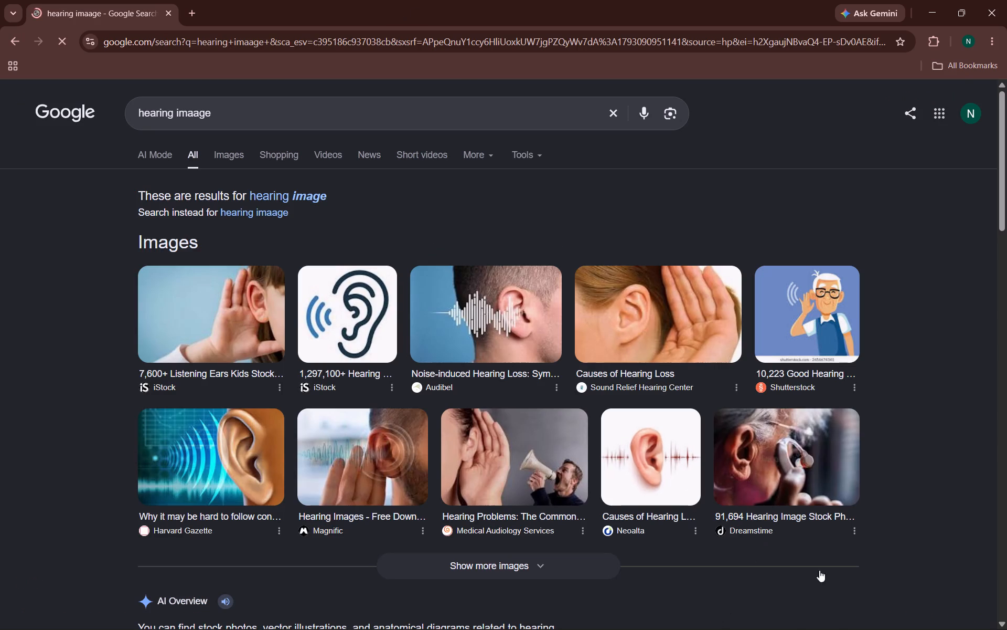
scroll(443, 394, "down", 8)
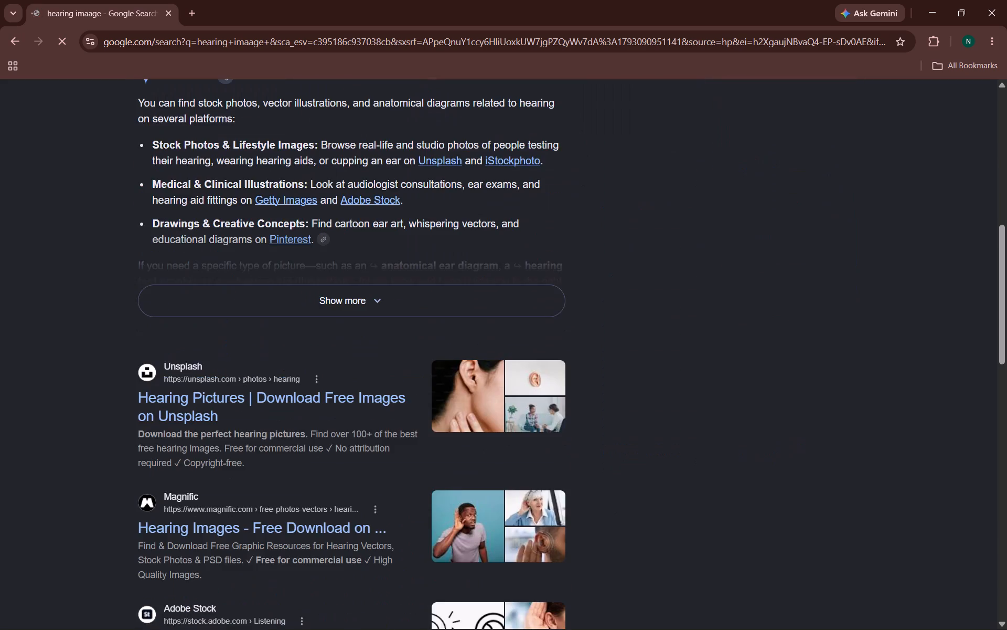
scroll(443, 401, "down", 3)
scroll(443, 401, "up", 11)
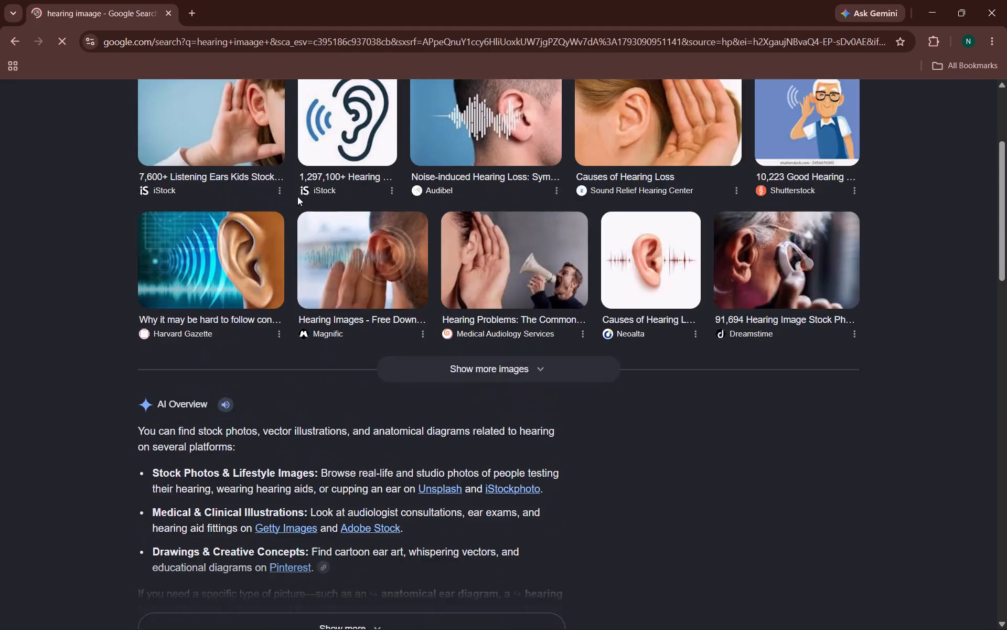
scroll(297, 196, "up", 6)
Cut the hearing image query from the Google search and open the Pinterest website instead.
left_click(234, 113)
key("space")
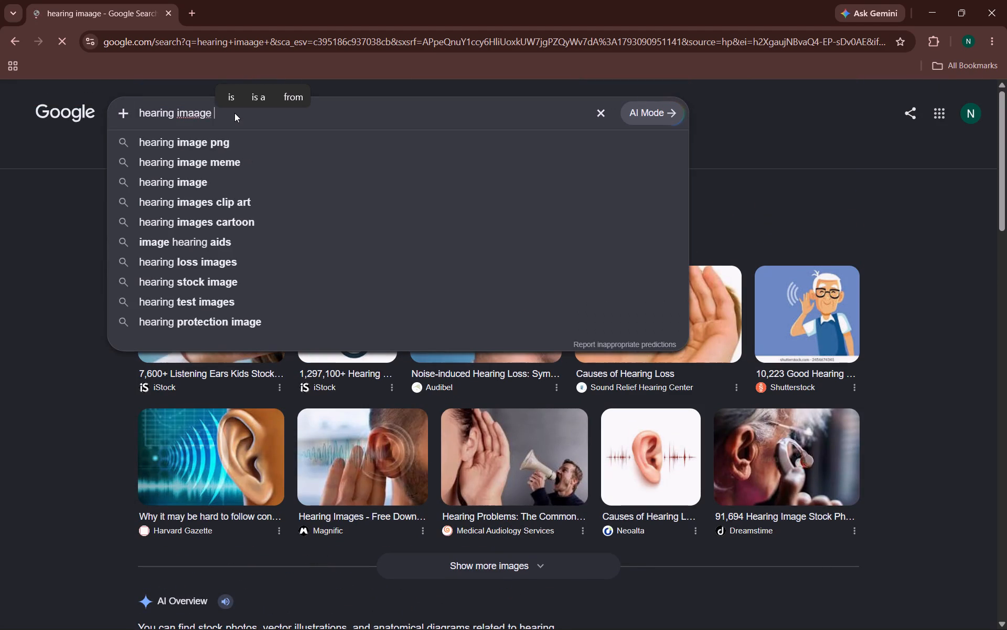
left_click_drag(238, 112, 106, 112)
triple_click(158, 114)
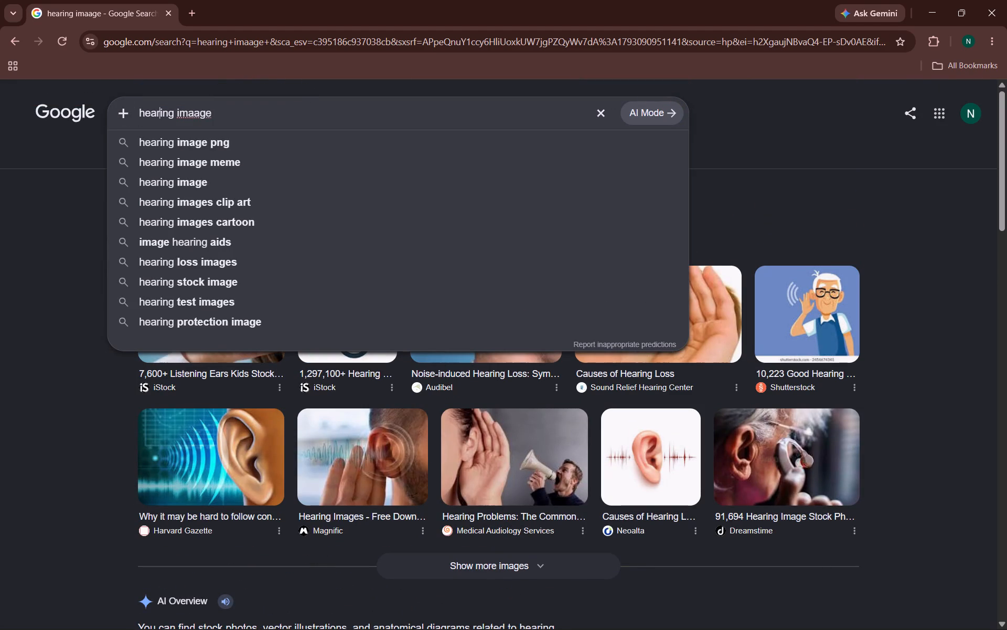
key("ctrl+x")
type("pin")
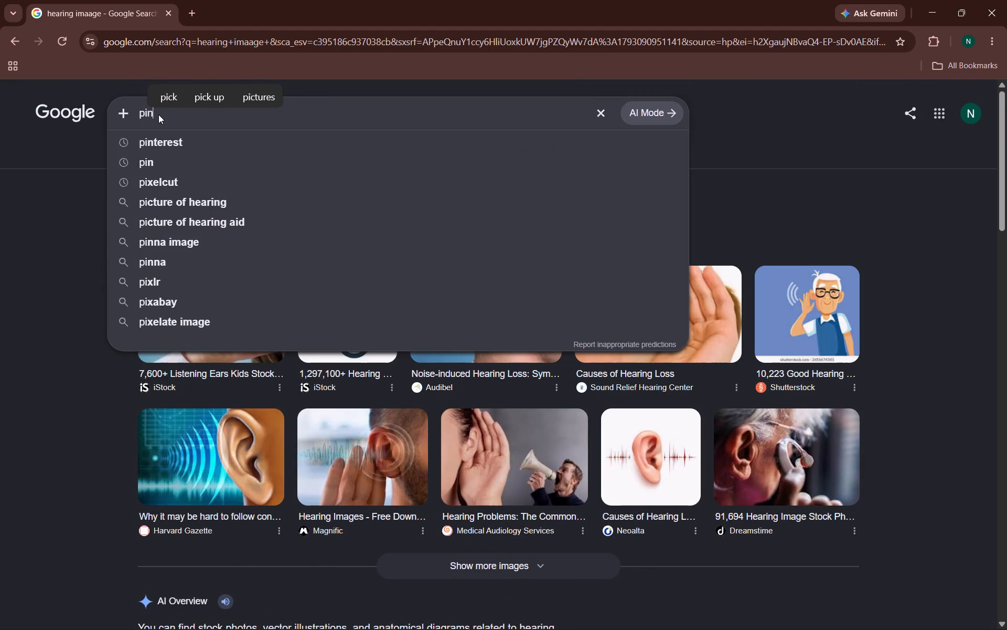
left_click(240, 141)
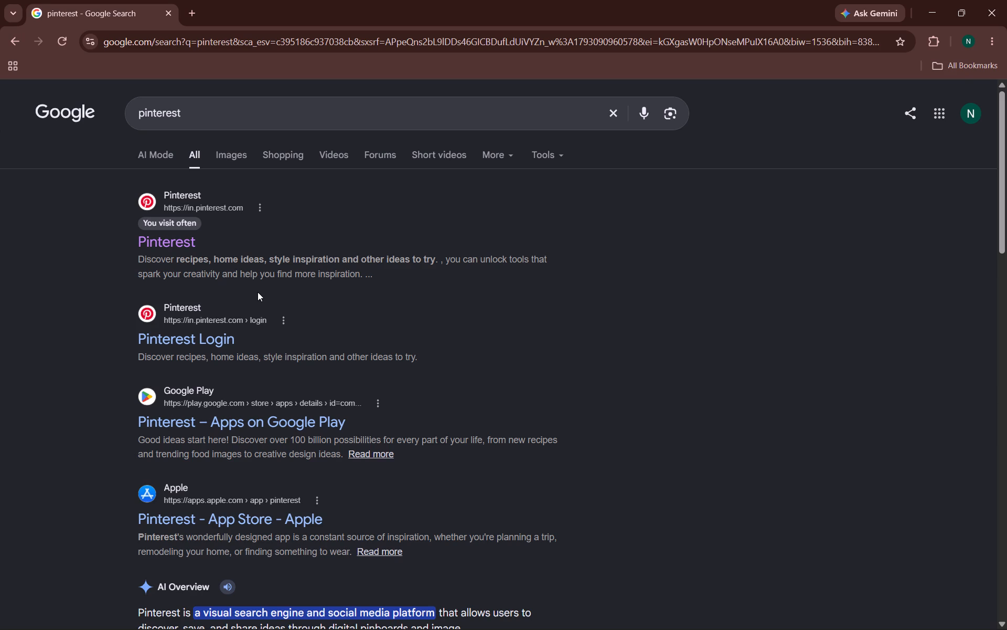
left_click(157, 241)
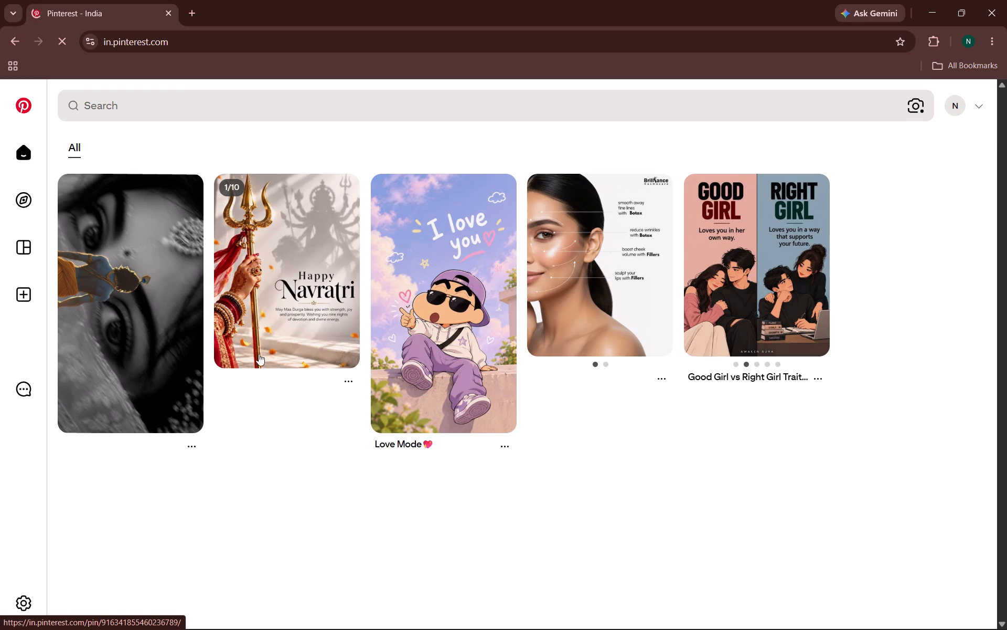
Search Pinterest for "hearing imaage" and look through the resulting pins for a suitable brochure picture.
left_click(210, 104)
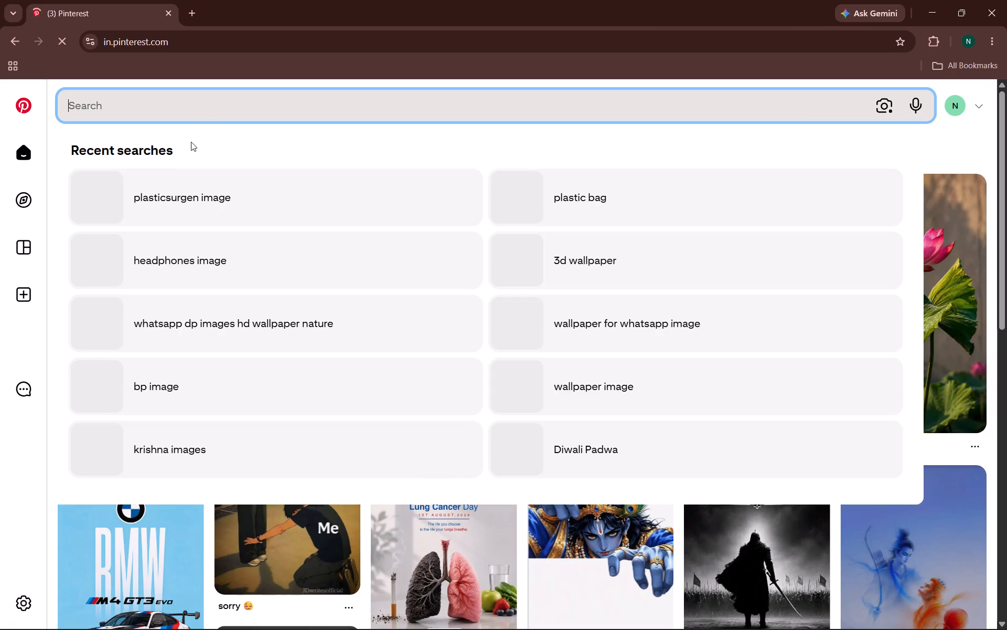
key("ctrl+v")
key("space")
key("Return")
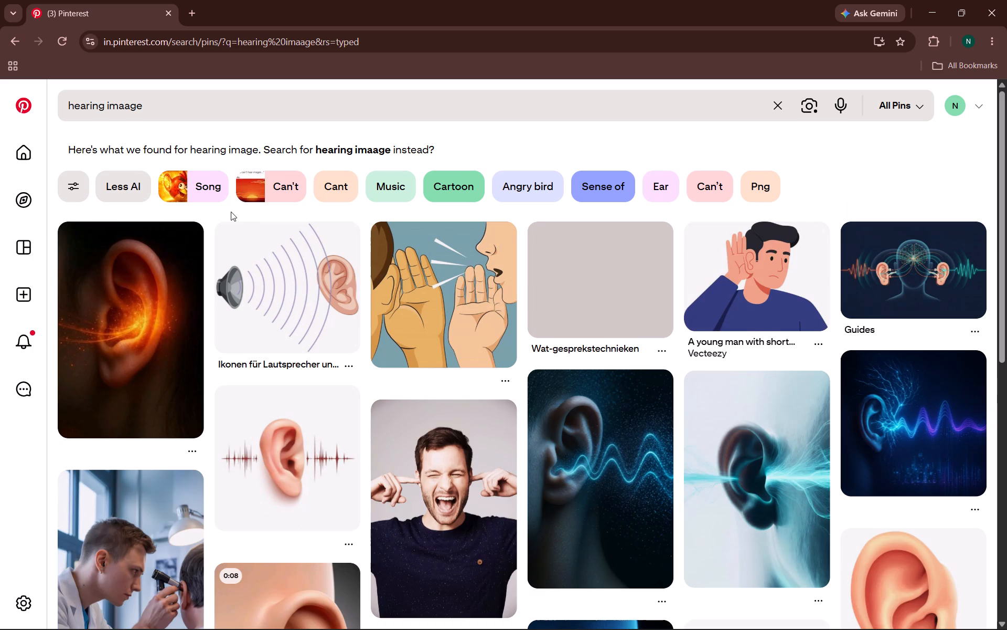
scroll(231, 212, "down", 4)
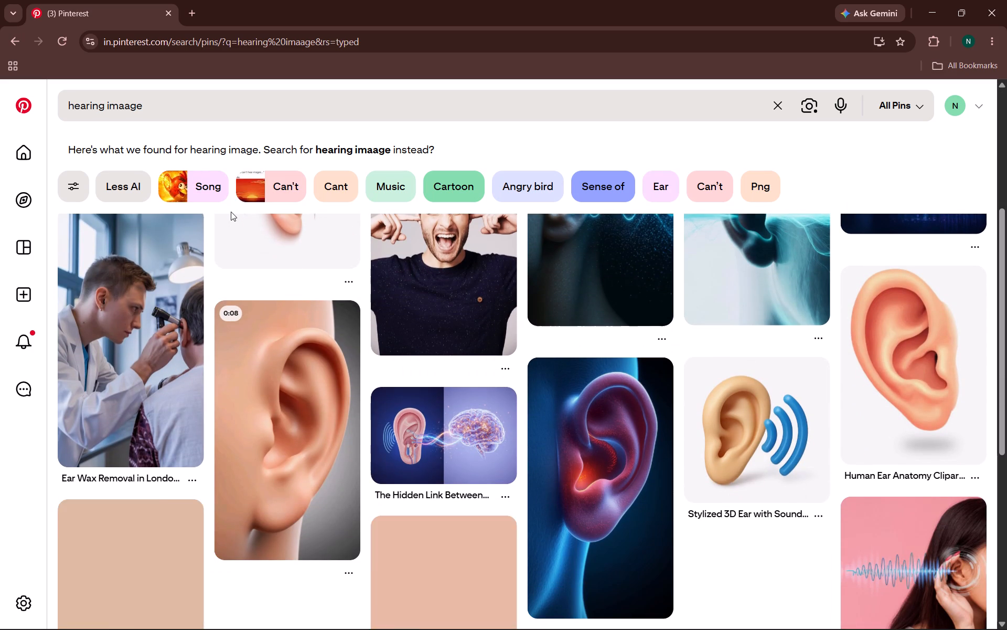
scroll(231, 212, "down", 8)
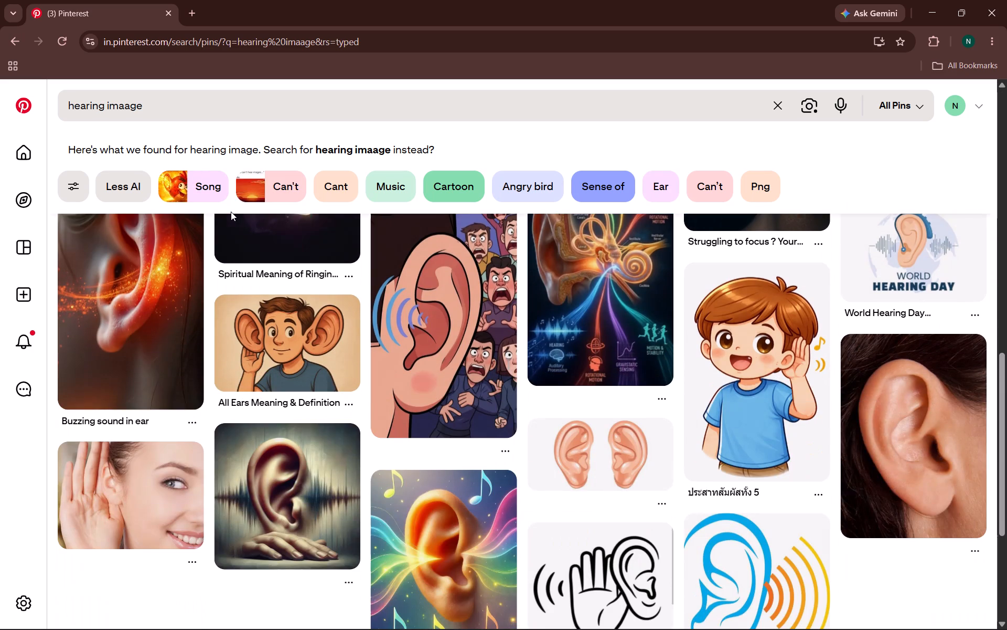
scroll(231, 212, "down", 4)
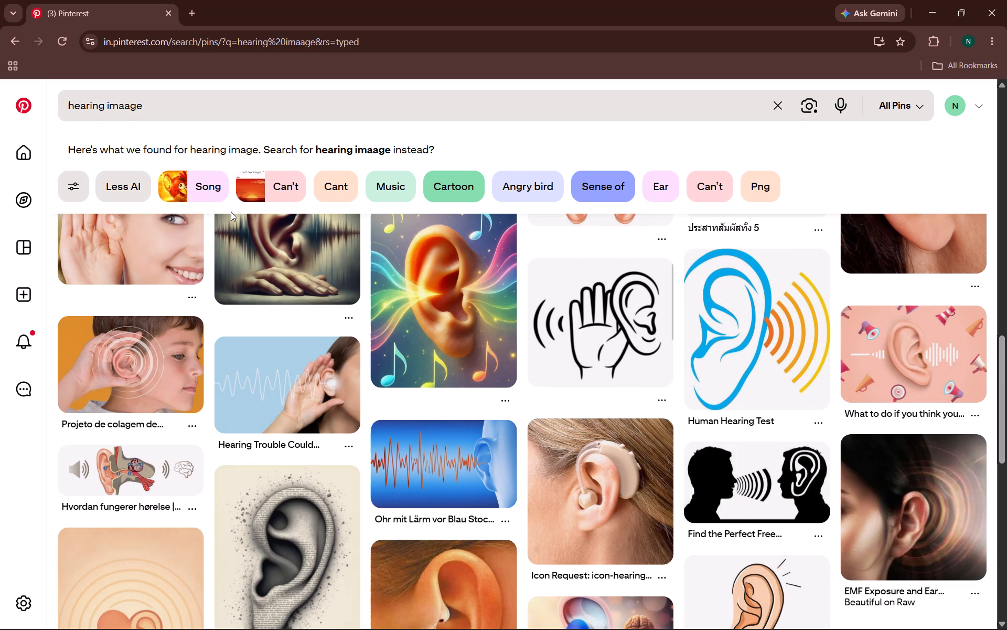
scroll(223, 169, "up", 1)
Extend the Pinterest search to "hearing imaage with full face" and look through the resulting pins.
left_click(178, 104)
key("space")
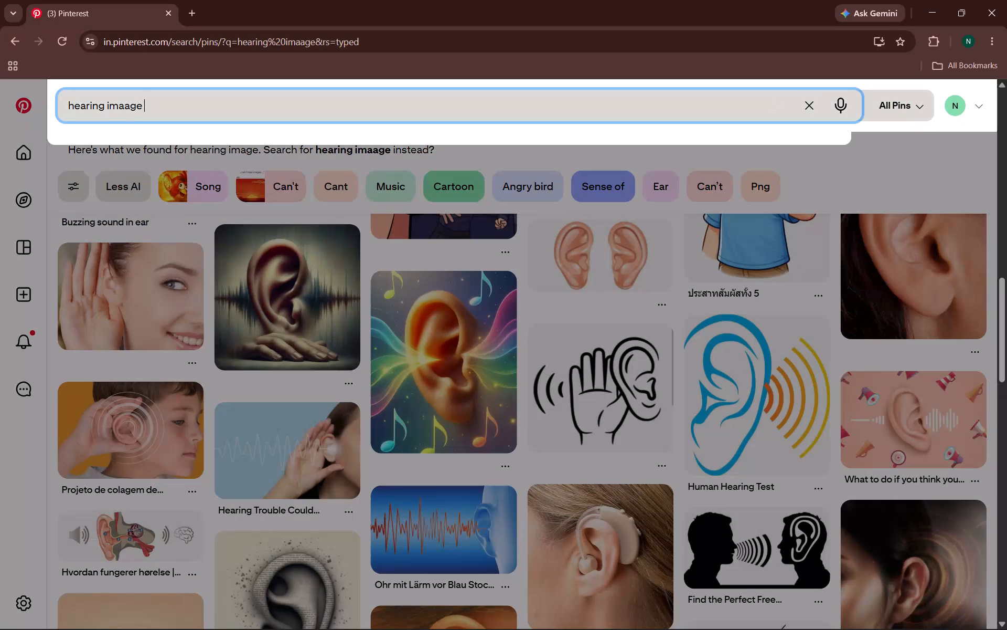
type("with fi")
key("BackSpace")
type("ull fa")
type("ce")
key("space")
key("Return")
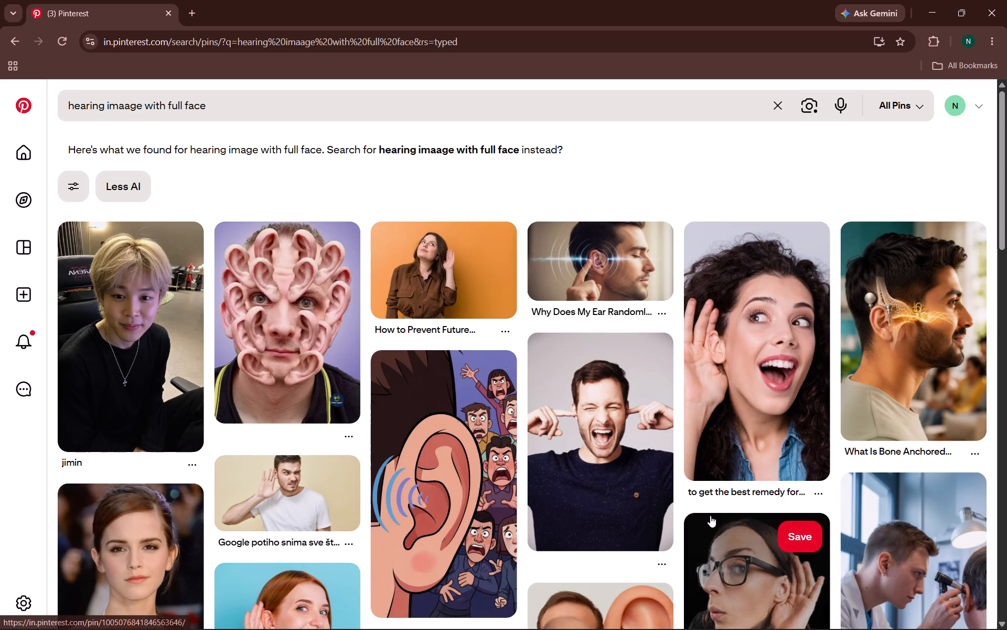
scroll(645, 433, "down", 5)
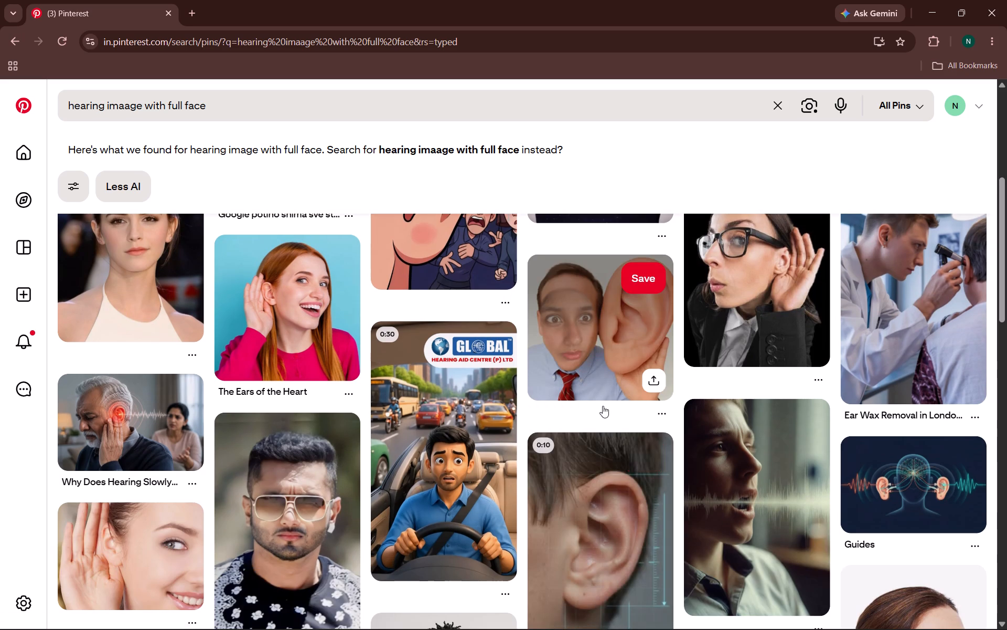
scroll(558, 423, "down", 1)
scroll(549, 424, "up", 5)
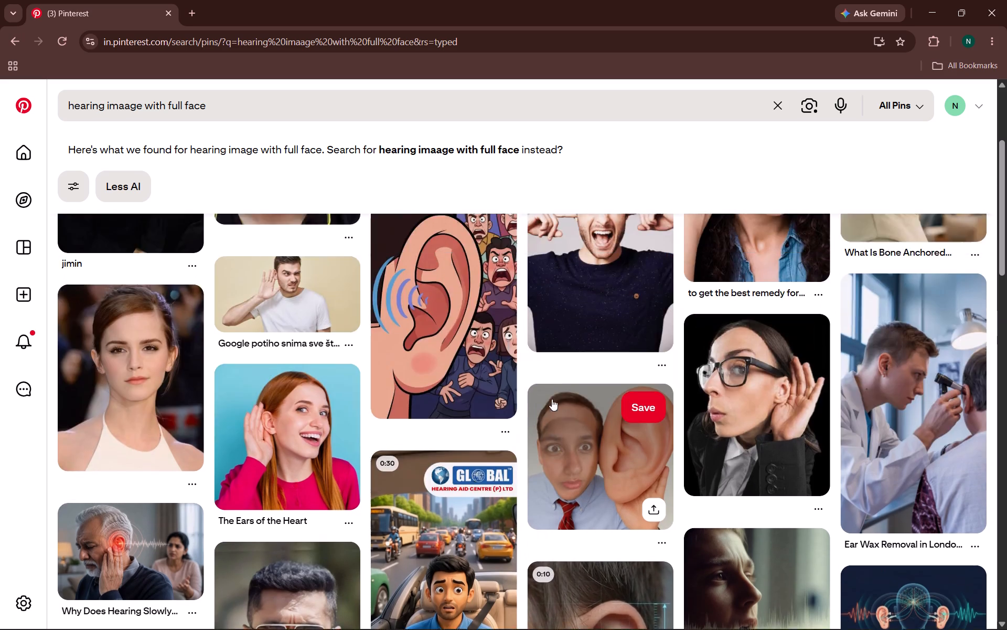
scroll(552, 399, "up", 3)
scroll(552, 396, "down", 1)
scroll(552, 395, "up", 1)
scroll(652, 364, "up", 2)
Open the pin of the curly-haired woman cupping her ear and browse its related pins, including the Marathi hearing loss video.
left_click(712, 361)
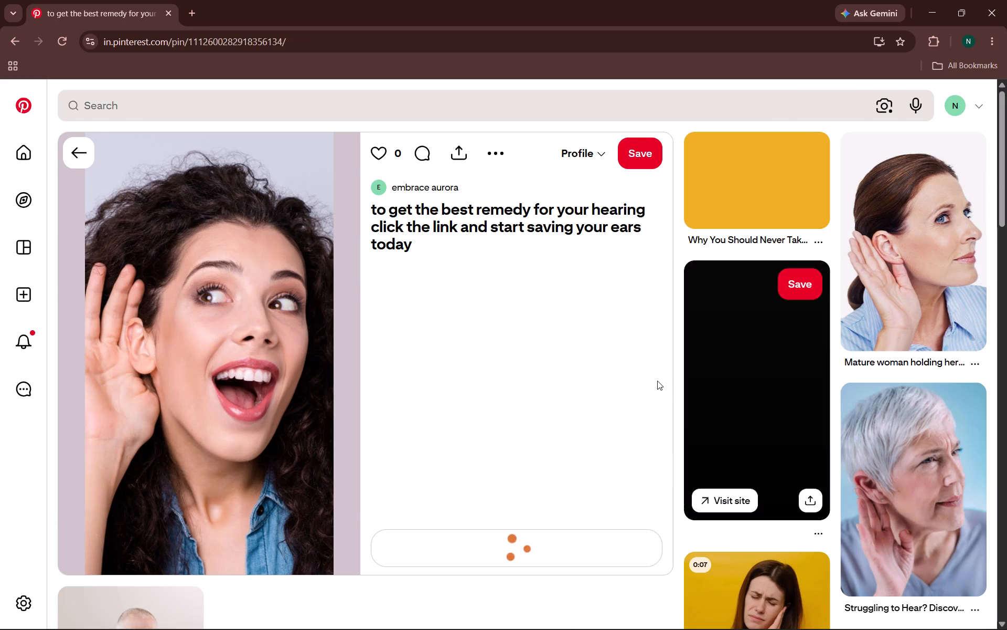
scroll(656, 379, "down", 2)
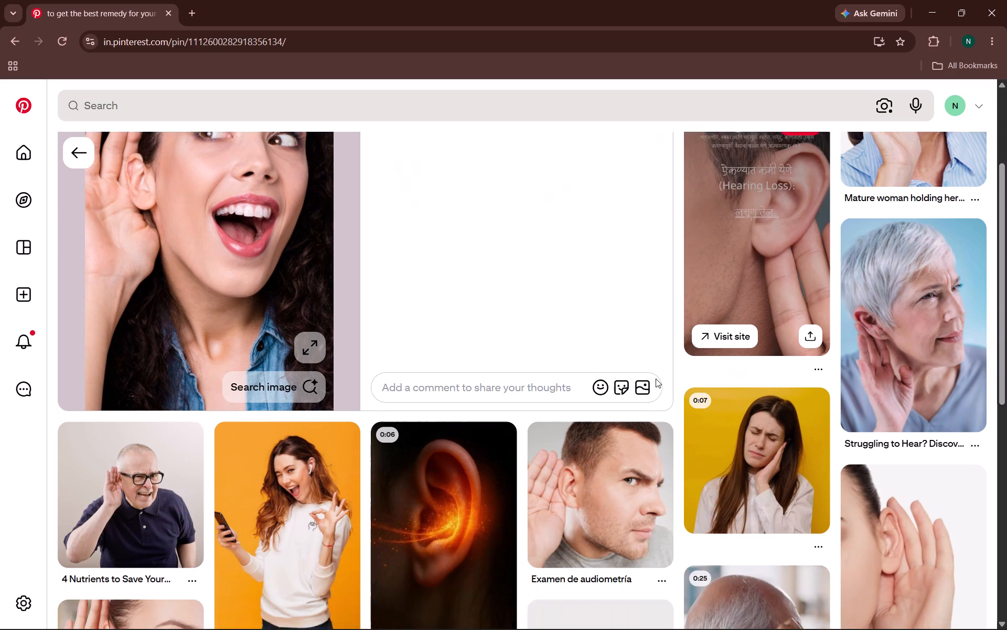
scroll(656, 379, "down", 2)
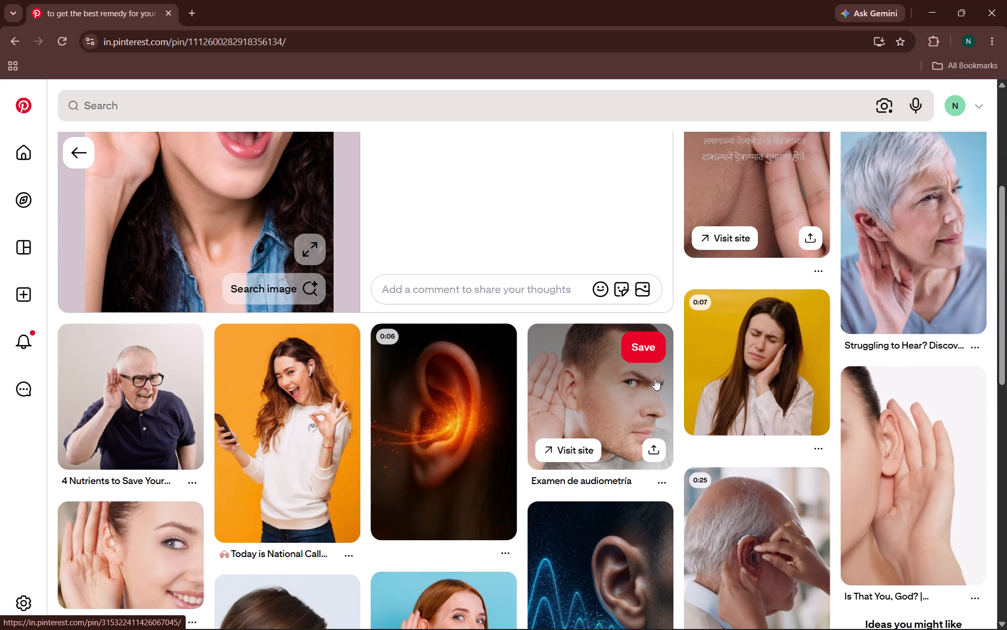
scroll(642, 388, "down", 3)
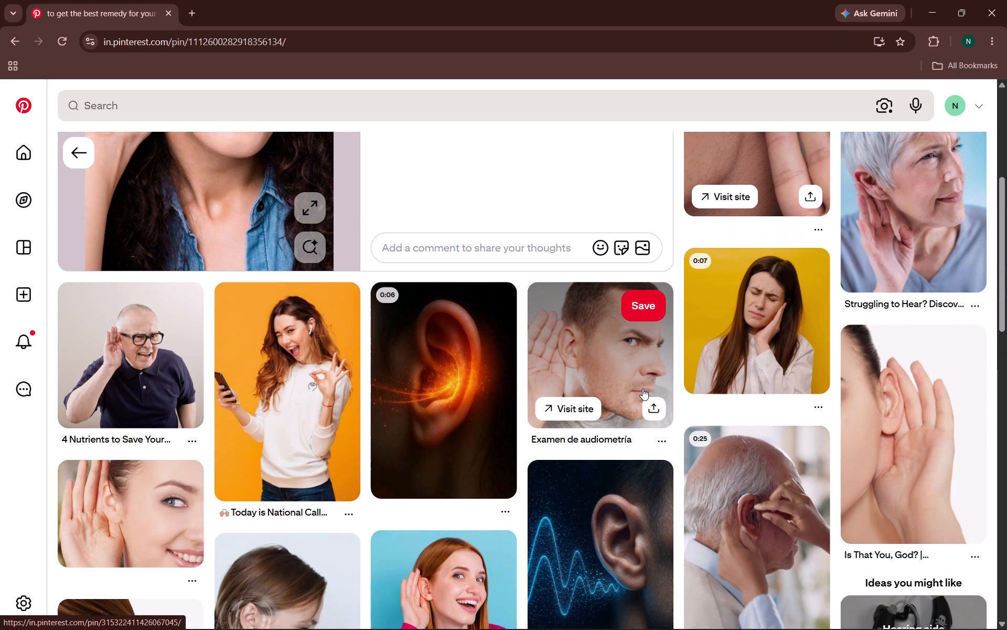
scroll(642, 388, "down", 2)
scroll(641, 388, "up", 7)
scroll(639, 388, "down", 5)
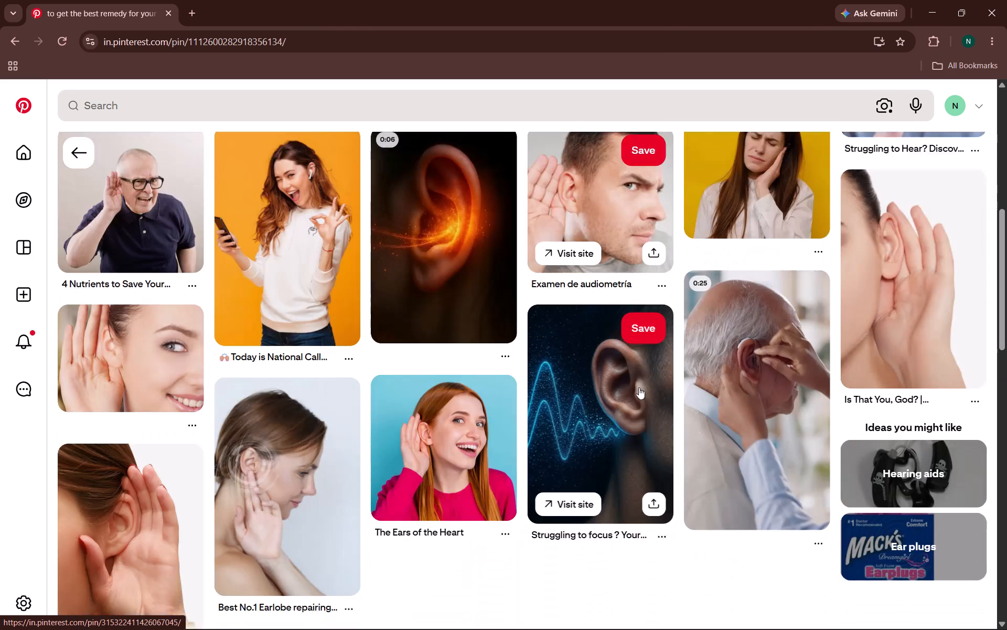
scroll(639, 387, "down", 4)
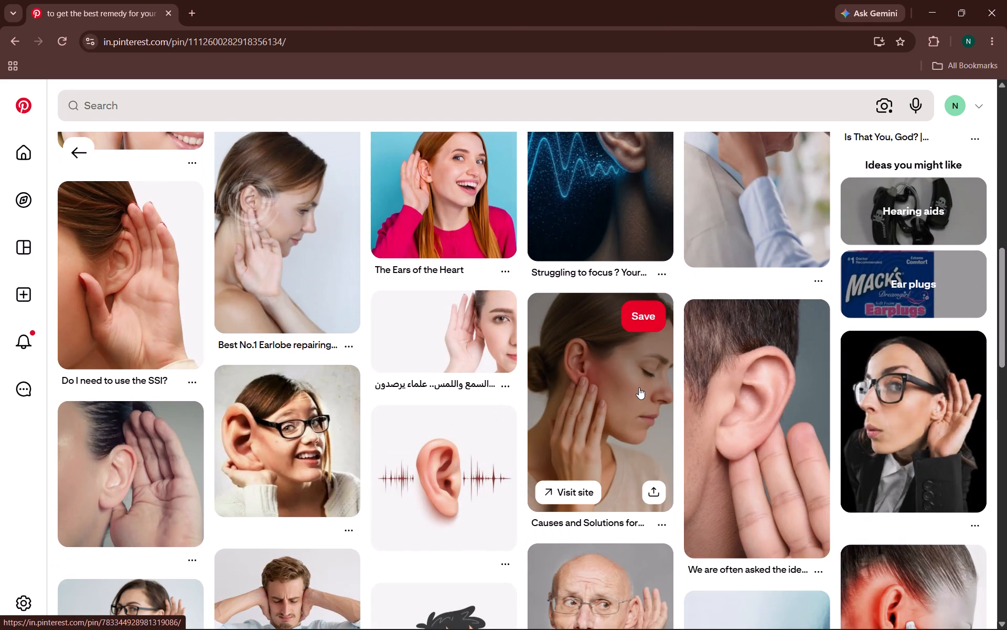
scroll(639, 387, "down", 6)
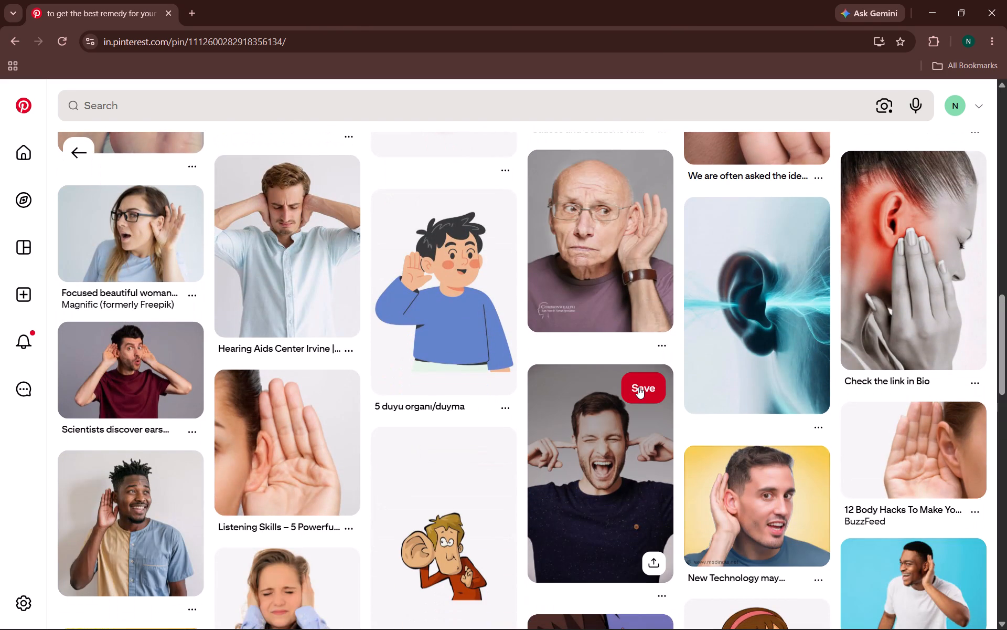
scroll(638, 387, "down", 7)
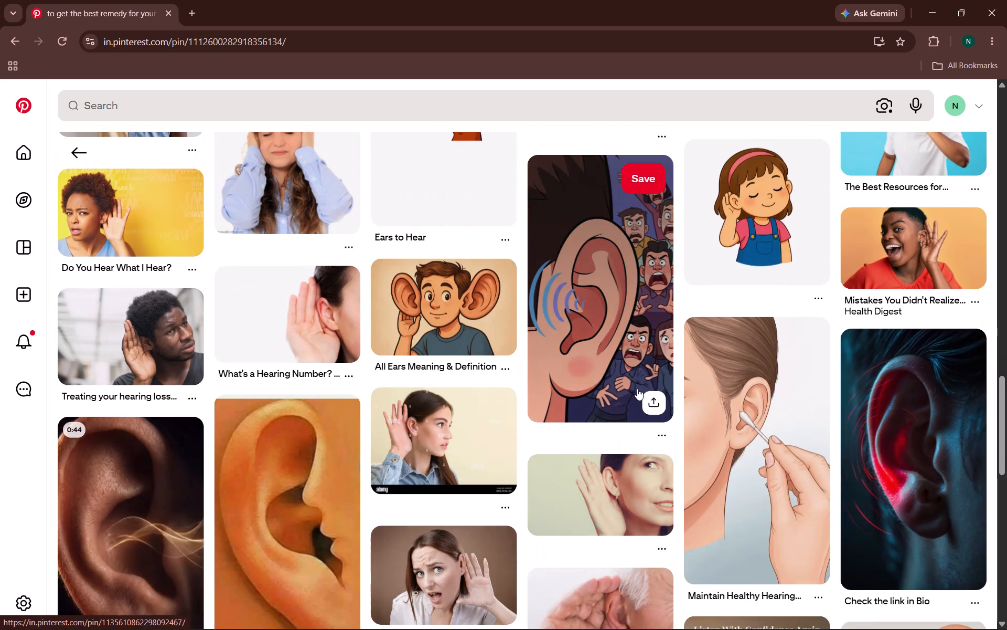
scroll(637, 388, "up", 16)
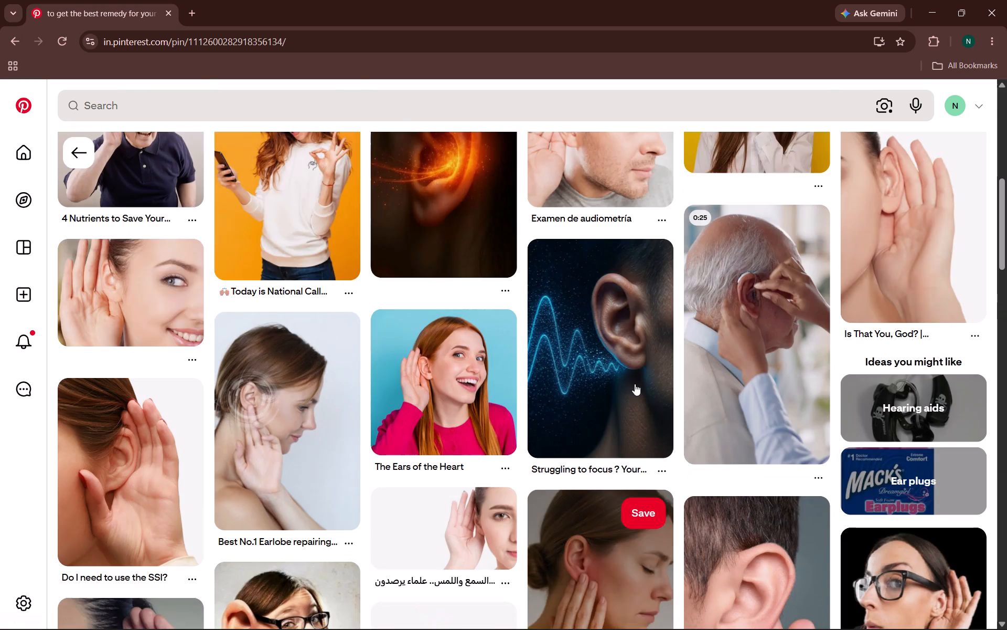
scroll(635, 384, "up", 10)
left_click(719, 363)
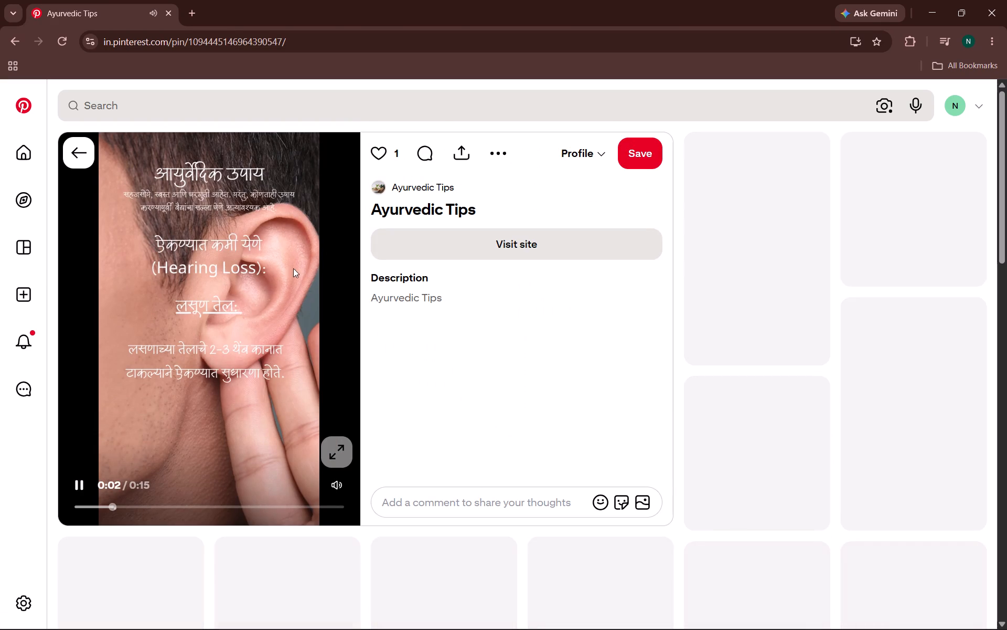
left_click(82, 157)
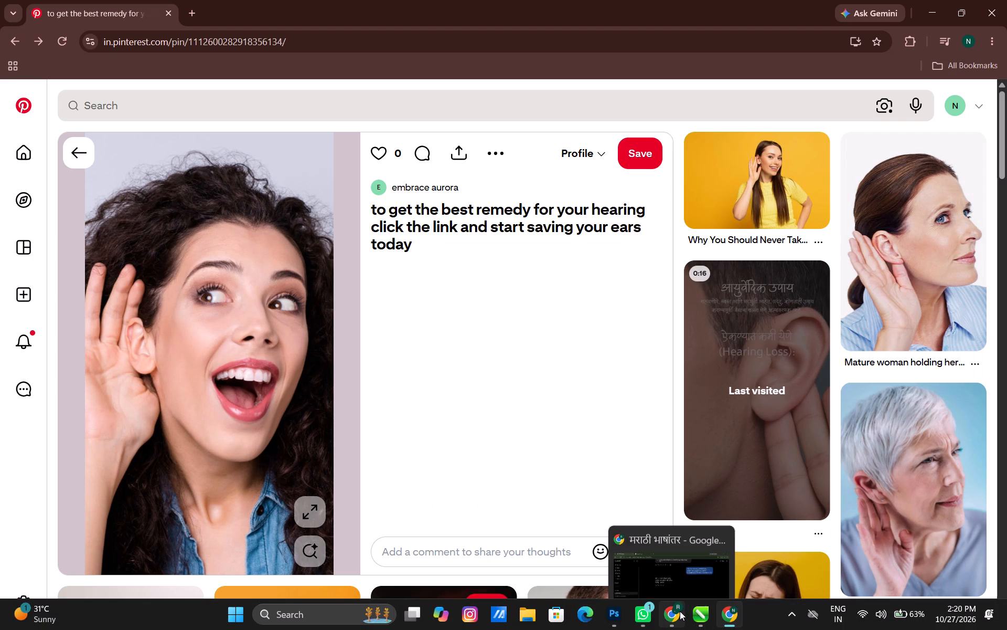
Switch to CorelDRAW, examine the listening-woman photo on the reference brochure's cover panel, and return to Pinterest in Chrome.
left_click(708, 615)
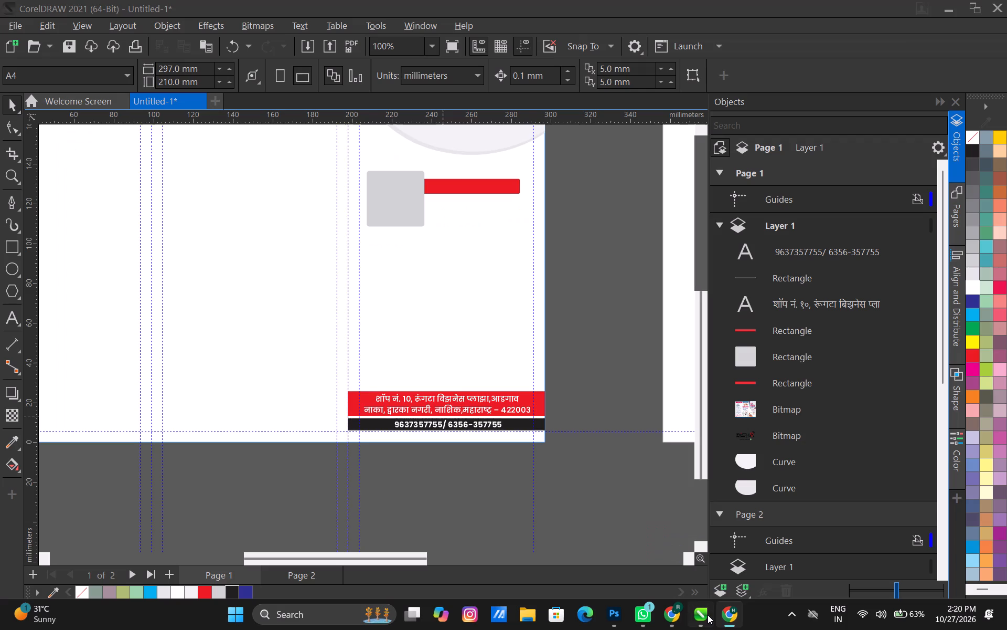
scroll(369, 375, "down", 6)
middle_click_drag(255, 355, 464, 352)
scroll(237, 402, "up", 12)
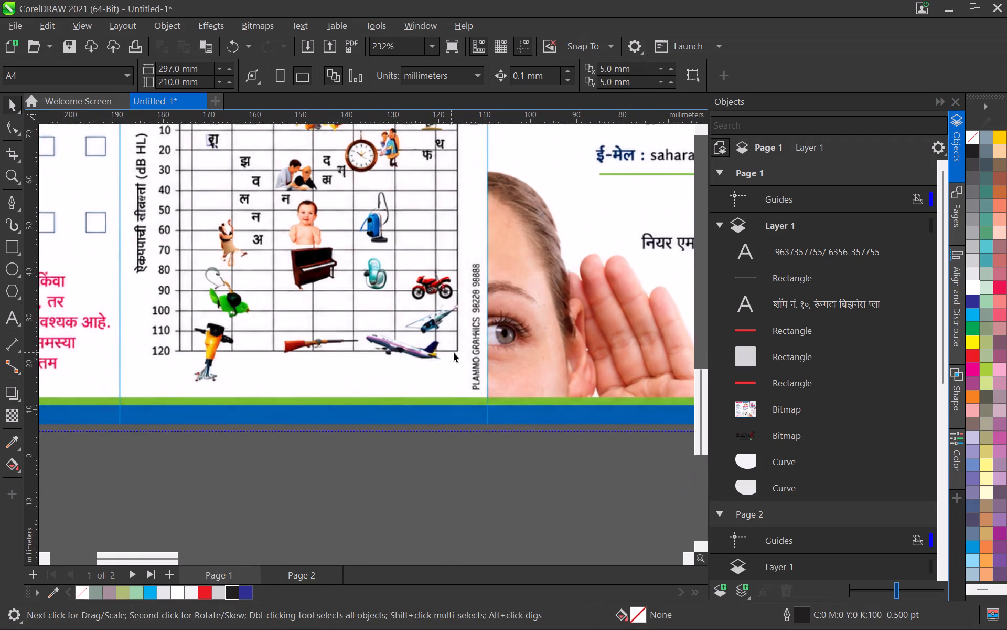
middle_click_drag(454, 352, 282, 391)
scroll(369, 378, "down", 2)
middle_click_drag(390, 365, 317, 407)
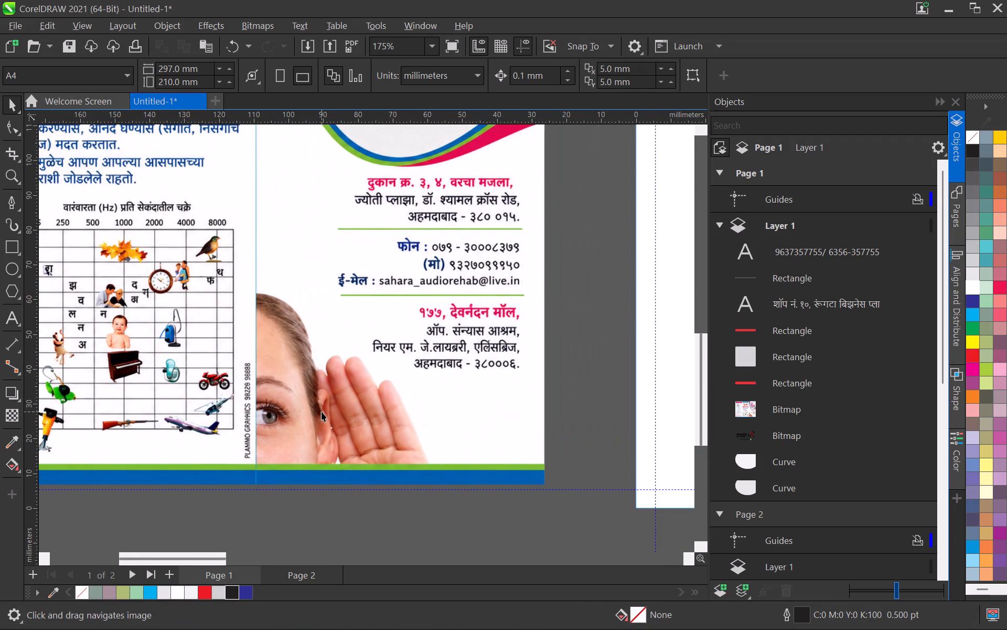
key("alt+Tab")
Go back to the full-face search results, add "indian" to the query and look through the new pins.
scroll(357, 417, "down", 1)
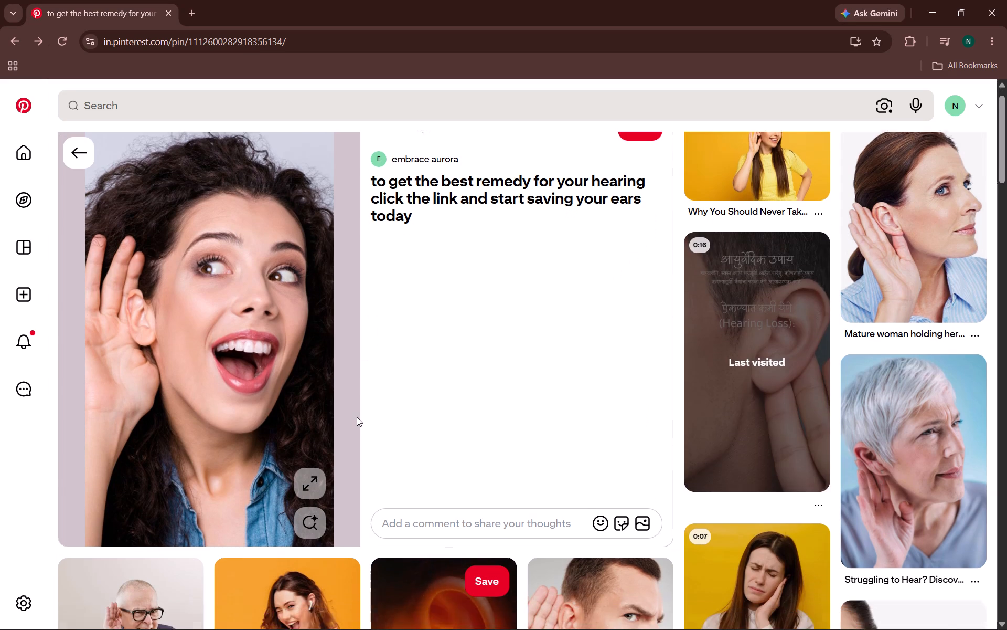
scroll(357, 417, "up", 1)
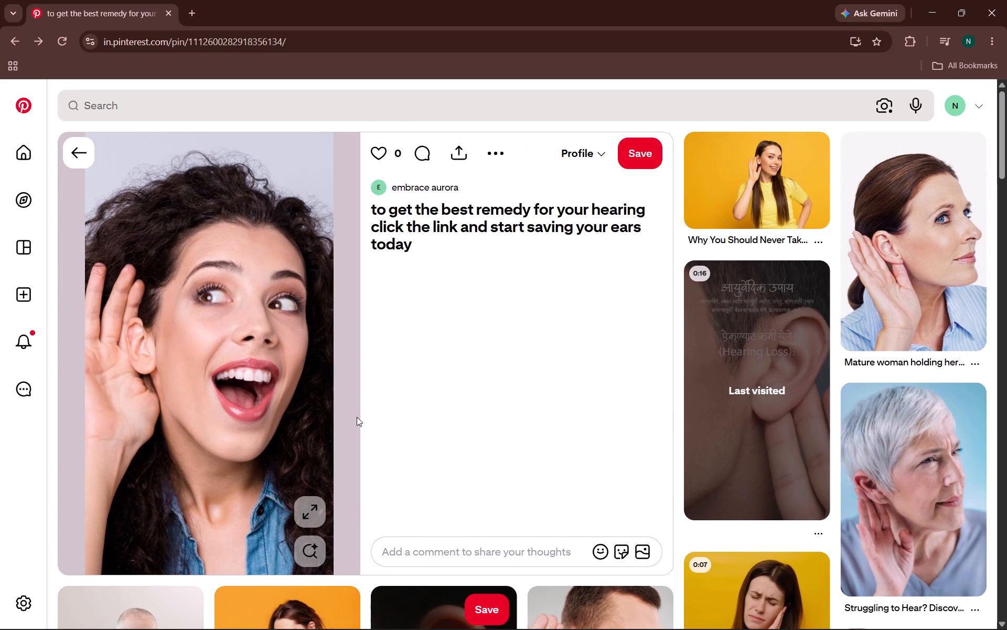
left_click(80, 154)
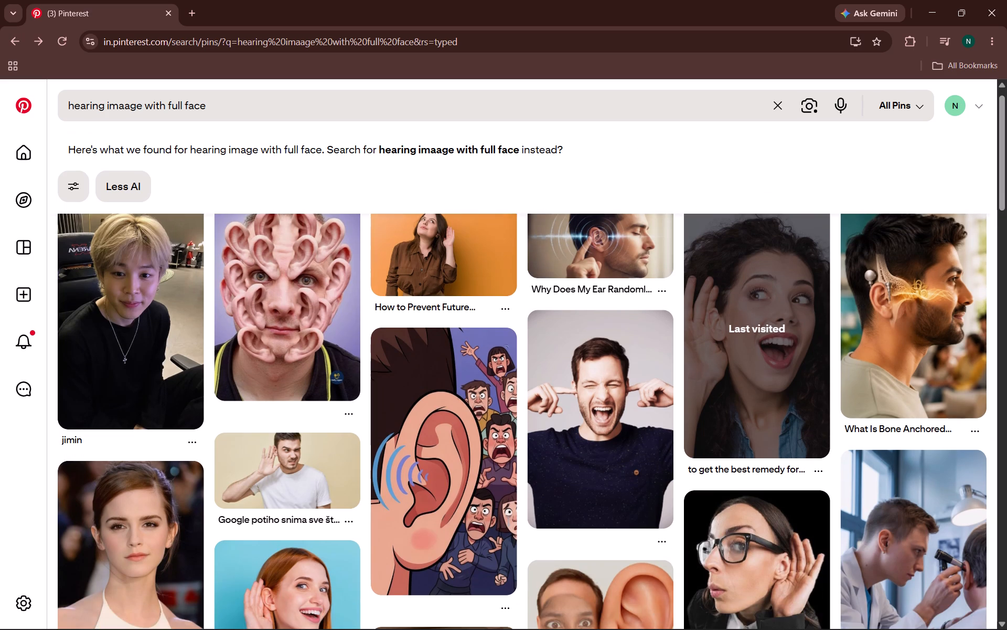
left_click(214, 110)
key("space")
type("indian")
key("space")
key("Return")
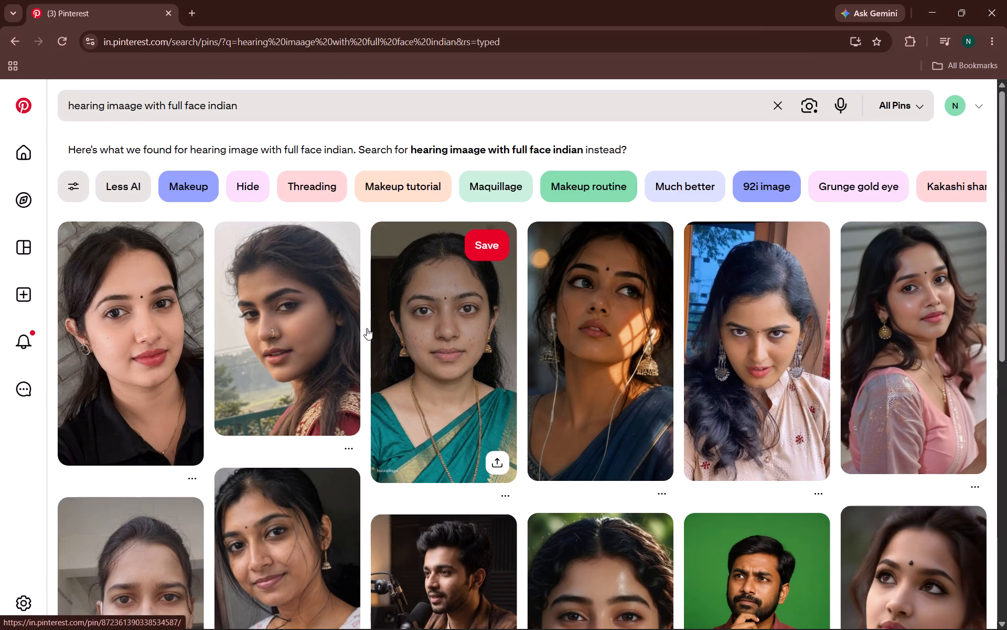
scroll(329, 338, "down", 3)
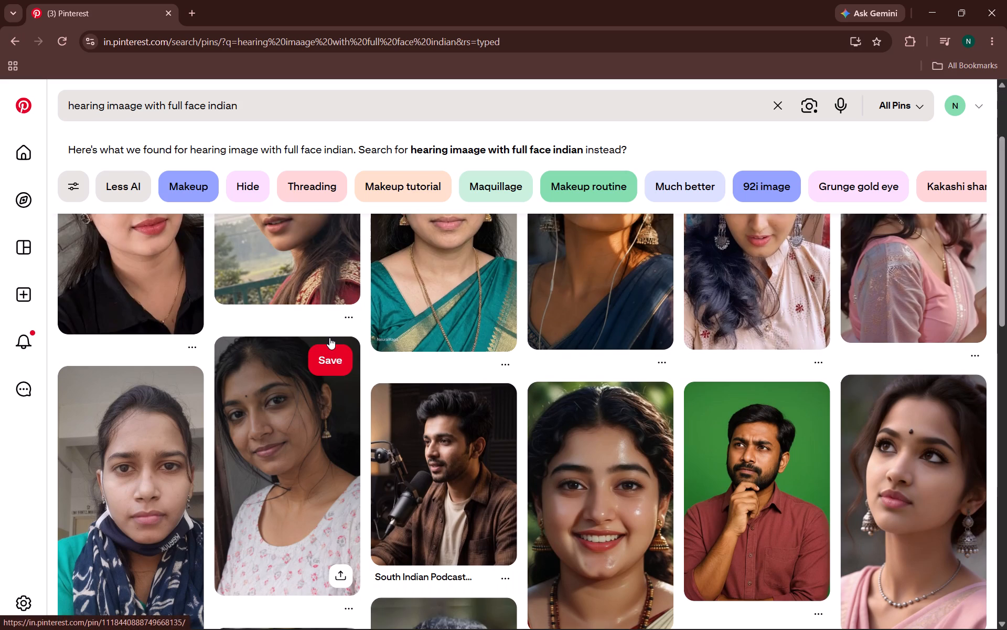
scroll(329, 338, "down", 5)
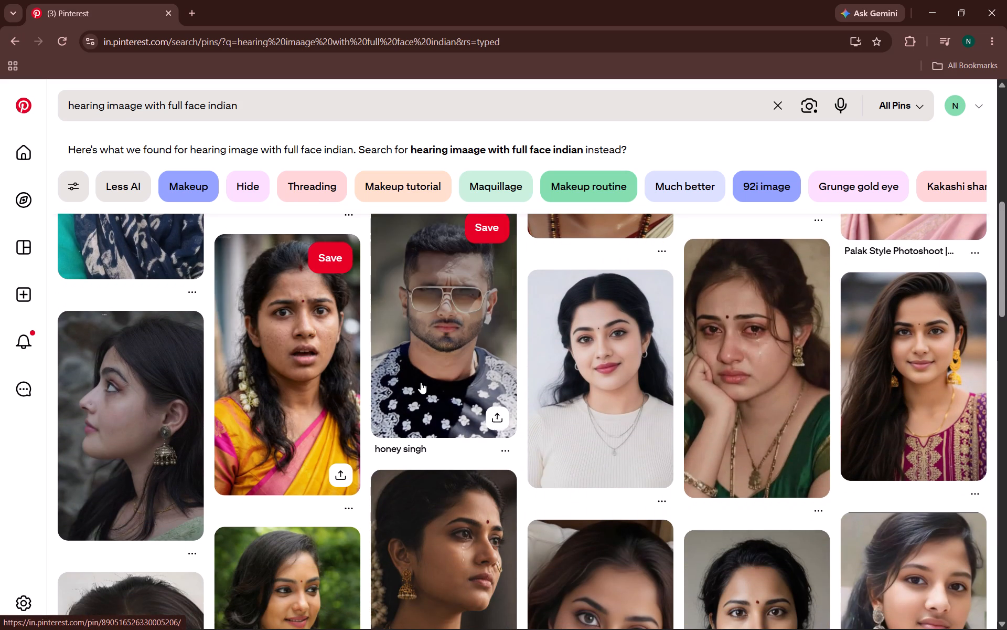
scroll(421, 382, "down", 3)
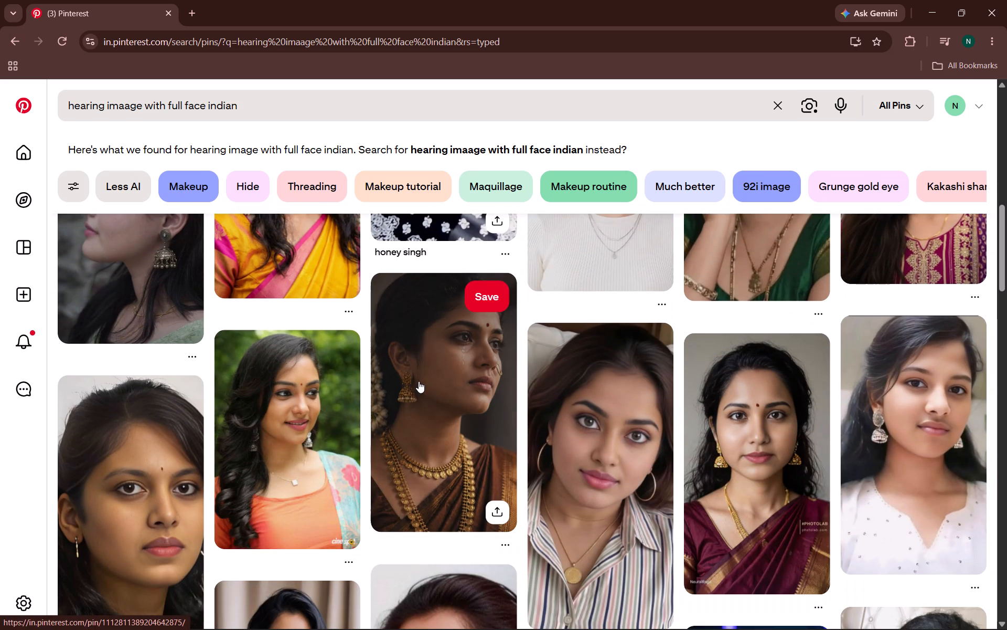
scroll(418, 380, "down", 4)
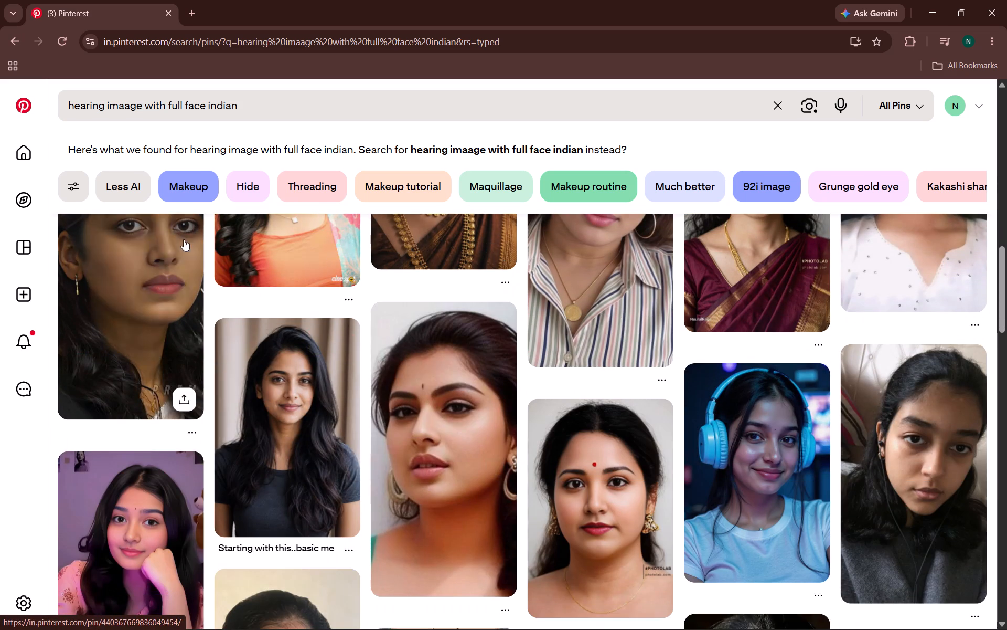
Return to the full-face results, view the close-up pin of a smiling woman's cupped ear, and open the related pin of the woman in pink.
left_click(16, 40)
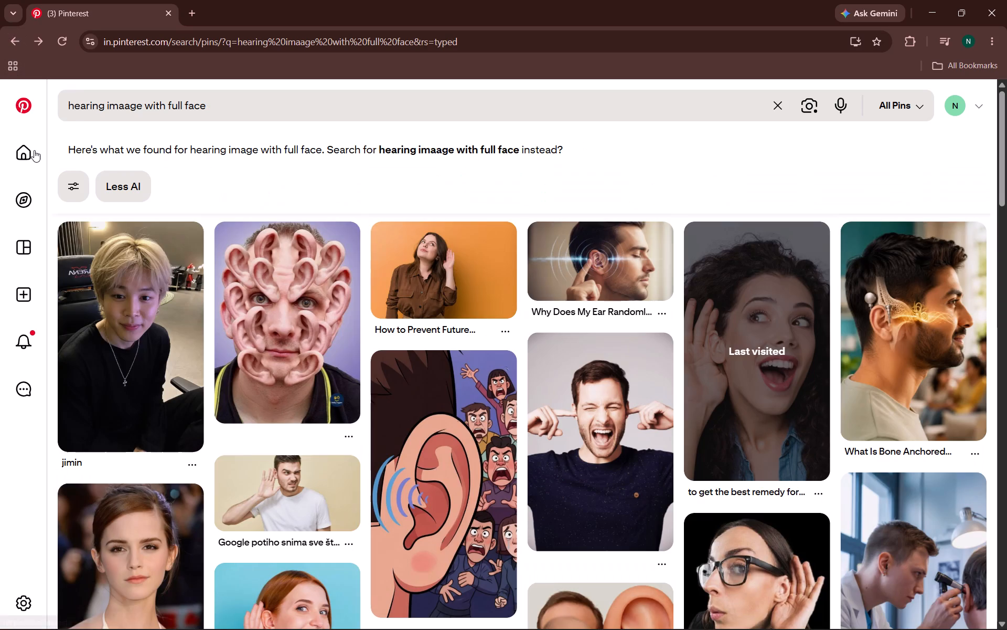
scroll(164, 372, "down", 6)
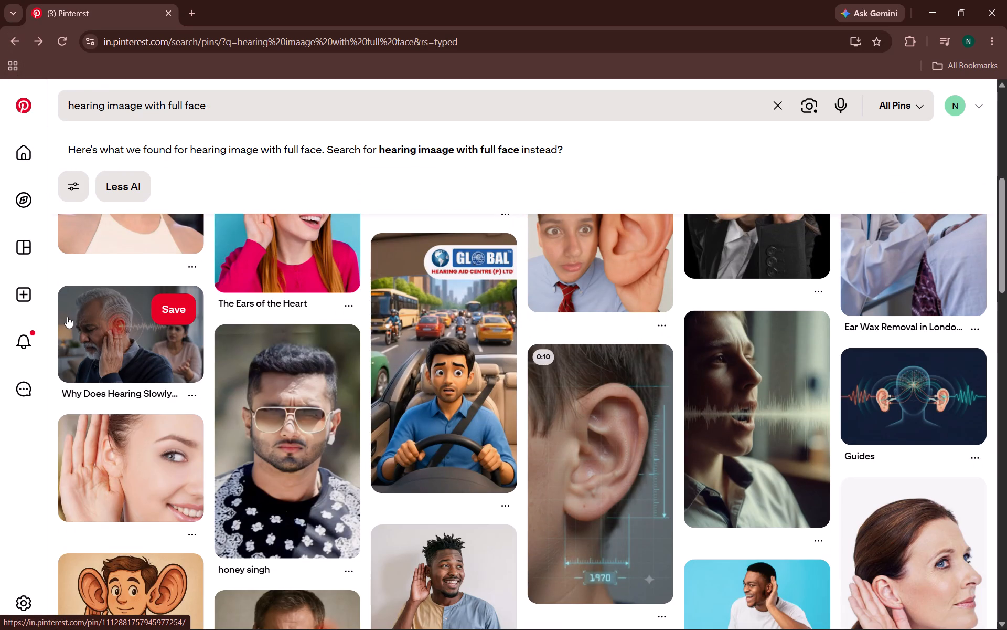
scroll(116, 345, "down", 4)
scroll(121, 348, "up", 2)
left_click(118, 327)
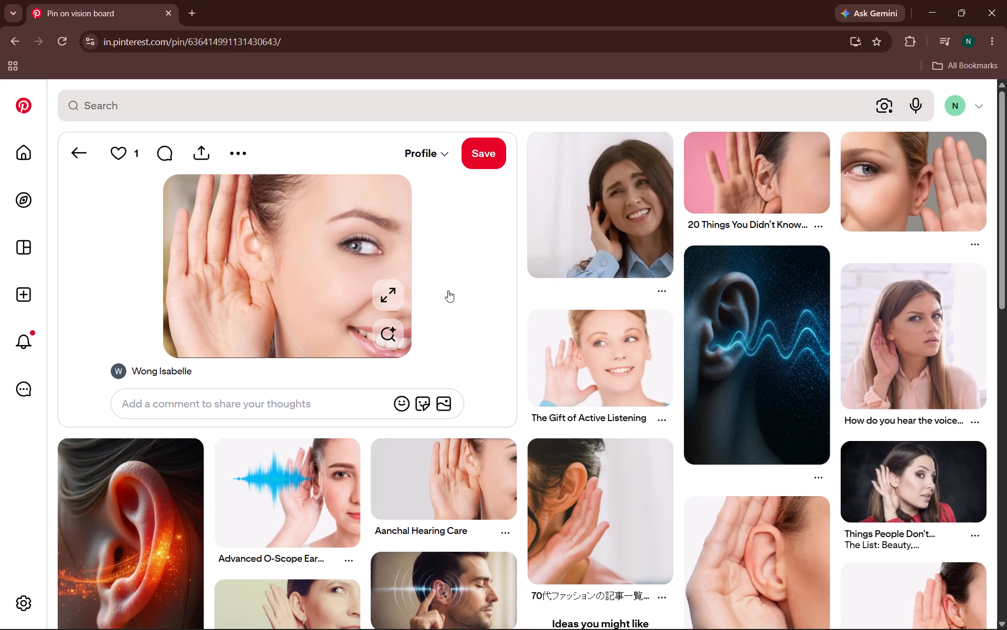
left_click(926, 358)
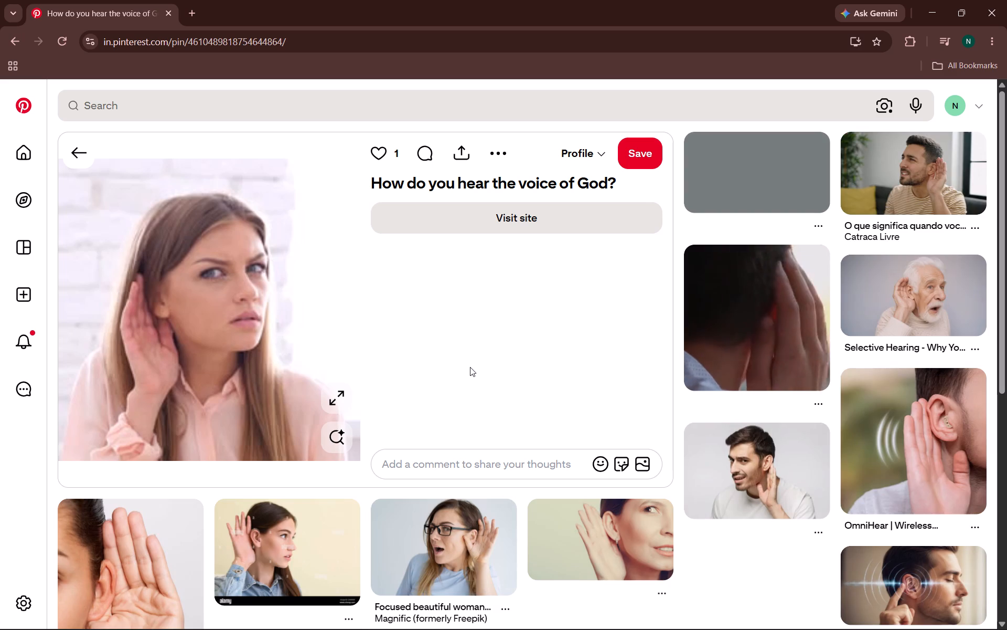
Look through the related pins below the photo of the listening woman in pink for a better cover image.
scroll(449, 375, "down", 5)
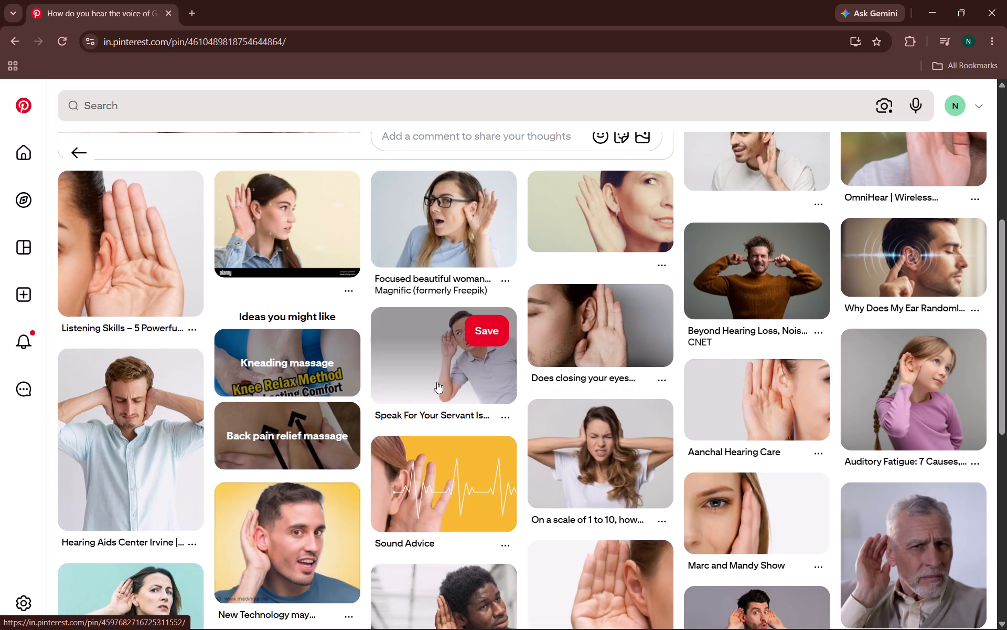
scroll(437, 383, "down", 3)
scroll(327, 303, "up", 1)
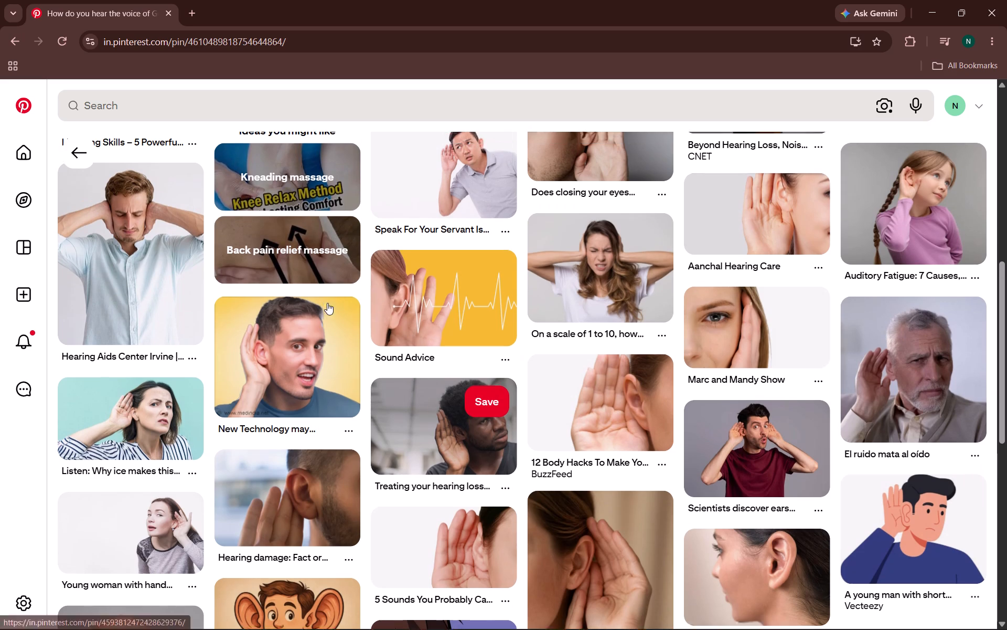
scroll(327, 303, "up", 2)
scroll(327, 303, "down", 9)
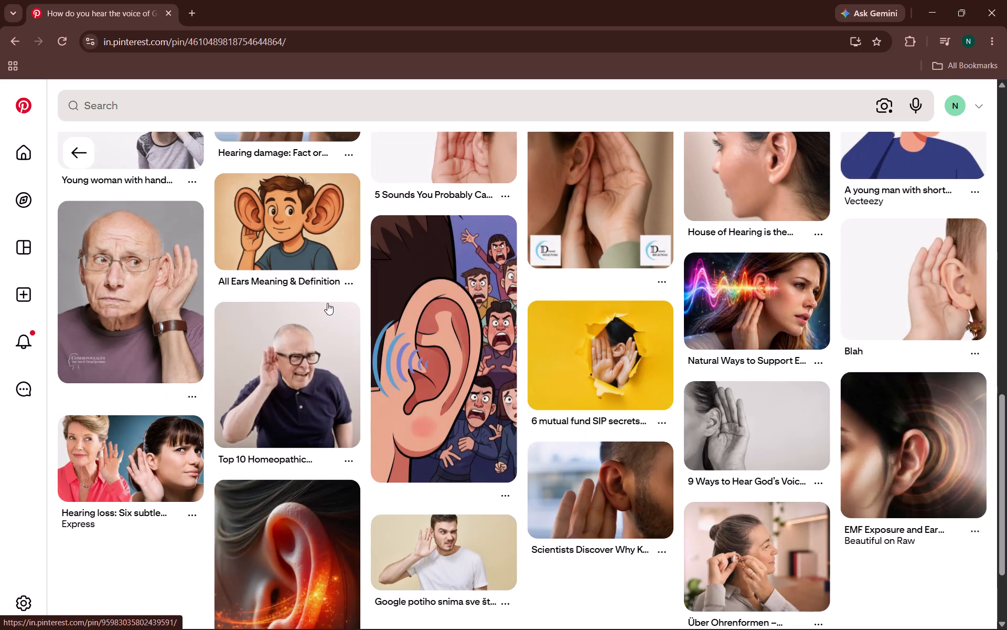
scroll(327, 303, "down", 5)
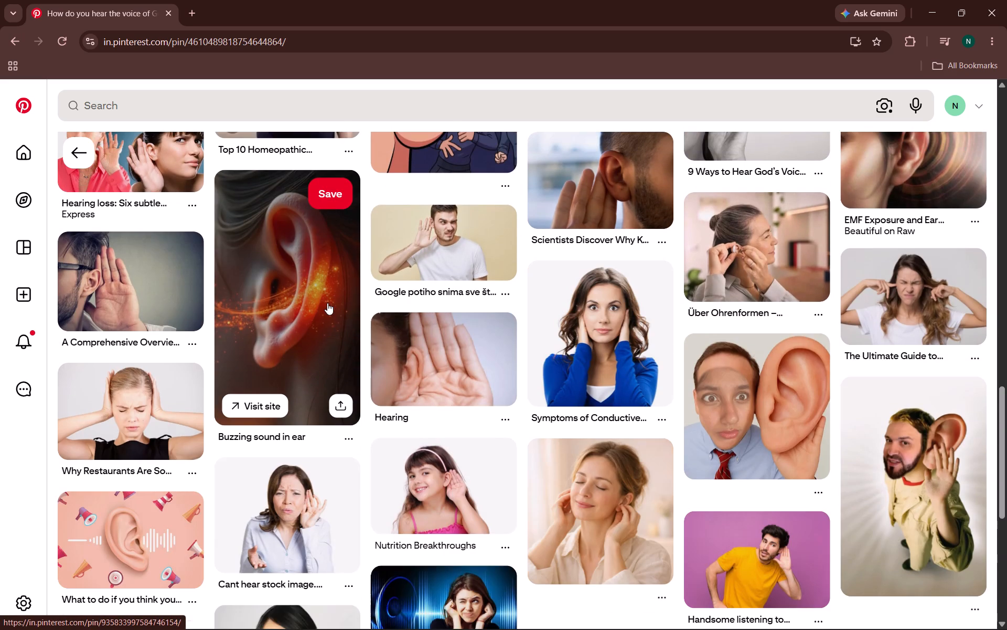
scroll(327, 303, "up", 3)
scroll(327, 303, "up", 19)
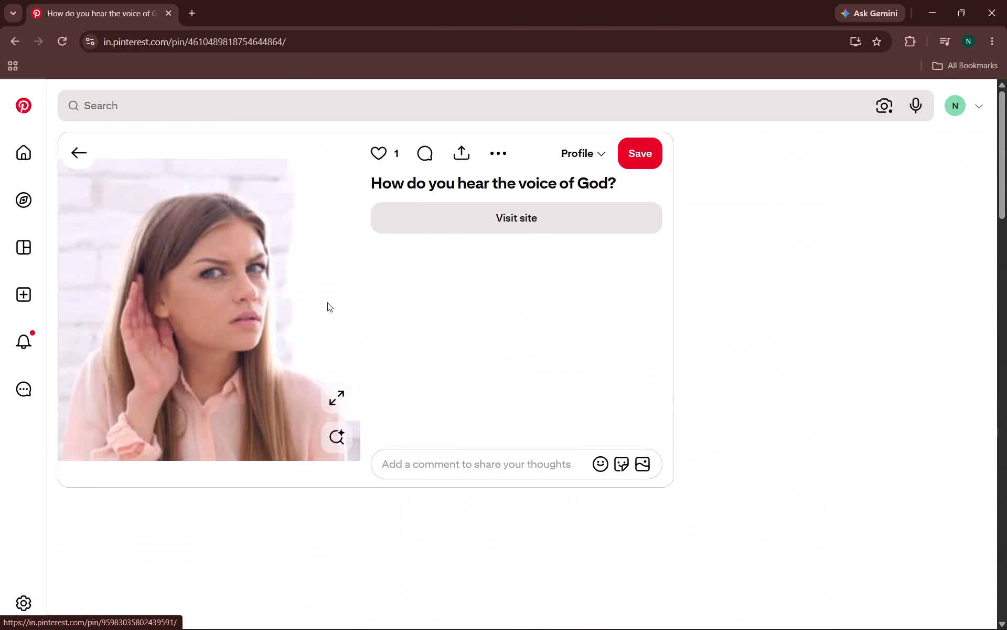
right_click(190, 289)
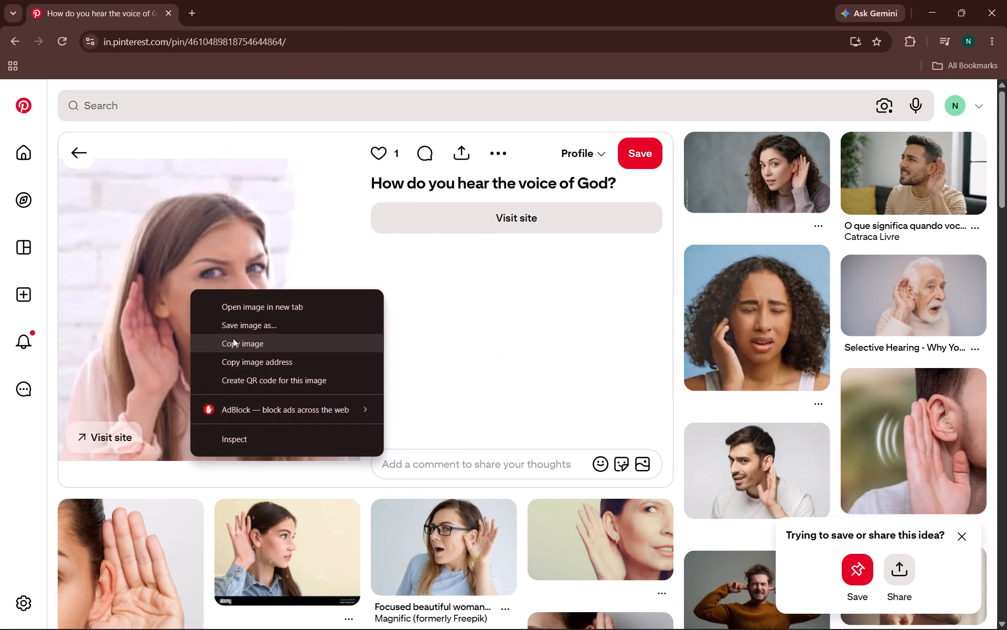
left_click(233, 338)
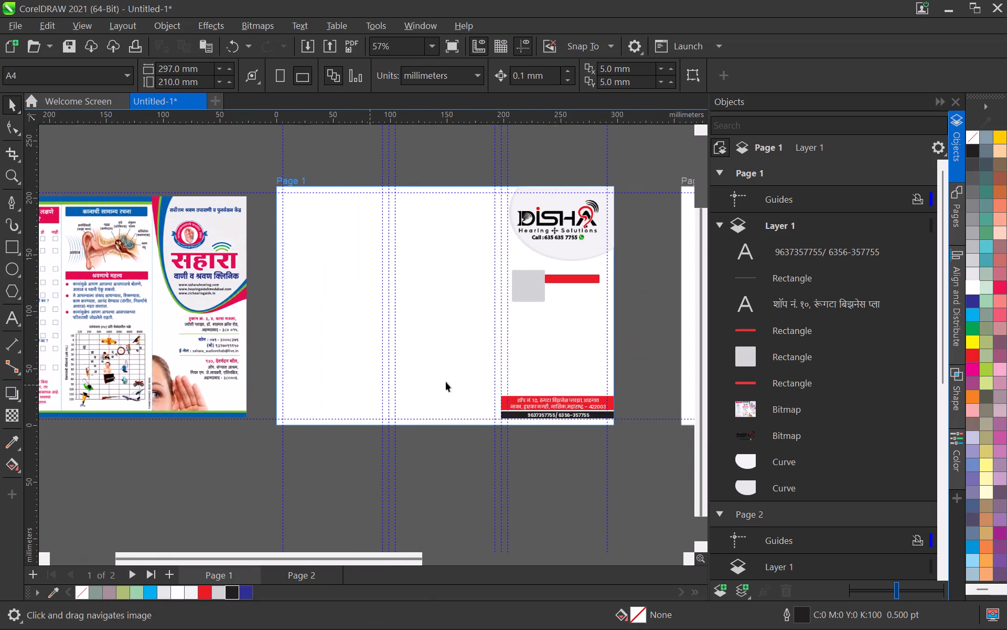
scroll(582, 379, "up", 6)
scroll(536, 407, "down", 6)
middle_click_drag(449, 409, 546, 427)
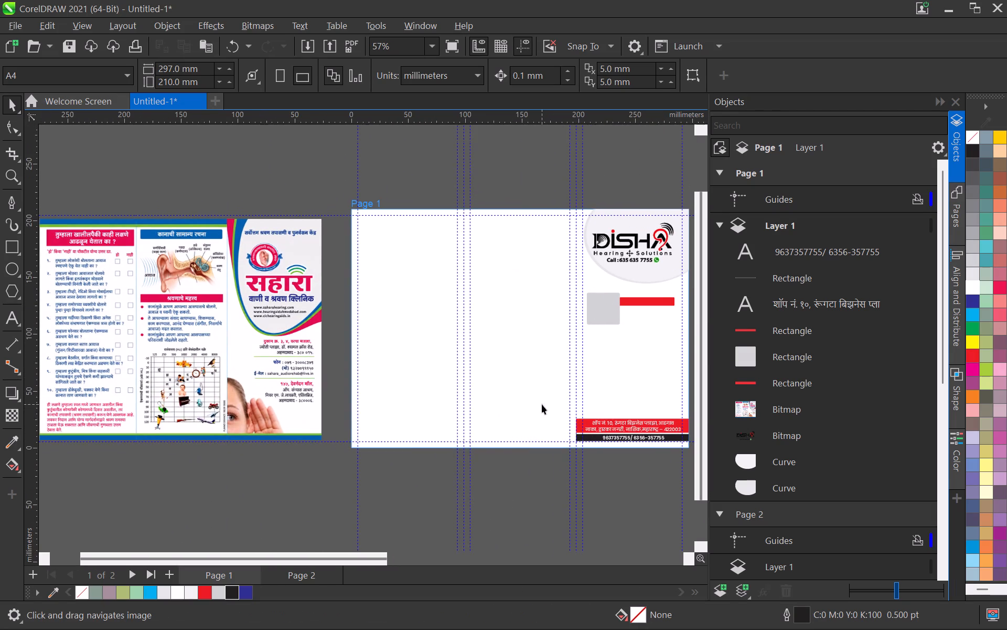
middle_click_drag(199, 406, 90, 408)
scroll(738, 273, "up", 17)
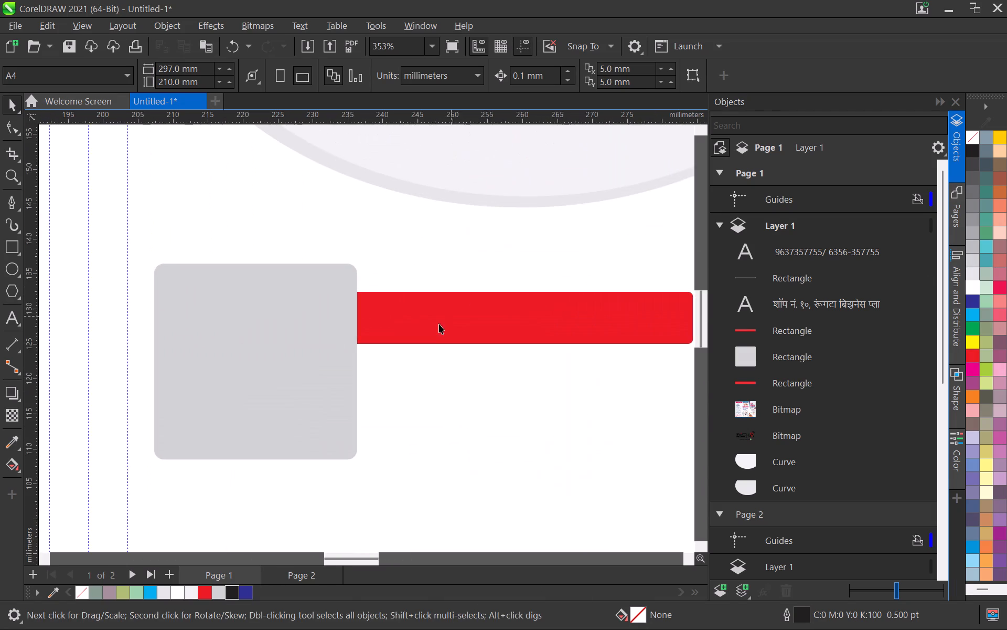
scroll(443, 332, "down", 12)
middle_click_drag(293, 376, 348, 343)
scroll(374, 335, "up", 10)
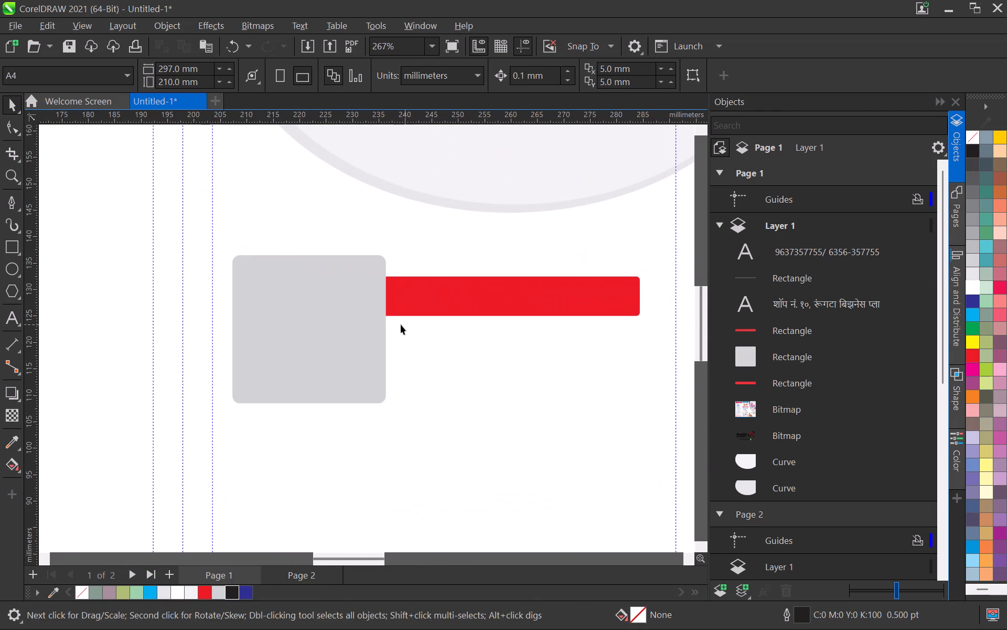
left_click(352, 329)
left_click(494, 304, "shift")
scroll(496, 311, "down", 4, "shift")
key("Right")
key("Right")
key("Right")
key("Right")
key("Right")
key("Right")
key("Right")
key("Right")
key("Right")
key("Right")
key("Right")
key("Right")
key("Right")
key("Right")
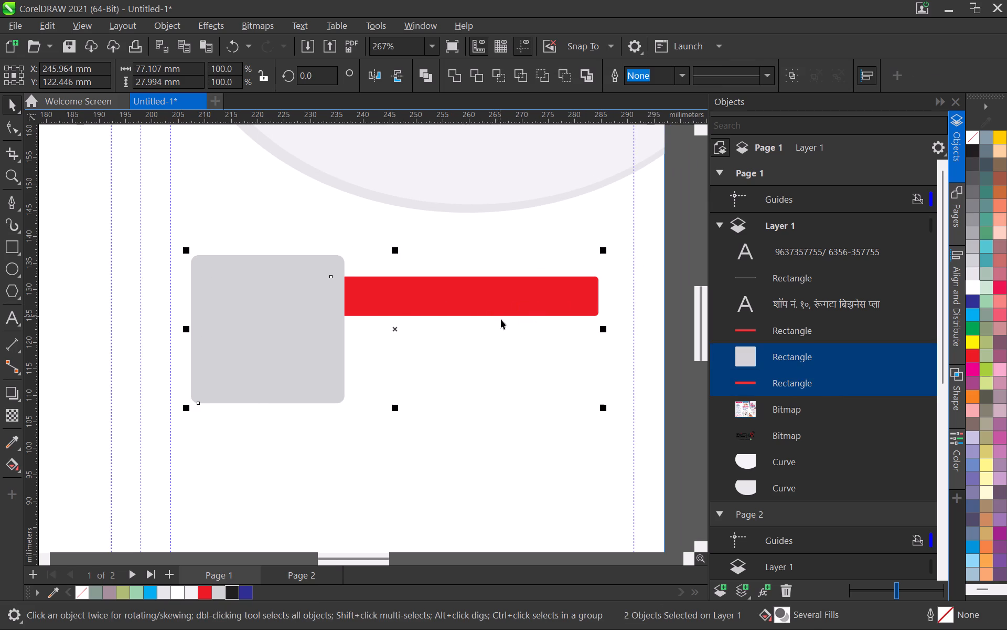
scroll(495, 329, "down", 10)
left_click(601, 322)
Compare the Page 1 cover panel with the reference brochure's cover, including its address block and listening-woman photo.
scroll(449, 354, "down", 6)
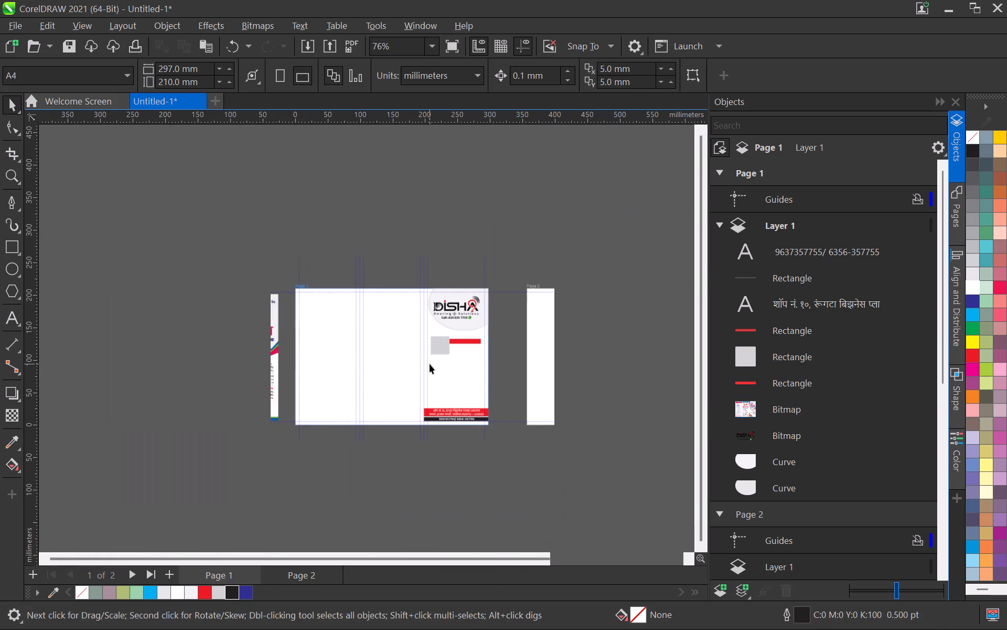
middle_click_drag(464, 351, 437, 301)
scroll(392, 356, "up", 5)
middle_click_drag(242, 372, 320, 354)
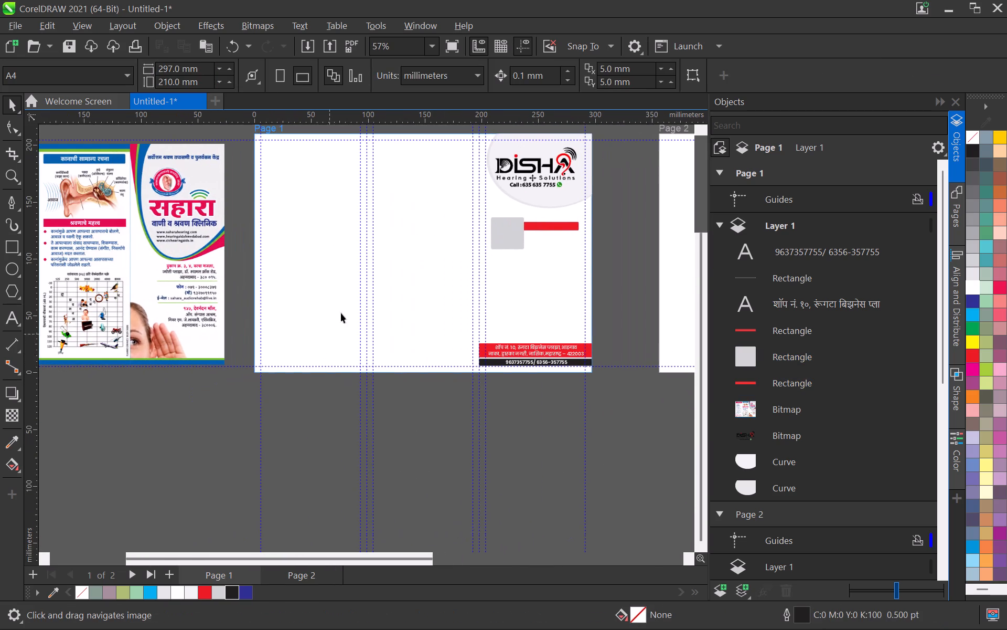
scroll(174, 400, "down", 1)
middle_click_drag(178, 392, 243, 403)
middle_click_drag(397, 399, 218, 378)
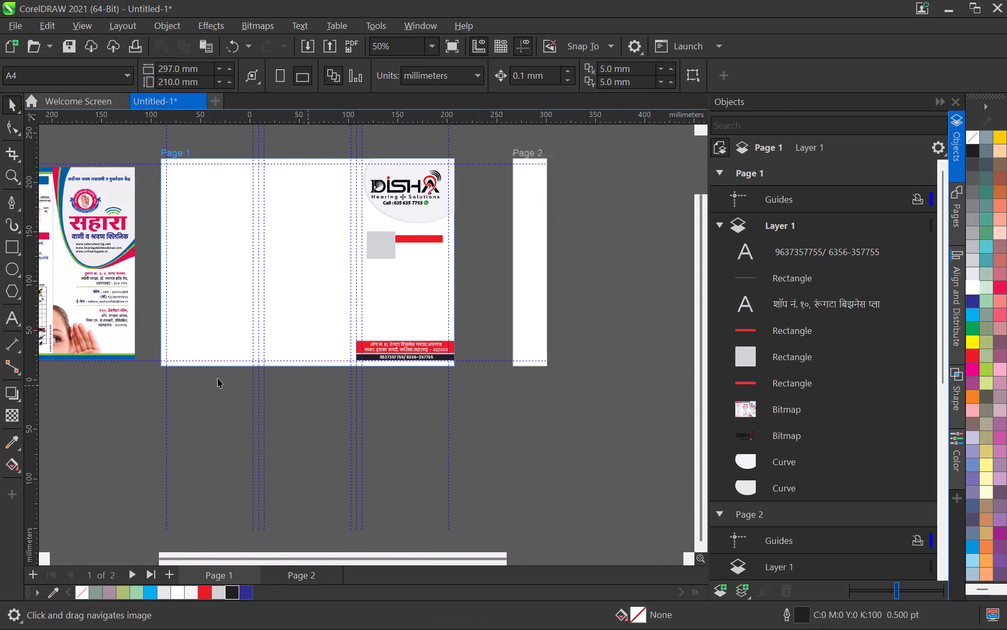
middle_click_drag(218, 378, 229, 378)
scroll(442, 340, "up", 8)
scroll(314, 339, "down", 6)
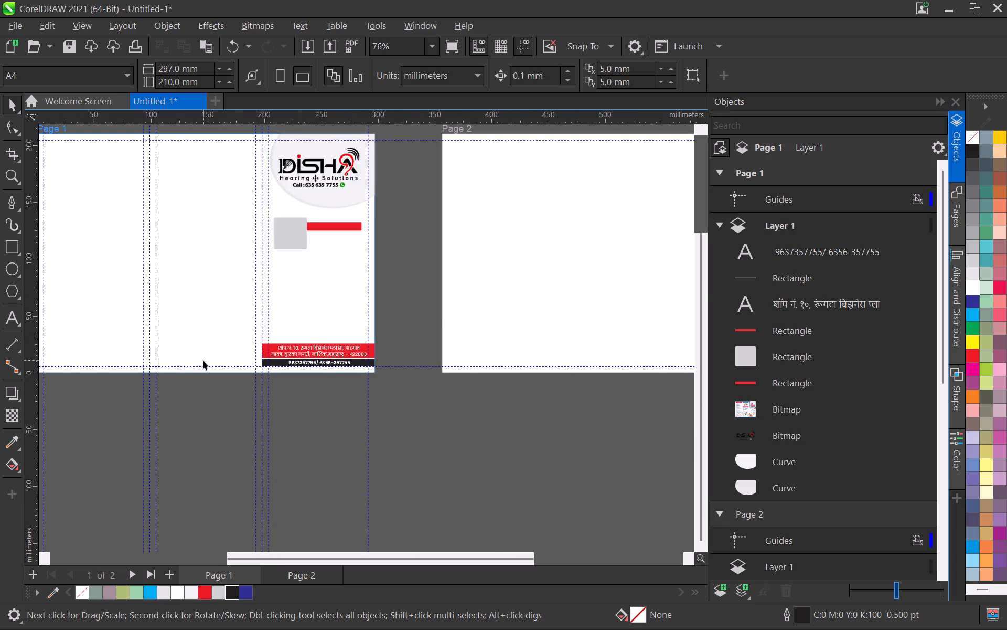
scroll(203, 360, "down", 3)
middle_click_drag(193, 359, 330, 380)
scroll(155, 358, "up", 9)
scroll(215, 355, "up", 3)
scroll(261, 345, "up", 1)
scroll(281, 348, "down", 1)
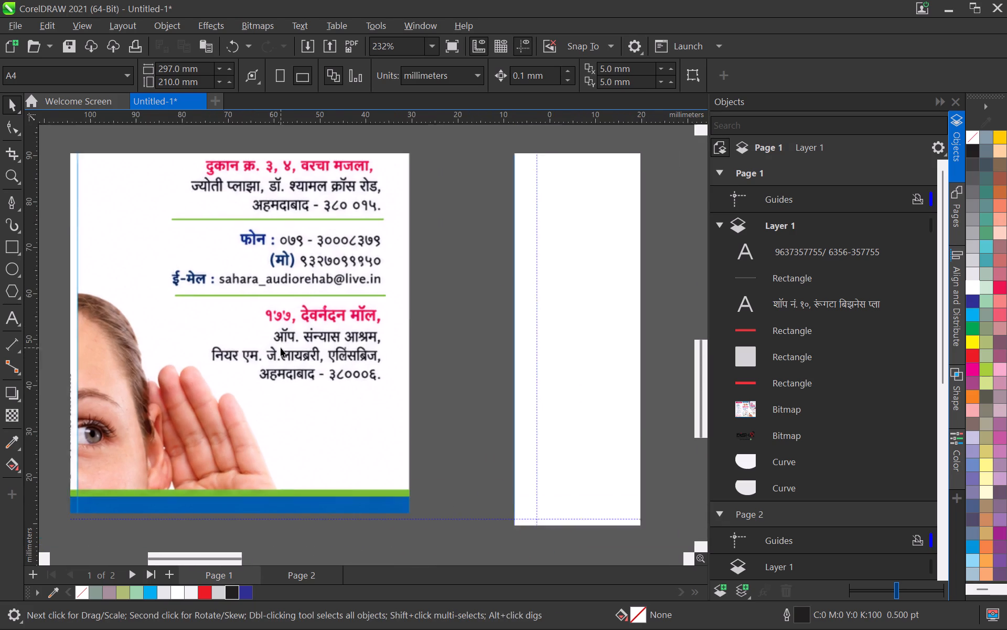
scroll(285, 352, "down", 14)
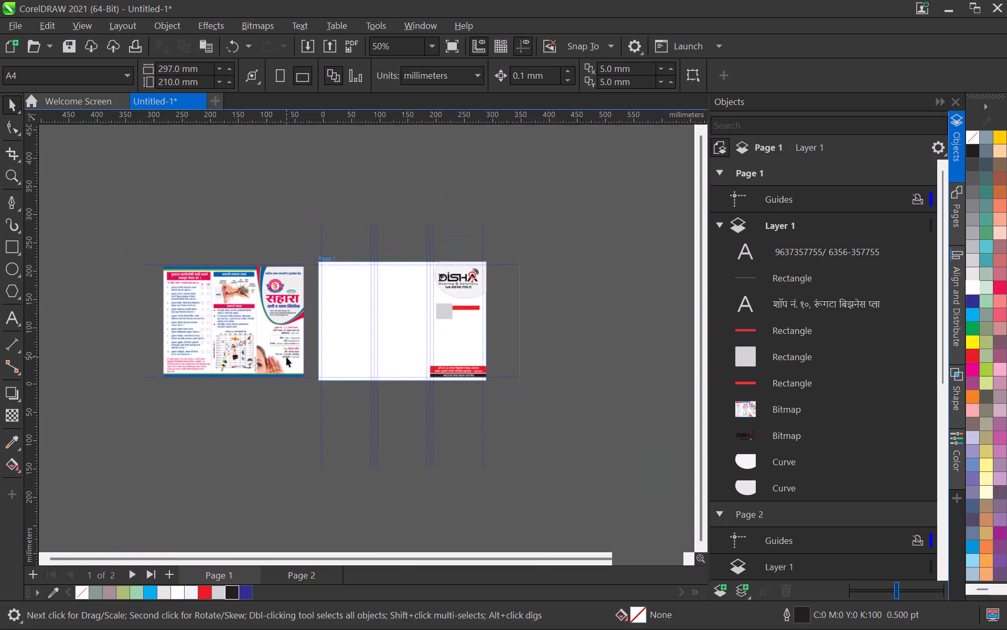
Examine the reference brochure's middle panel with the ear diagram and hearing-importance text, and check it against the Page 1 layout.
middle_click_drag(256, 354, 324, 408)
scroll(273, 351, "up", 9)
scroll(322, 343, "down", 6)
middle_click_drag(452, 350, 182, 317)
scroll(349, 322, "up", 3)
scroll(351, 329, "down", 3)
middle_click_drag(287, 341, 449, 362)
scroll(315, 333, "up", 9)
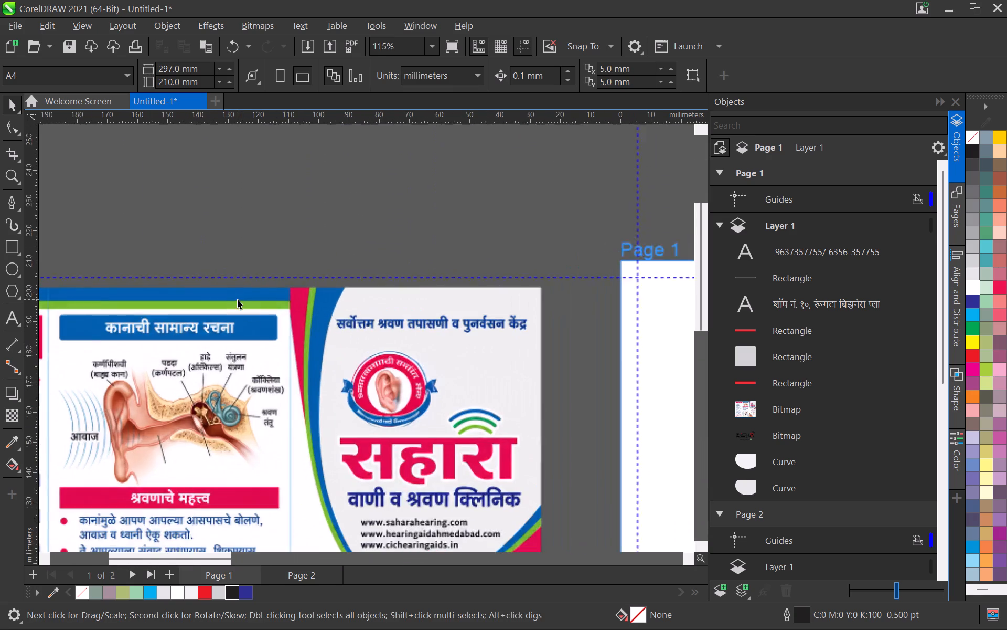
scroll(244, 302, "down", 10)
scroll(132, 363, "up", 6)
scroll(293, 407, "up", 6)
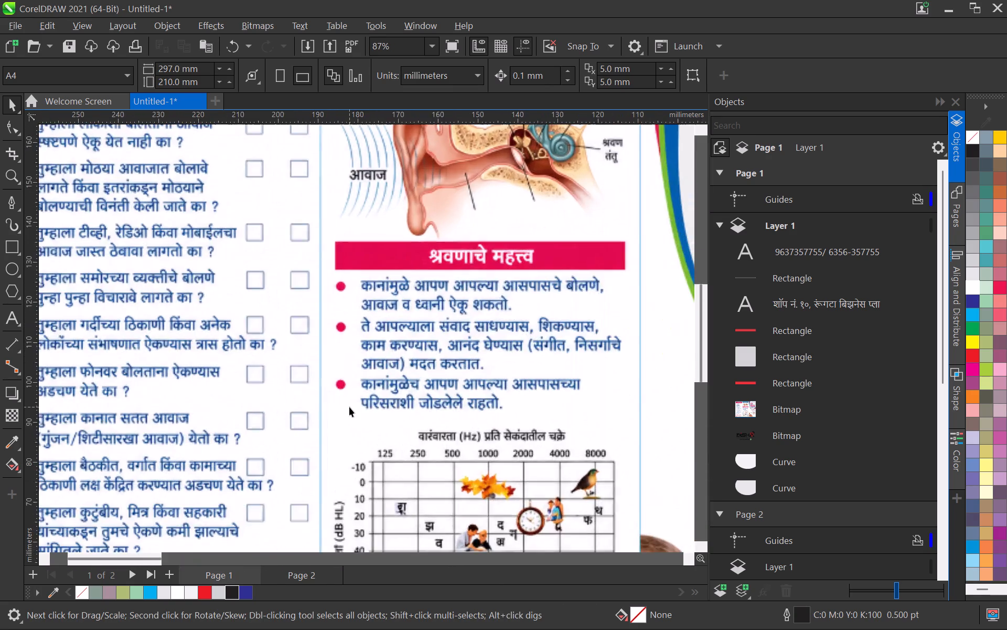
scroll(349, 406, "down", 15)
middle_click_drag(479, 400, 89, 317)
scroll(164, 298, "up", 7)
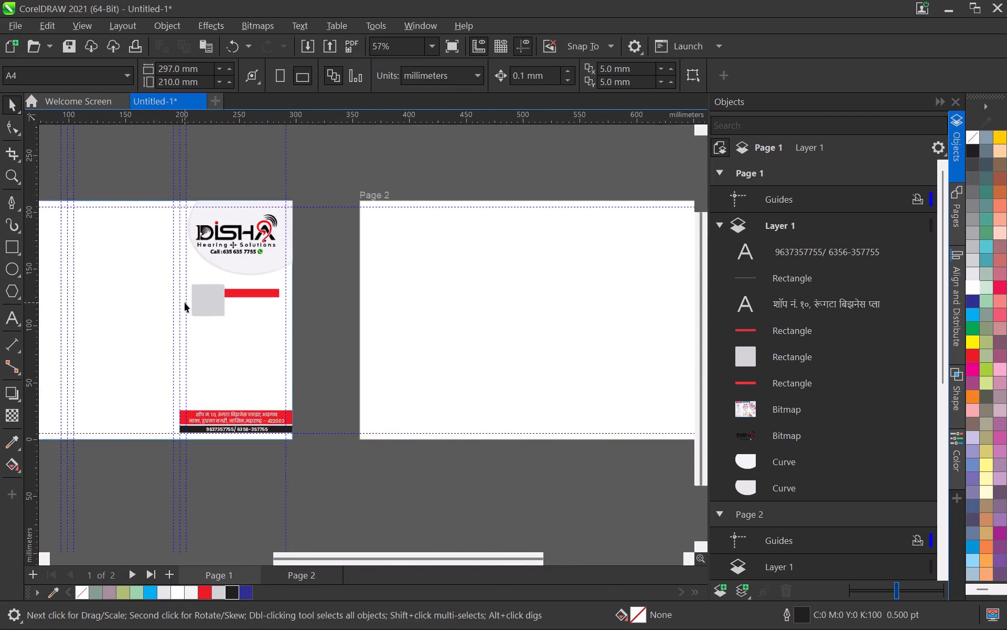
scroll(185, 302, "up", 2)
middle_click_drag(168, 315, 282, 355)
scroll(294, 254, "up", 3)
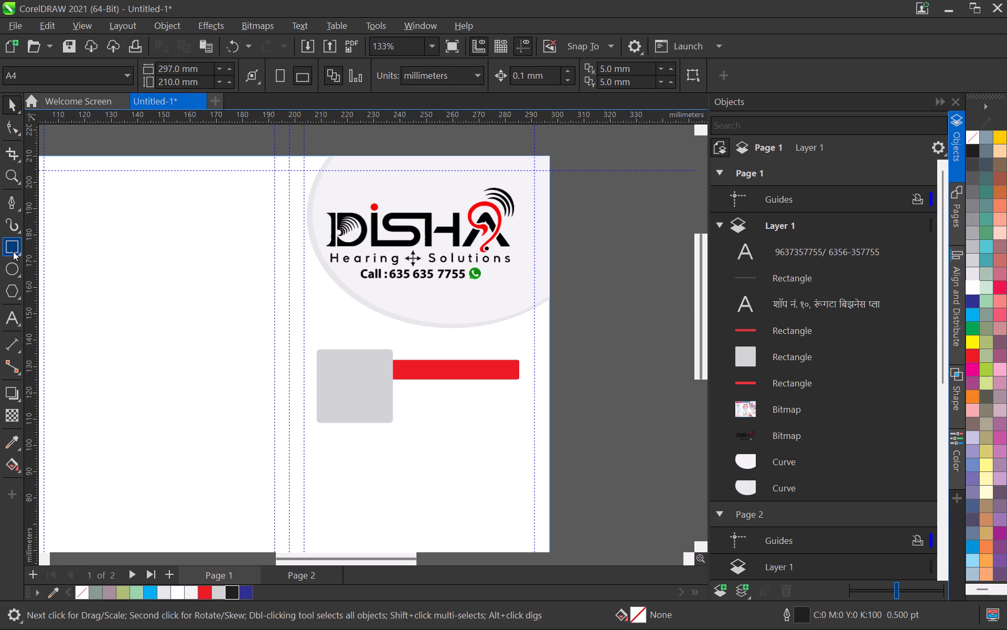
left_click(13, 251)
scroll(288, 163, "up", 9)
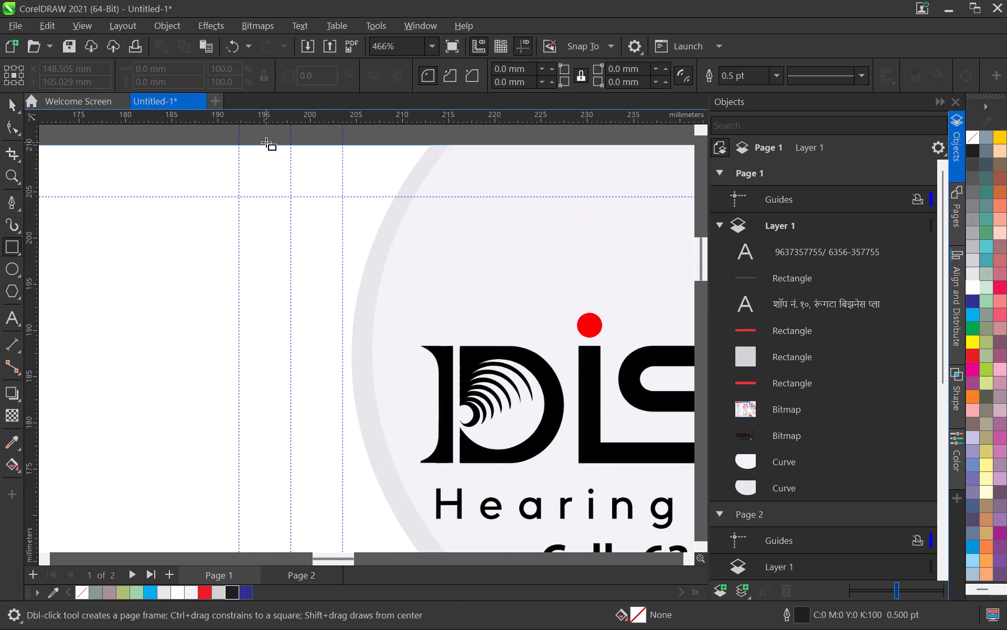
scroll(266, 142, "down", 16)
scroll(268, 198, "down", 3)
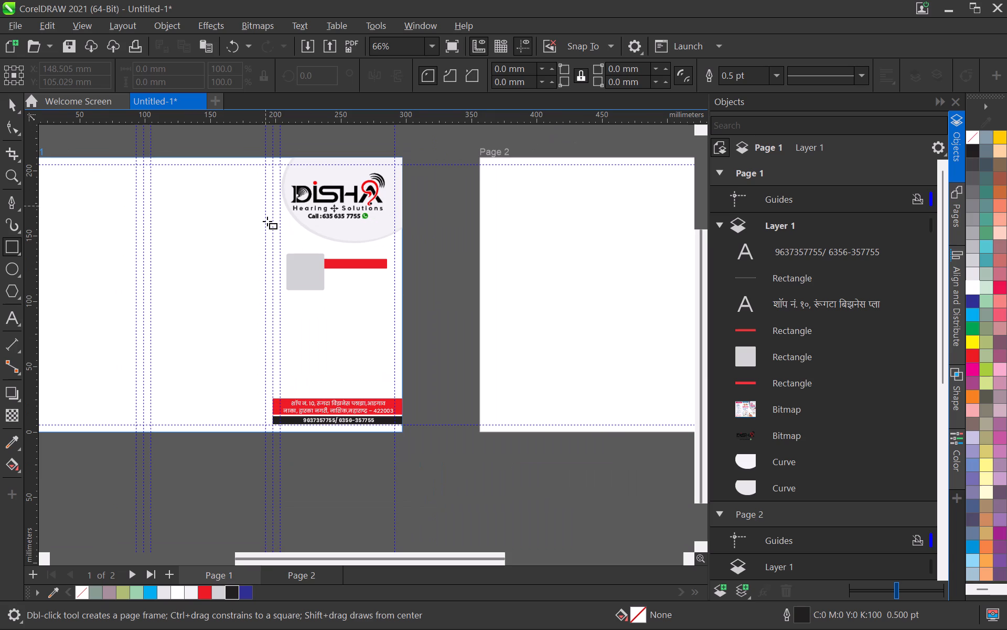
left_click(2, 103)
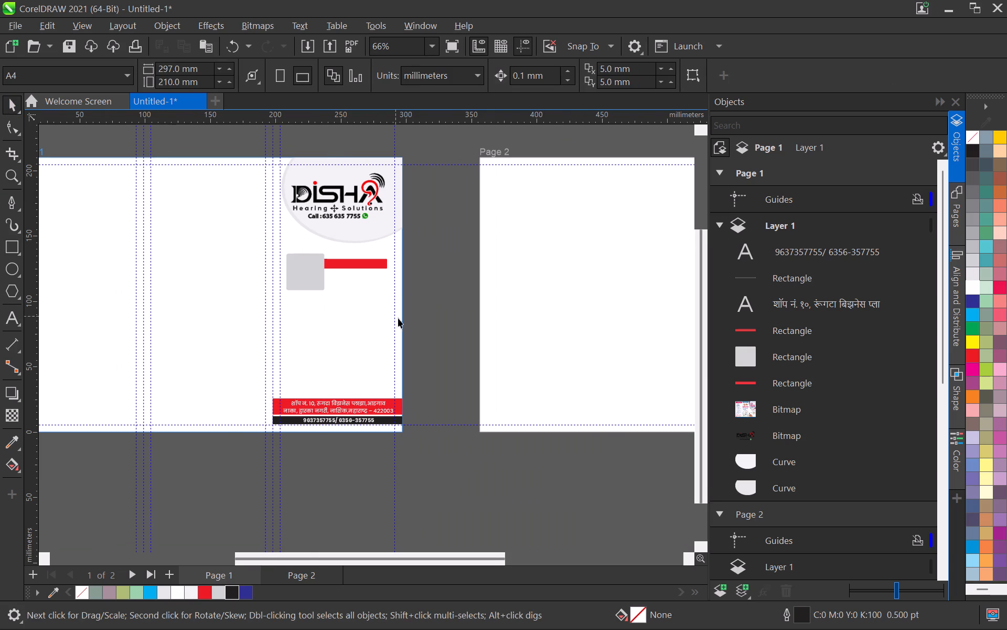
Move the vertical guideline at the page's right margin outward to about X 291.9 mm.
scroll(410, 324, "up", 10)
middle_click_drag(371, 385, 355, 320)
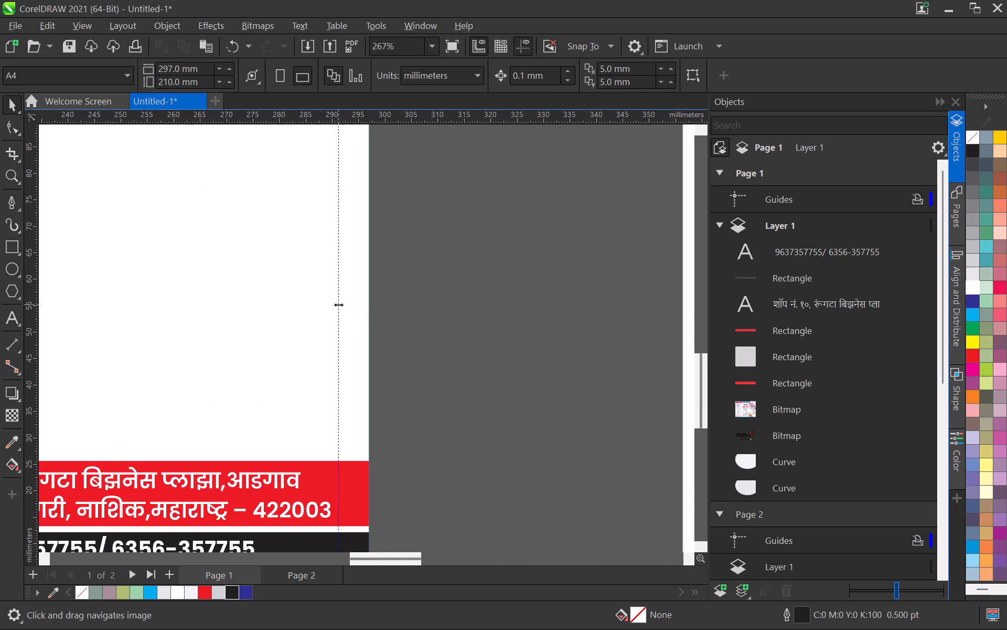
left_click_drag(338, 304, 342, 319)
Move the guidelines on either side of the cover panel's fold closer to it, to about X 192.9 mm and 202.3 mm.
scroll(343, 321, "down", 4)
middle_click_drag(250, 361, 421, 327)
scroll(157, 345, "up", 3)
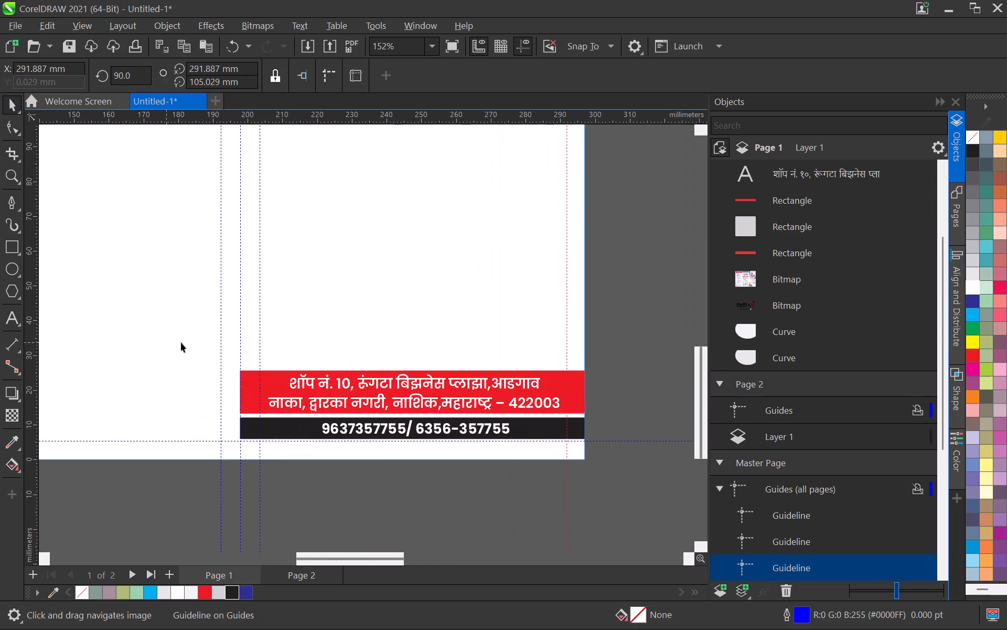
scroll(181, 342, "up", 6)
left_click_drag(240, 339, 247, 351)
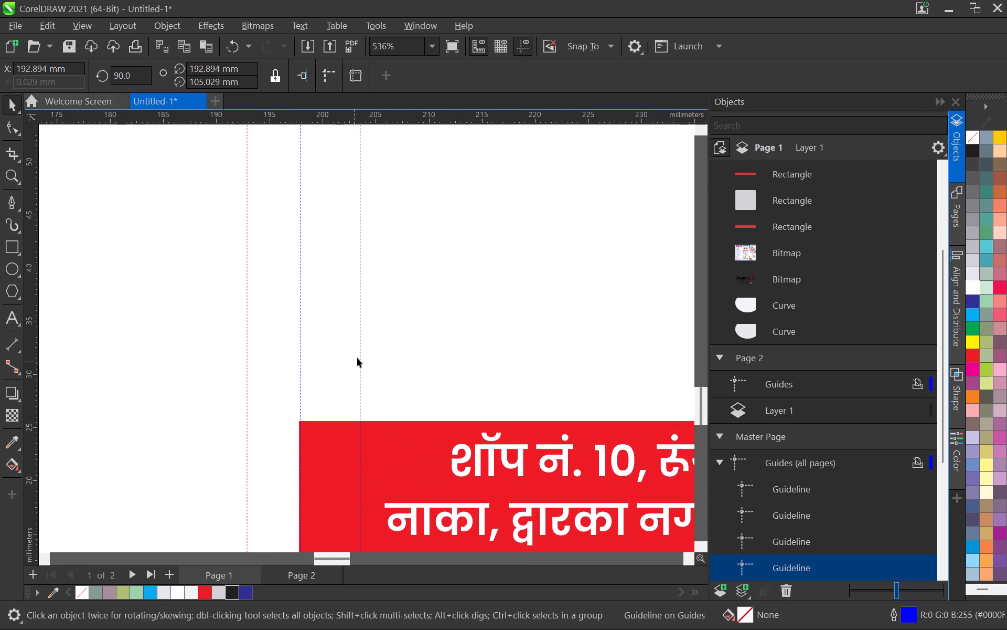
left_click_drag(361, 351, 347, 376)
Move the guidelines on either side of Page 1's first fold closer to it, to about X 95 mm and 103 mm.
scroll(347, 376, "down", 13)
middle_click_drag(210, 366, 448, 373)
scroll(328, 388, "up", 10)
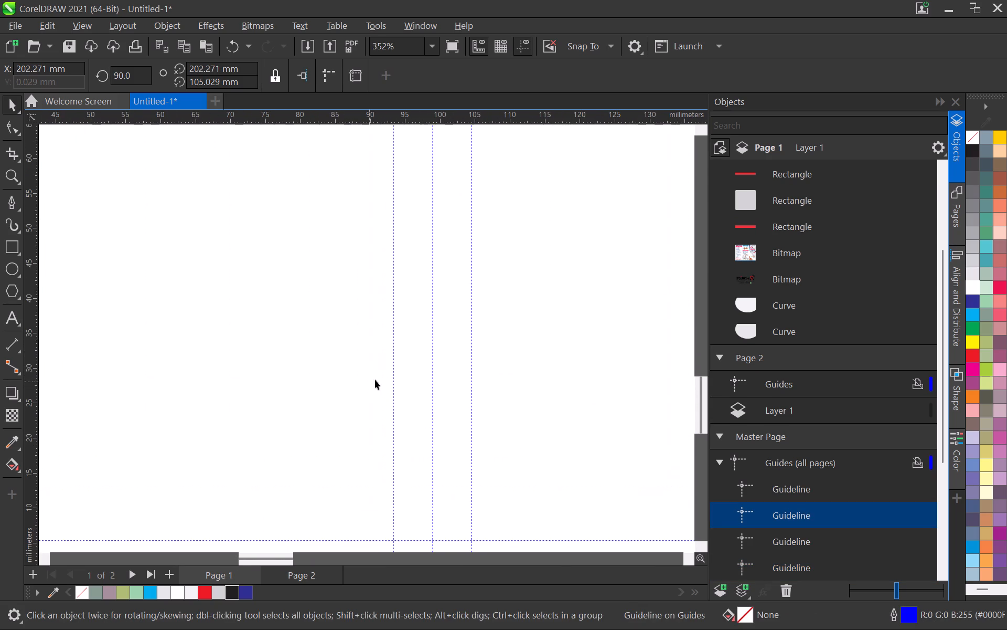
left_click_drag(394, 374, 402, 402)
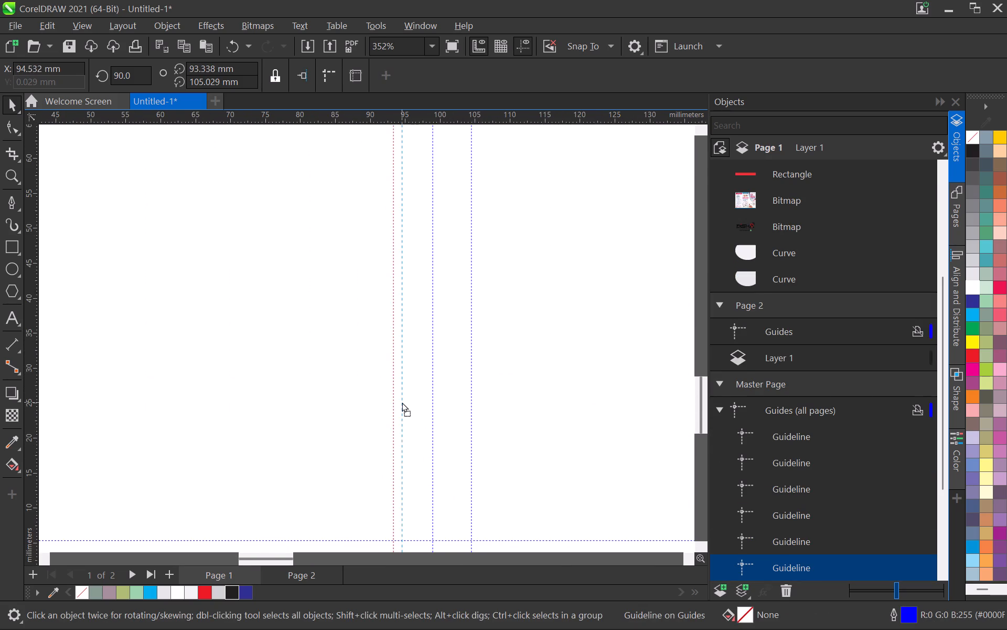
left_click_drag(402, 402, 404, 407)
left_click_drag(472, 377, 461, 402)
scroll(406, 388, "down", 6)
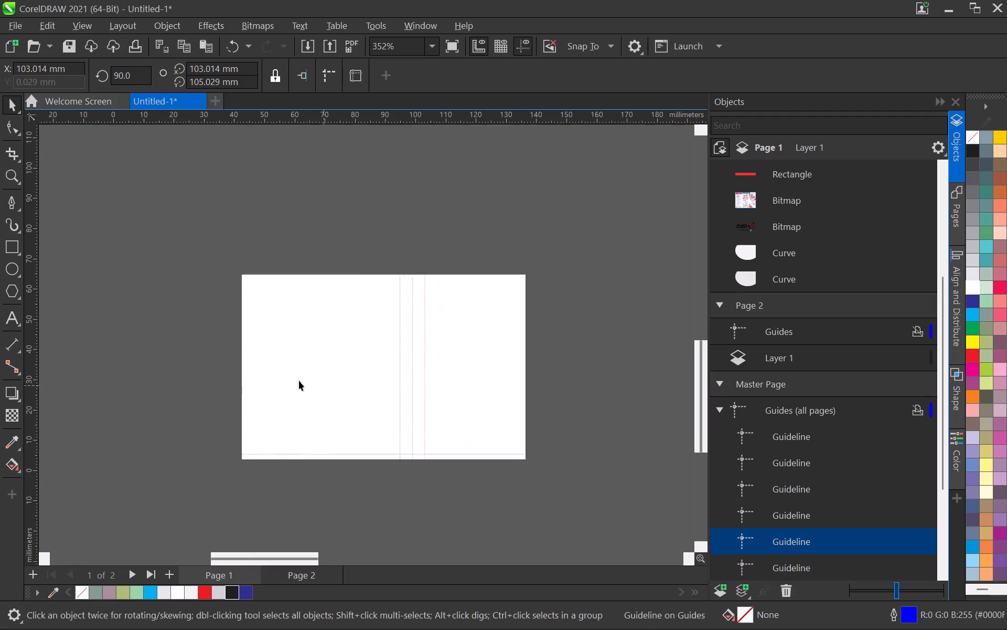
Move the vertical guideline at Page 1's left margin outward to about X 4.2 mm.
middle_click_drag(328, 370, 528, 350)
scroll(333, 372, "up", 5)
left_click_drag(339, 369, 330, 391)
scroll(347, 388, "down", 15)
middle_click_drag(481, 354, 268, 406)
scroll(333, 371, "up", 1)
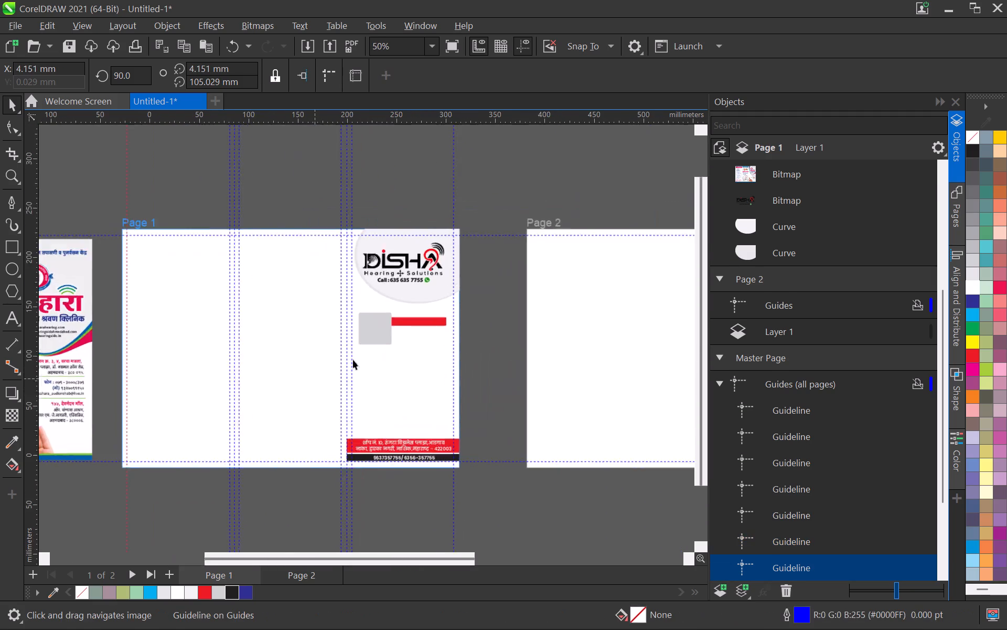
Nudge the guideline just inside the cover panel's fold to about X 202.6 mm.
scroll(353, 360, "up", 7)
middle_click_drag(419, 339, 344, 192)
middle_click_drag(406, 451, 344, 409)
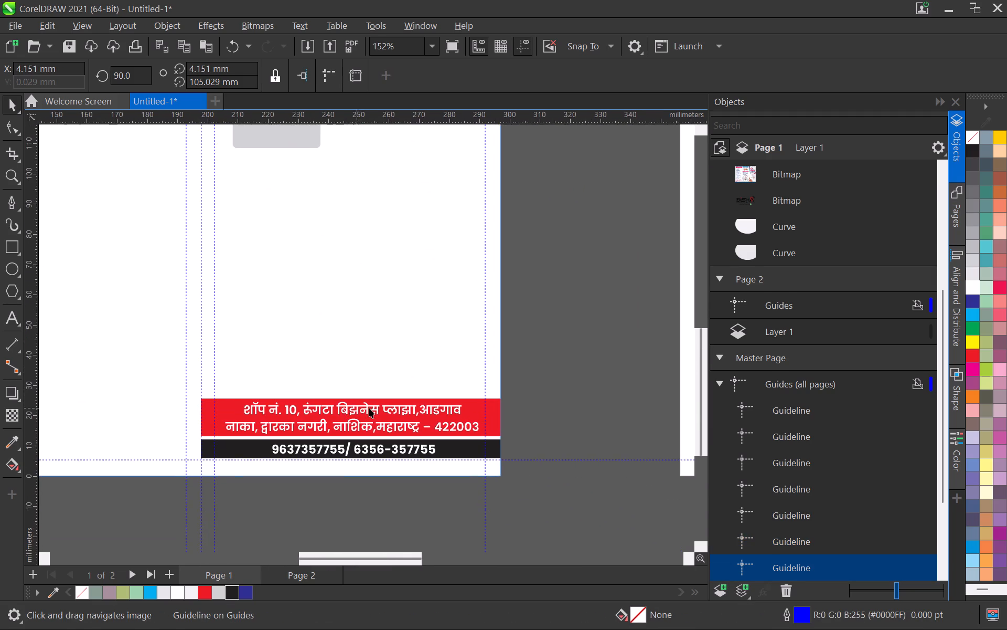
scroll(300, 307, "down", 5)
middle_click_drag(283, 273, 327, 447)
middle_click_drag(314, 339, 333, 399)
scroll(313, 272, "up", 4)
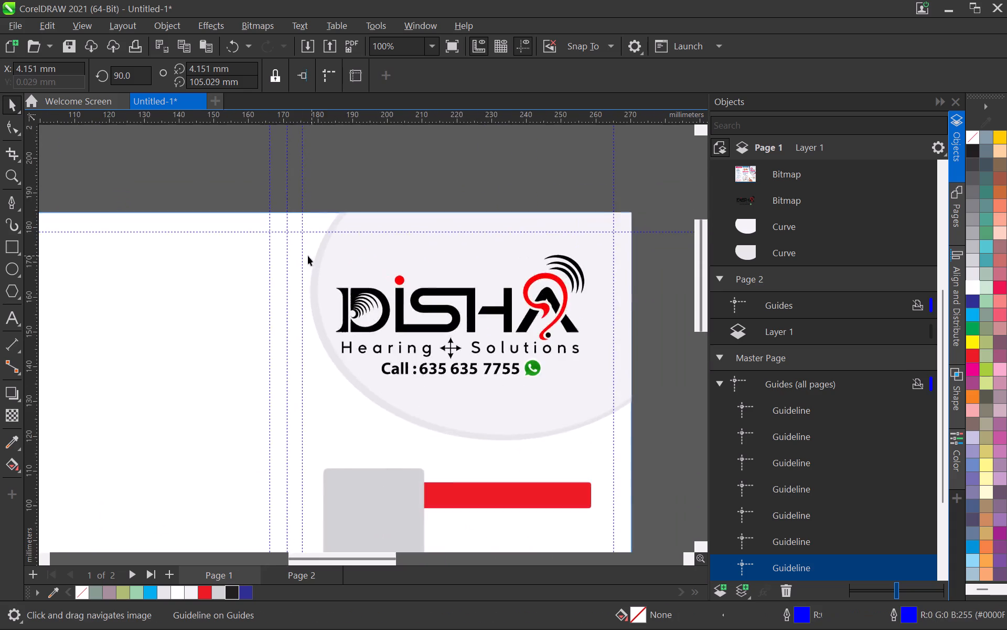
scroll(308, 256, "up", 10)
left_click_drag(365, 286, 368, 296)
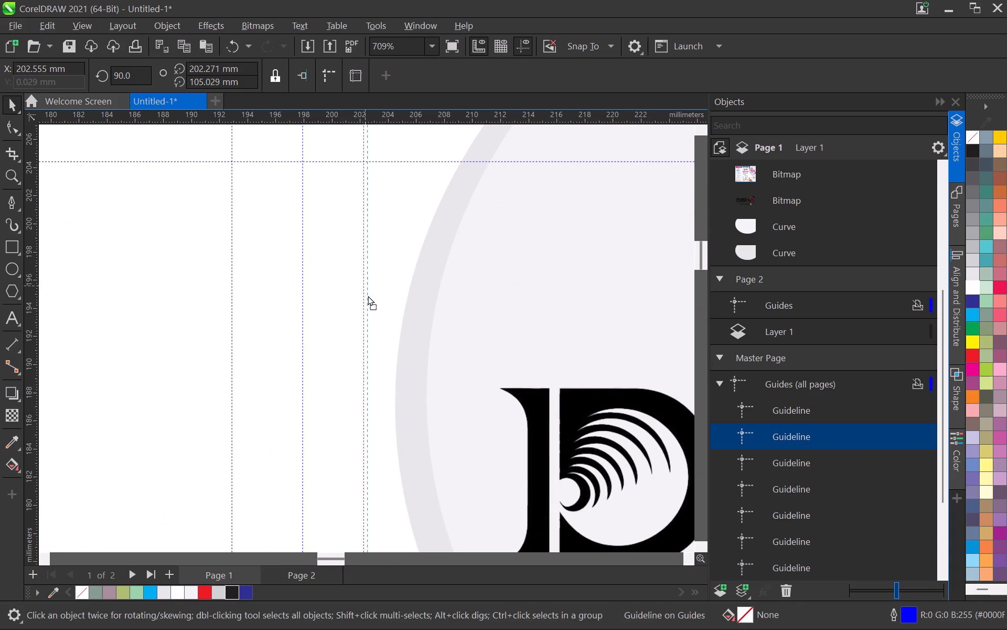
left_click_drag(368, 296, 368, 300)
Draw a narrow vertical rectangle about 4 x 62 mm over the cover panel's fold, starting at Page 1's top edge.
middle_click_drag(292, 276, 292, 350)
left_click(5, 250)
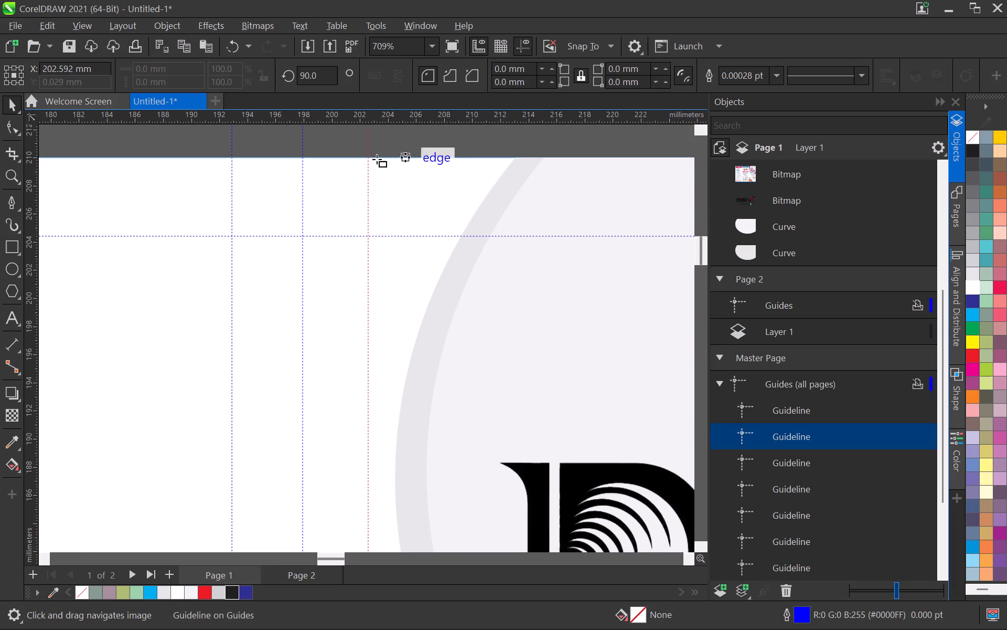
left_click_drag(274, 157, 341, 326)
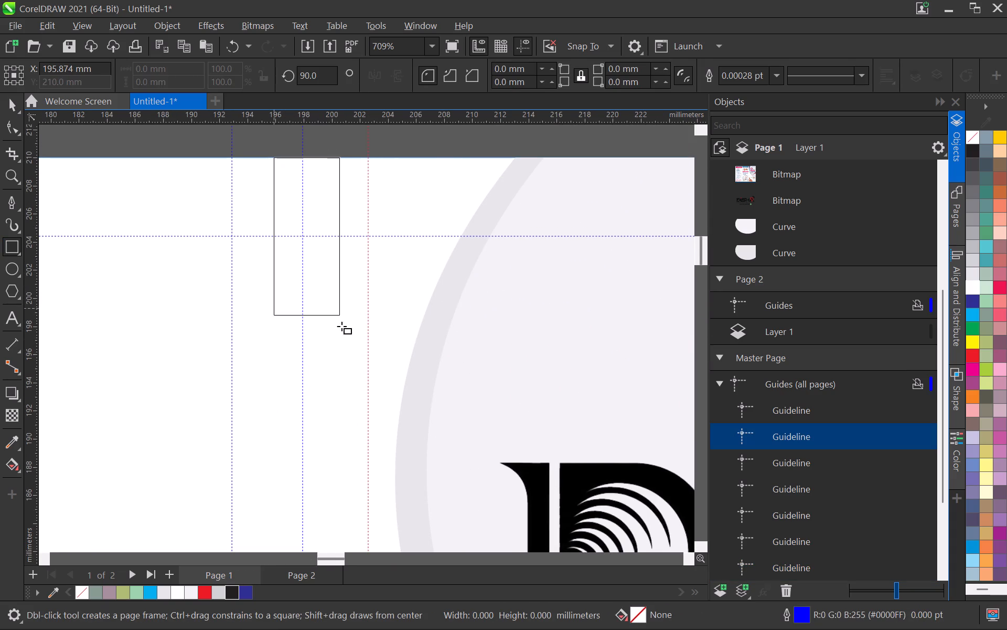
left_click_drag(341, 326, 330, 556)
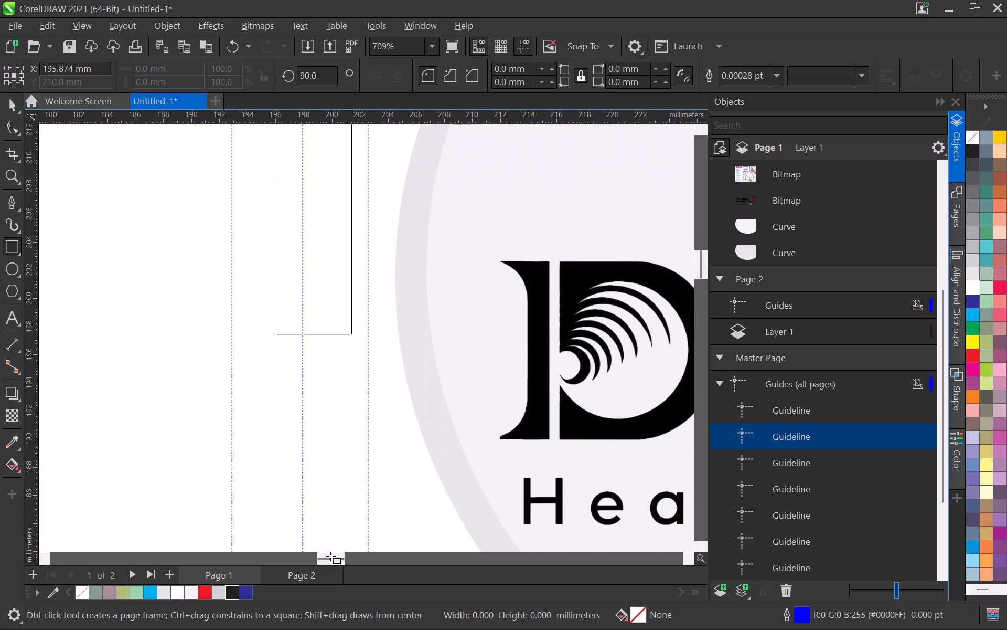
left_click_drag(330, 556, 329, 576)
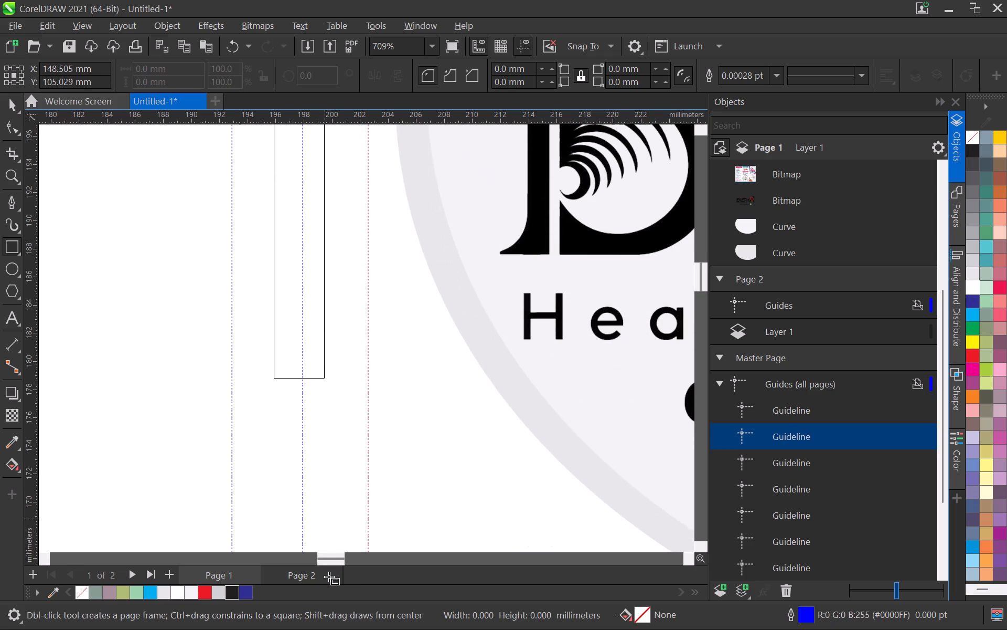
left_click_drag(329, 576, 329, 550)
scroll(314, 374, "down", 6)
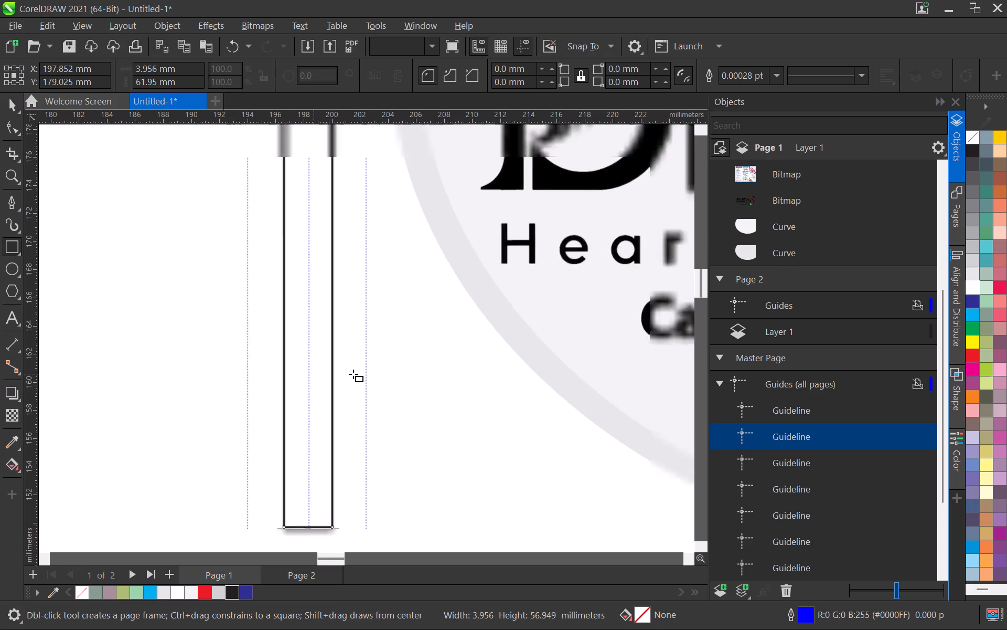
scroll(353, 374, "down", 11)
Fill the narrow fold strip with blue (C100 M100 Y0 K0) and remove its outline.
left_click(972, 302)
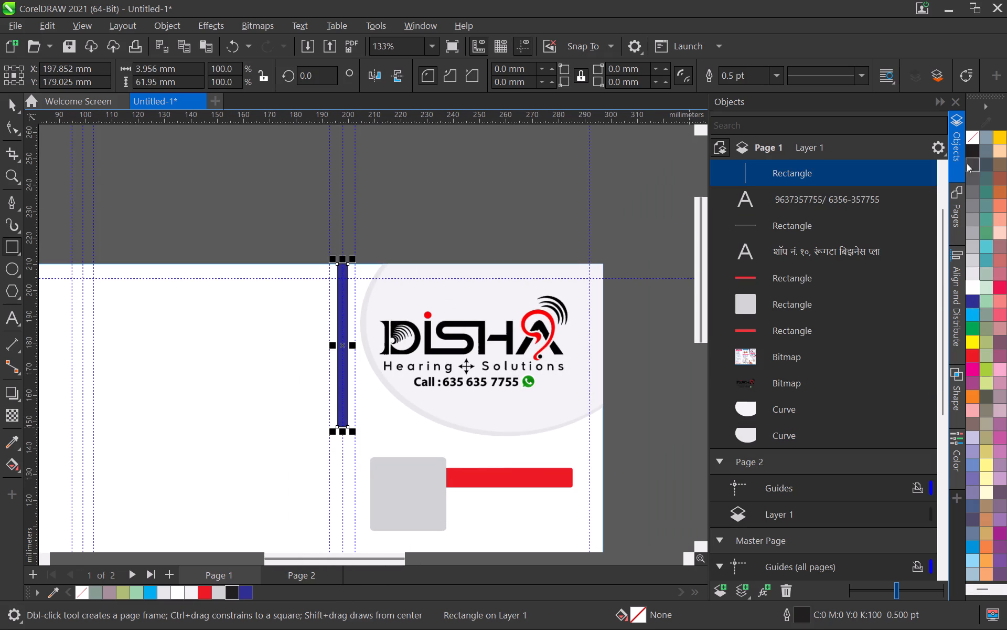
right_click(969, 141)
left_click(6, 108)
scroll(219, 199, "down", 4)
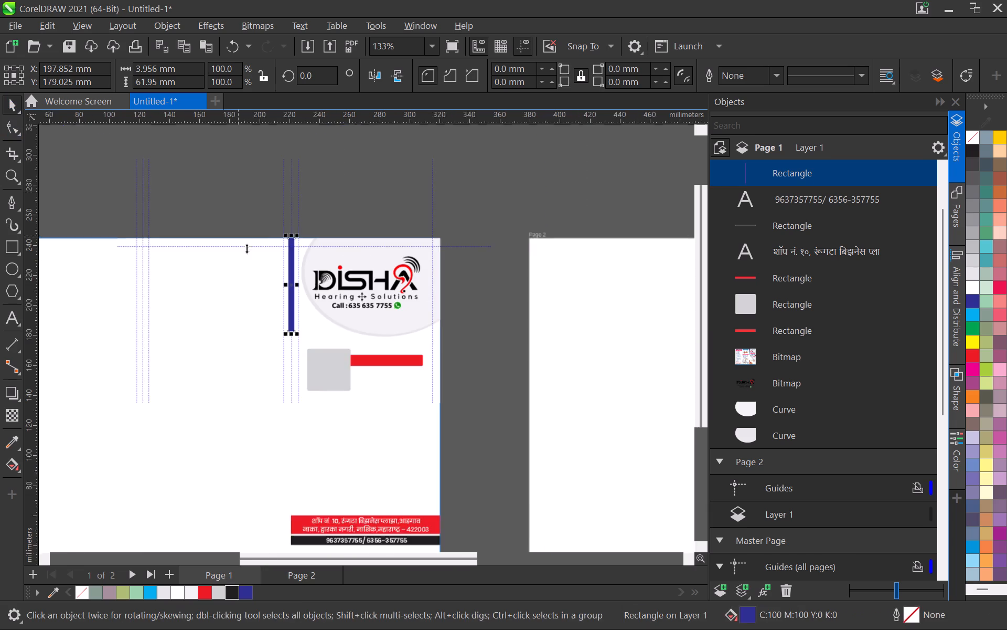
middle_click_drag(253, 251, 273, 220)
left_click(372, 171)
Stretch the blue fold strip downward to a height of about 100.4 mm.
scroll(304, 282, "up", 5)
middle_click_drag(327, 306, 331, 259)
scroll(319, 245, "up", 2)
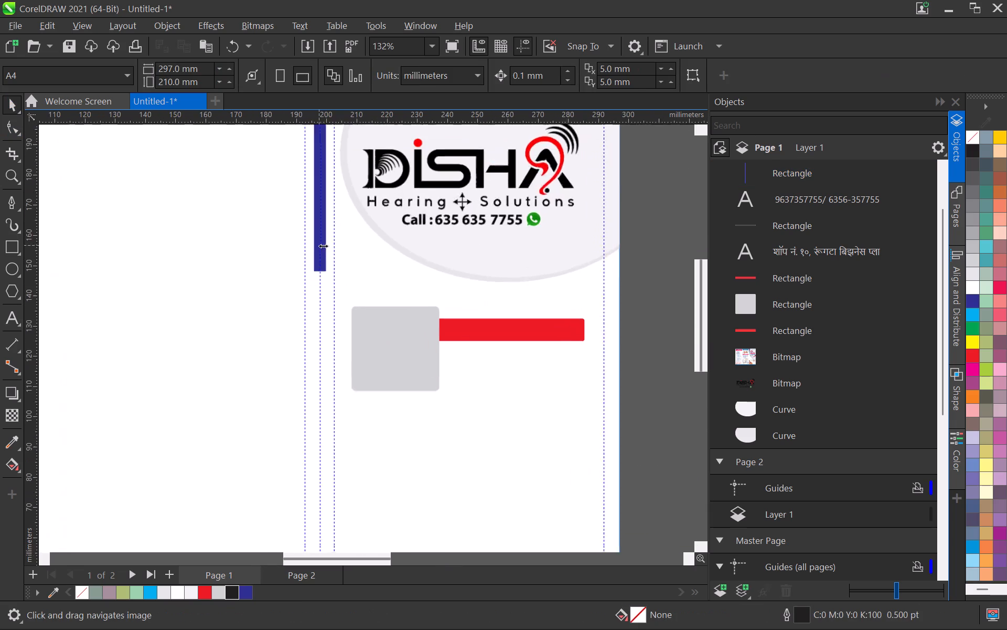
left_click(327, 263)
left_click_drag(322, 282, 323, 409)
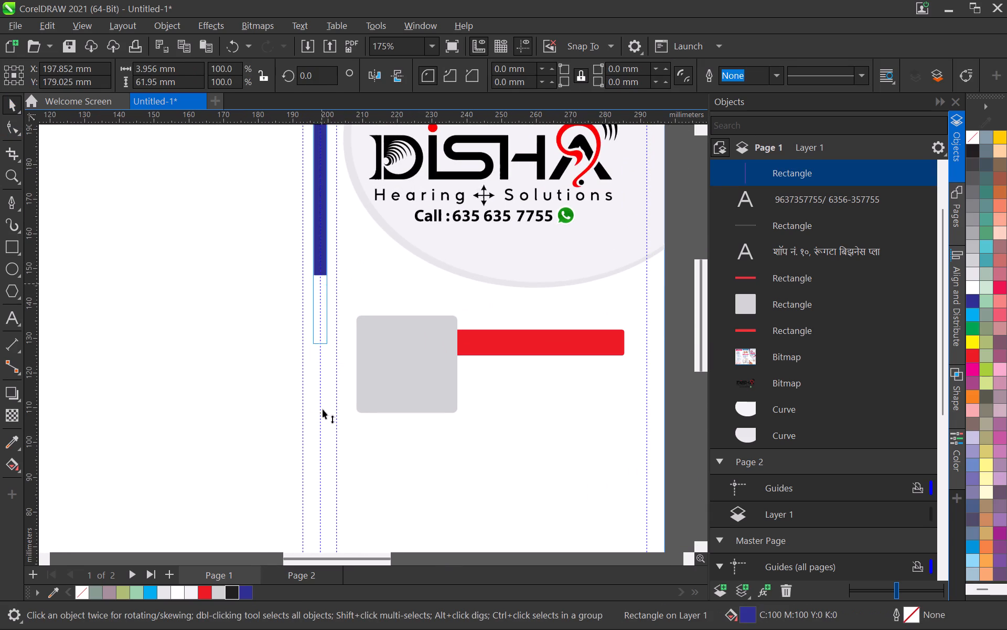
left_click_drag(323, 409, 324, 416)
Place a duplicate of the blue strip directly below the original on the fold, centred at about Y 53 mm.
scroll(323, 400, "down", 3)
middle_click_drag(323, 385, 358, 219)
left_click_drag(358, 233, 359, 442)
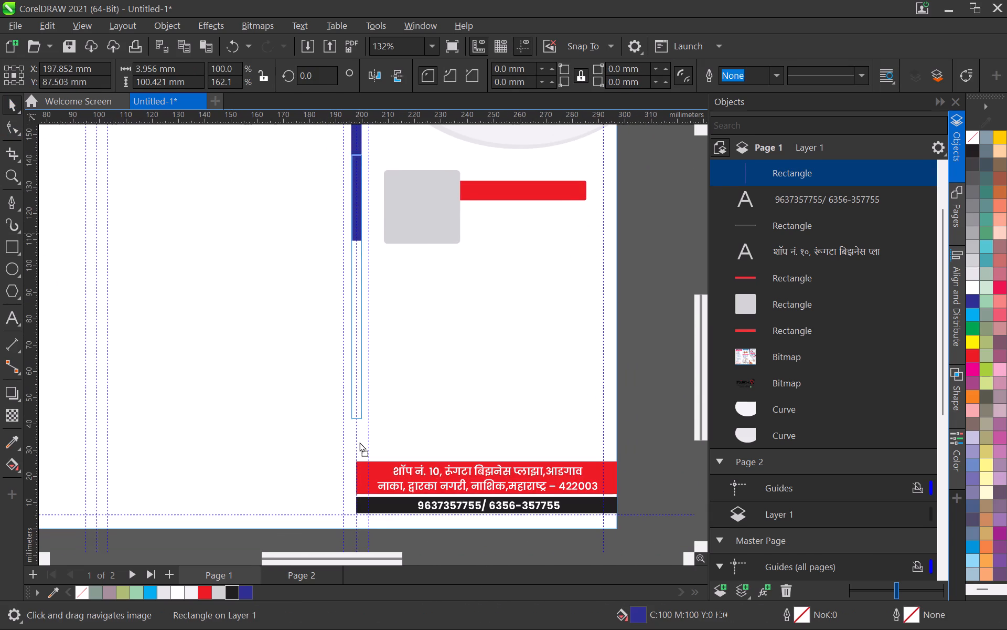
left_click_drag(359, 442, 359, 514)
right_click(359, 514, "shift")
Recolour the upper fold strip, trying black and 10% black before settling on 20% black.
middle_click_drag(351, 324, 336, 469)
scroll(347, 380, "up", 2)
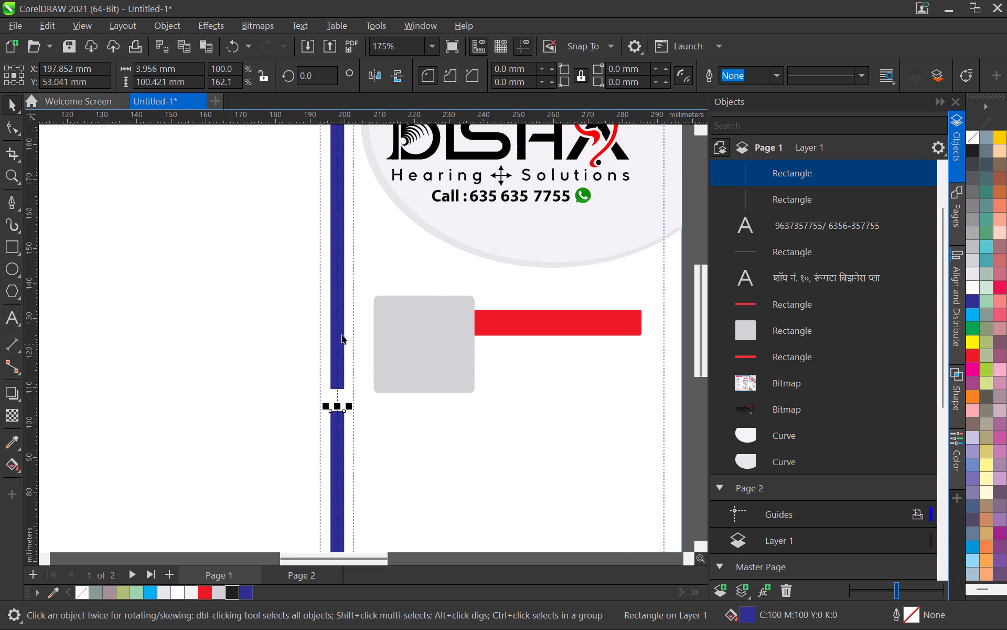
left_click(342, 334)
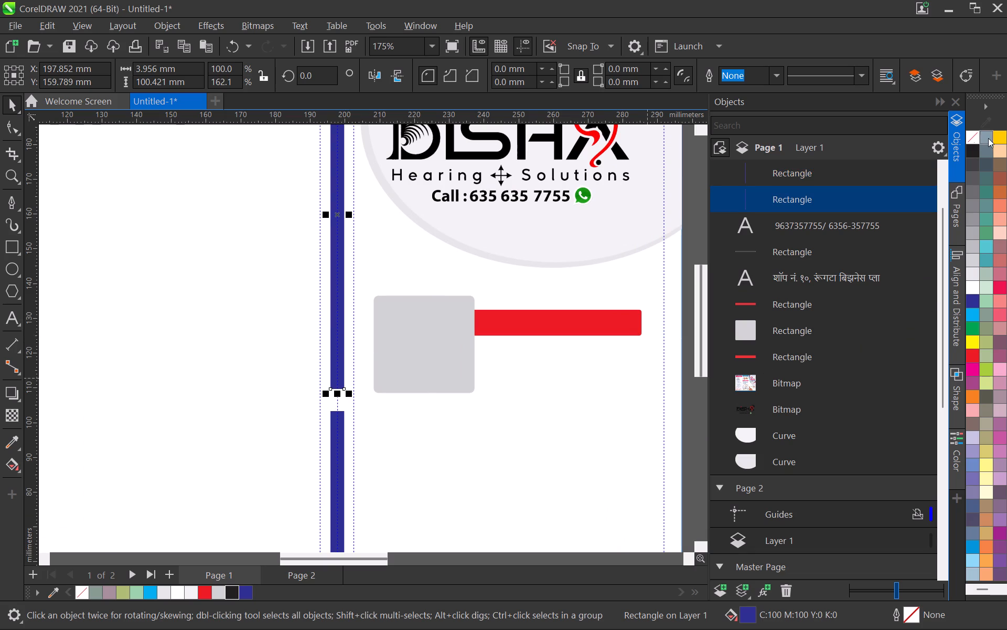
left_click(969, 146)
scroll(431, 268, "down", 4)
scroll(333, 322, "up", 5)
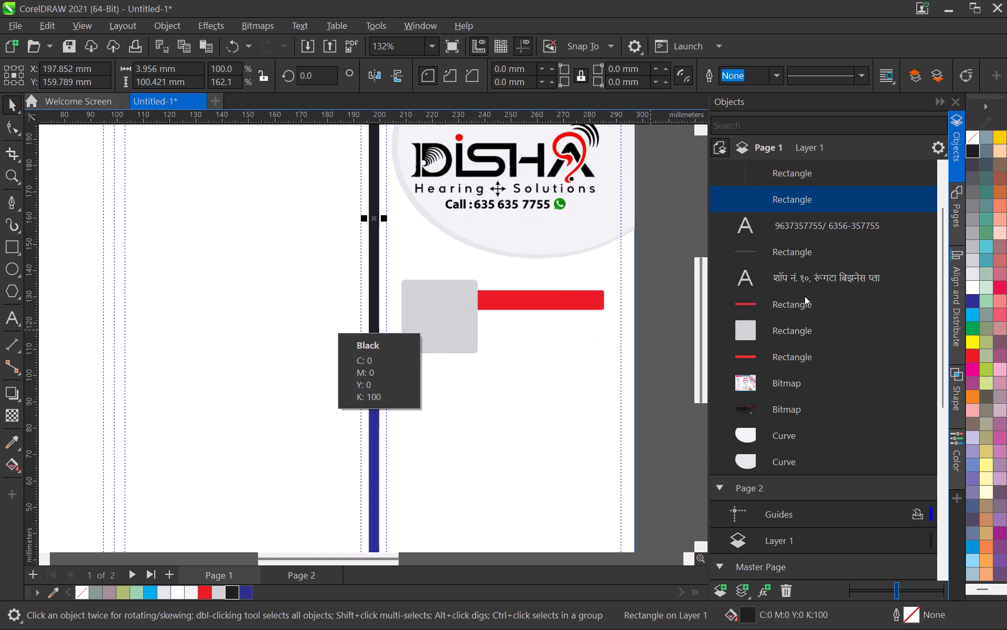
left_click(967, 275)
scroll(406, 323, "up", 4)
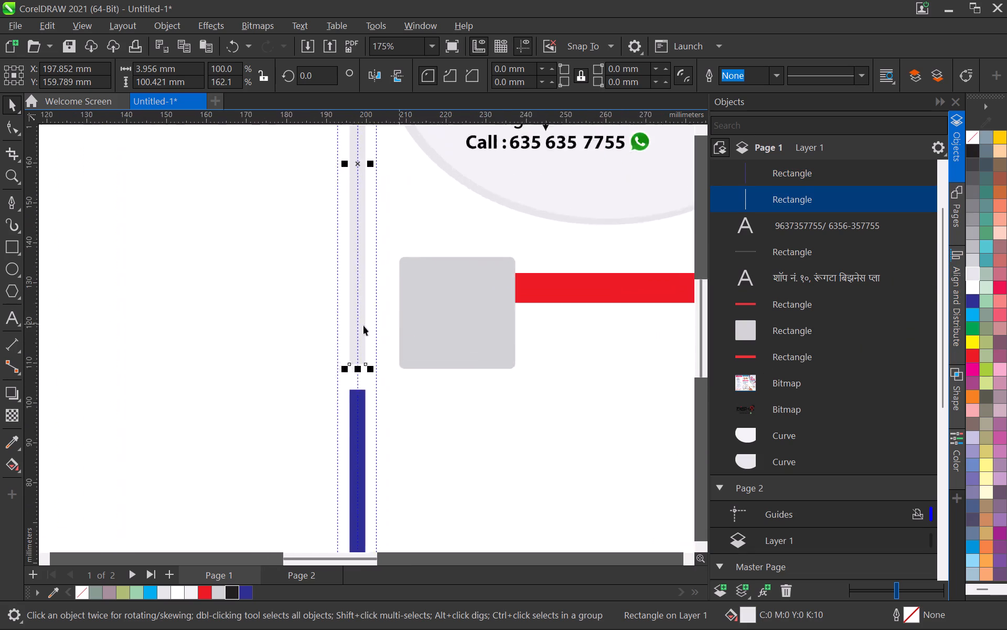
scroll(363, 325, "up", 3)
left_click(970, 262)
Convert the grey upper strip to curves and slant its lower end by raising the right corner about 3.1 mm.
scroll(356, 362, "up", 3)
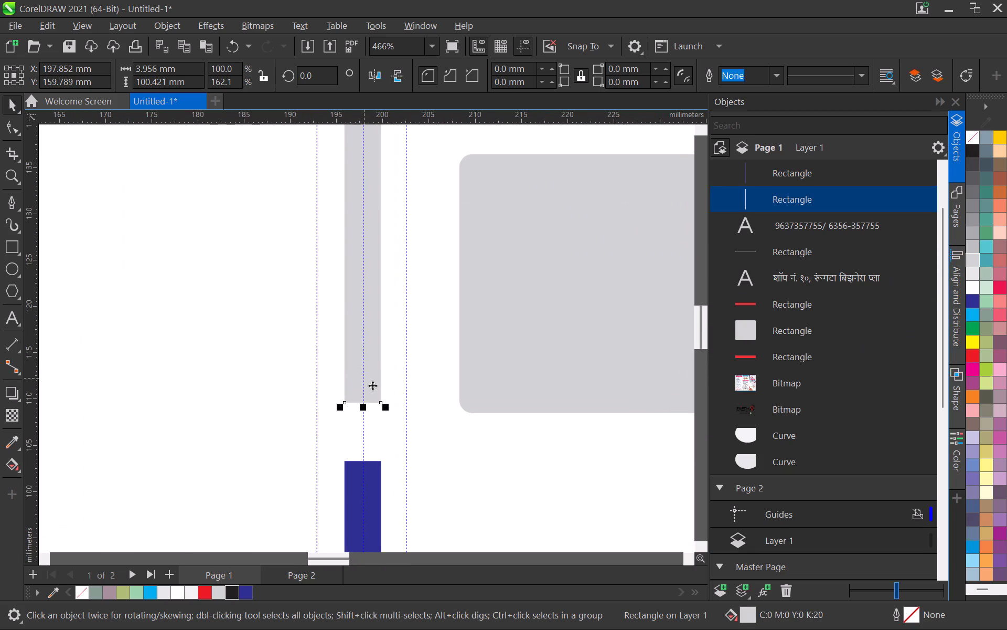
left_click(372, 386)
left_click(373, 386)
left_click(373, 386)
key("ctrl+q")
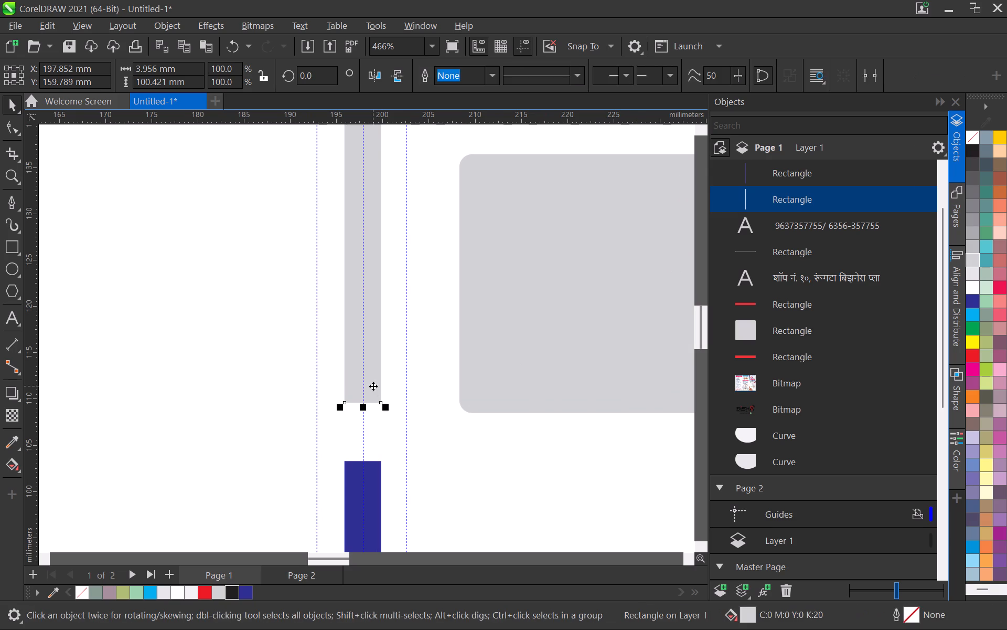
double_click(373, 386)
left_click_drag(380, 404, 378, 375)
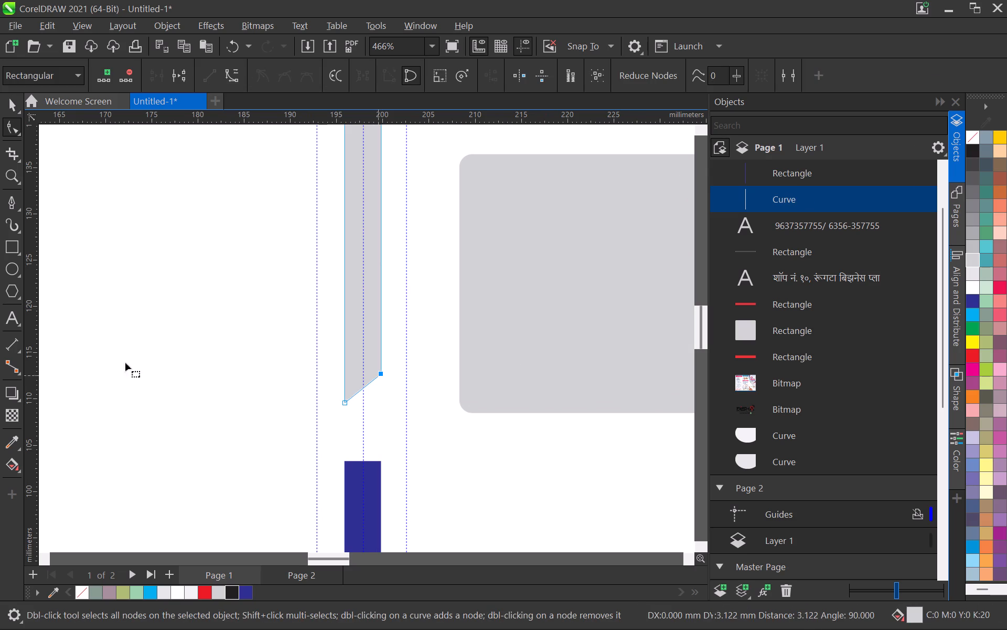
left_click(7, 103)
left_click(137, 304)
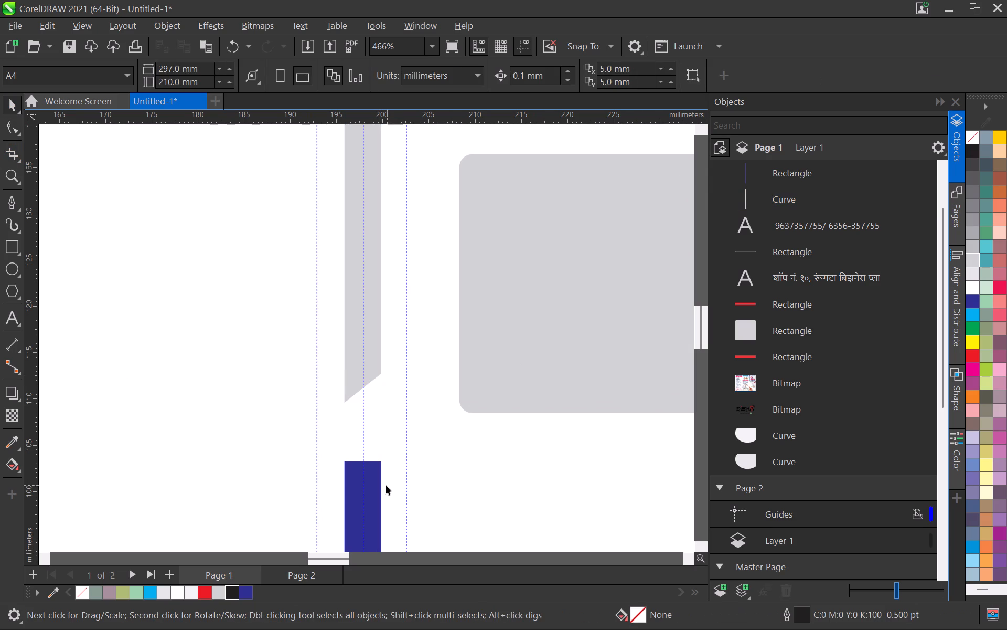
Stretch the blue lower strip upward to the grey strip's lower tip, making it about 107 mm tall.
left_click(376, 482)
left_click_drag(362, 453, 356, 392)
Convert the blue lower strip to curves and raise its top right corner about 2.9 mm to match the grey strip's slant.
key("ctrl+q")
double_click(378, 432)
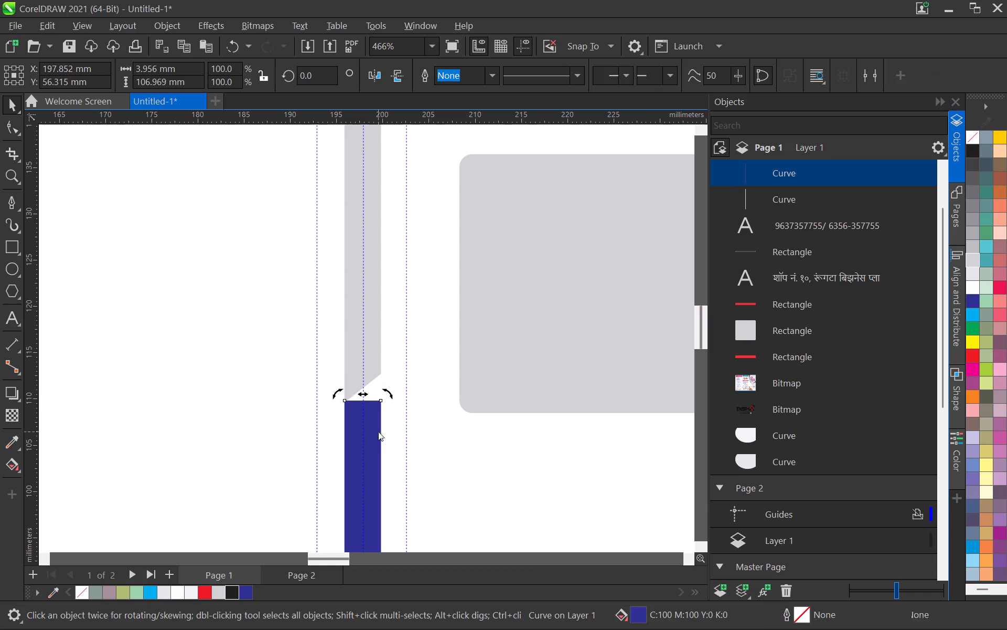
left_click_drag(381, 403, 381, 375)
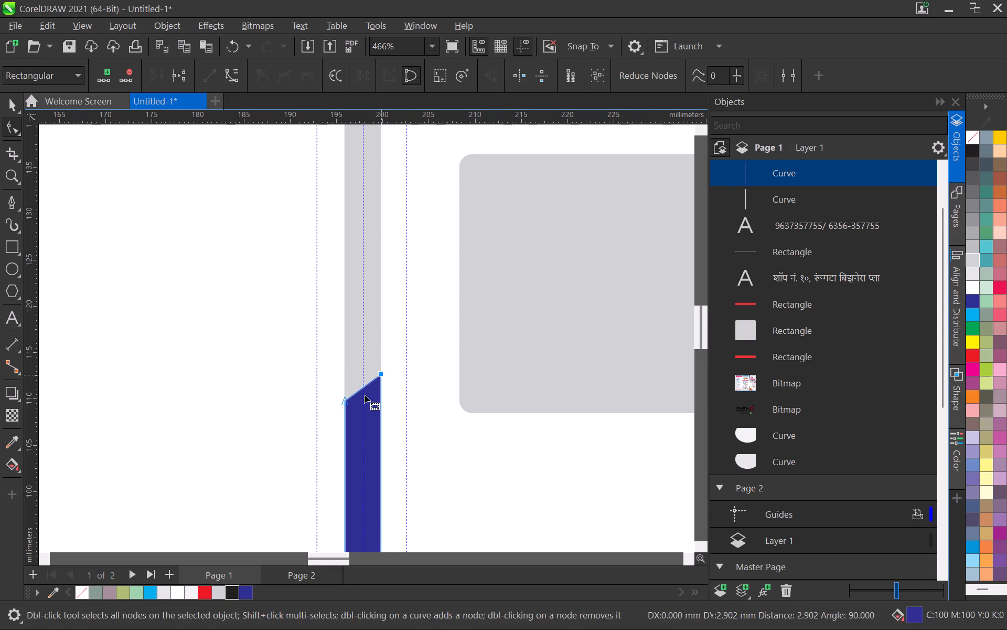
scroll(364, 395, "down", 11)
left_click(11, 105)
Extend the blue strip's lower end to Page 1's bottom edge, making it about 112.7 mm tall.
middle_click_drag(359, 335, 387, 185)
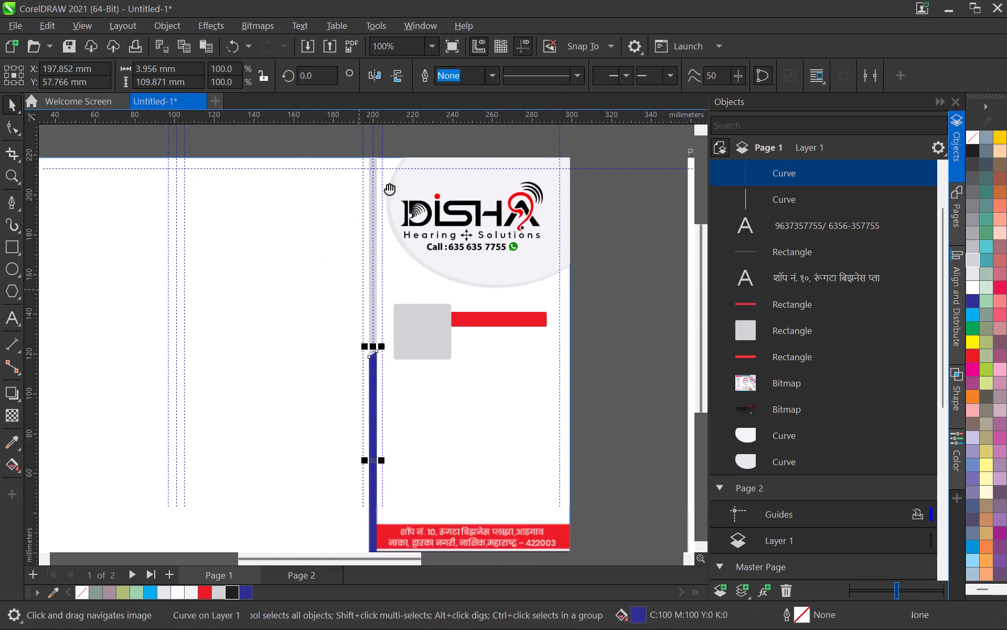
middle_click_drag(387, 185, 397, 133)
scroll(412, 400, "up", 14)
left_click_drag(389, 391, 389, 396)
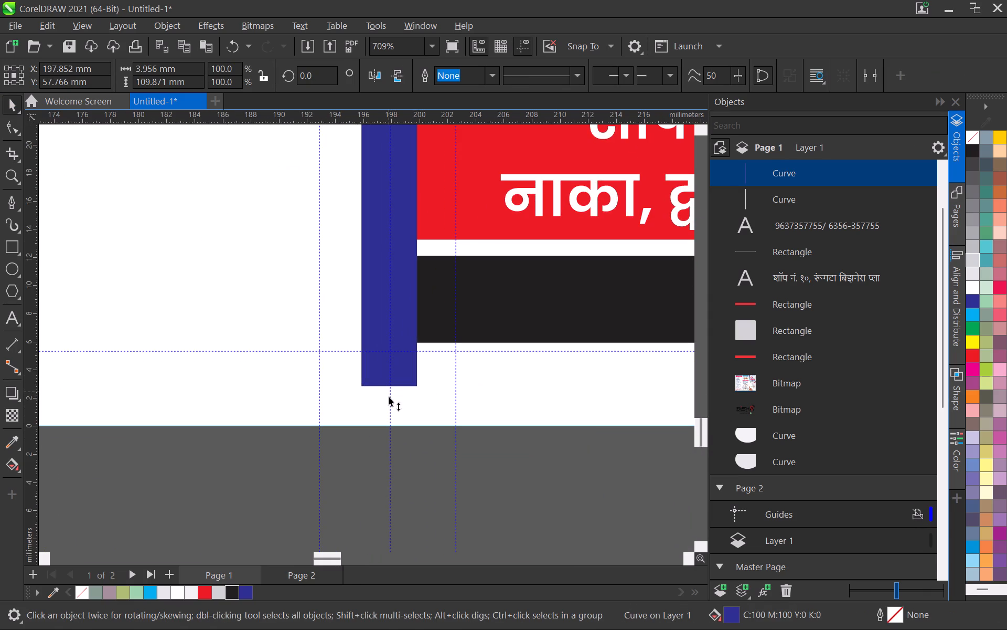
left_click_drag(389, 396, 389, 429)
Change the lower fold strip's fill to red.
scroll(394, 405, "down", 20)
scroll(394, 405, "down", 1)
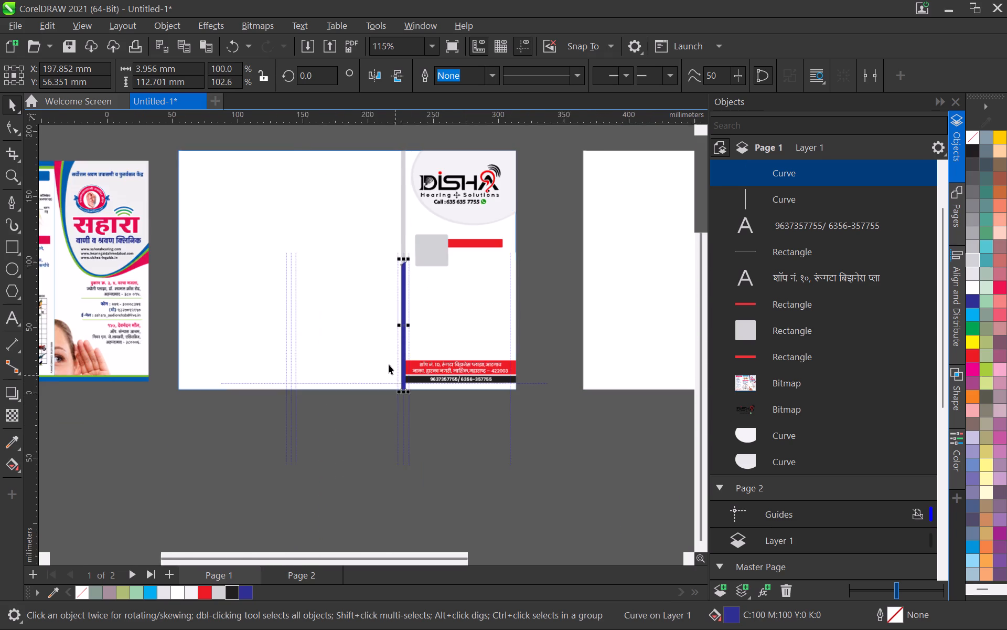
left_click(970, 355)
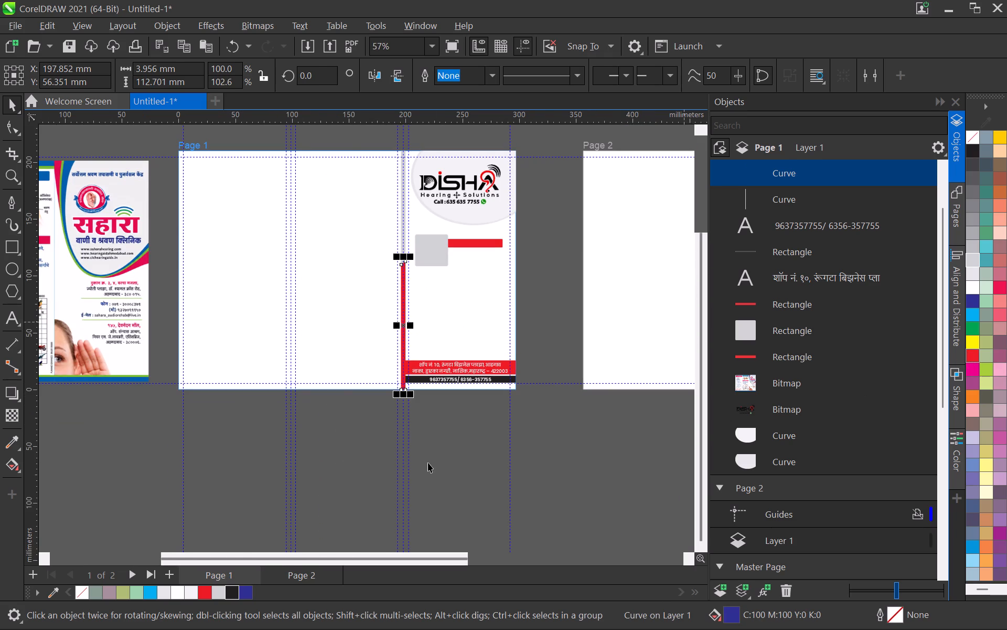
left_click(425, 457)
Shorten the red strip from its upper end by about 10 mm to leave a gap below the grey strip.
scroll(418, 218, "up", 2)
scroll(405, 237, "down", 2)
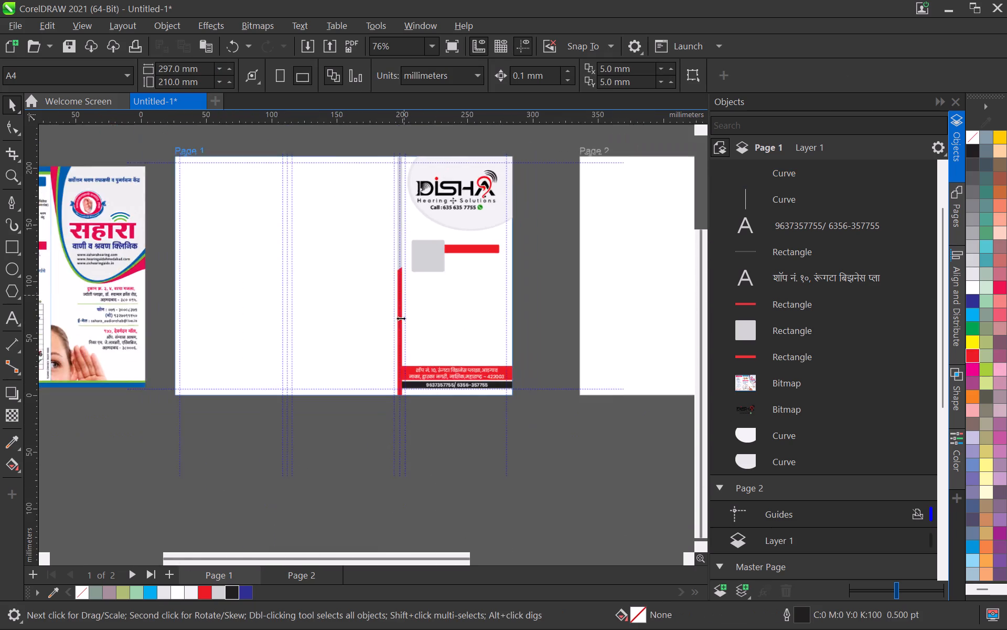
scroll(405, 335, "up", 4)
scroll(404, 408, "up", 4)
scroll(405, 406, "down", 5)
middle_click_drag(396, 346, 391, 439)
scroll(399, 348, "up", 13)
scroll(387, 330, "down", 4)
left_click(381, 320)
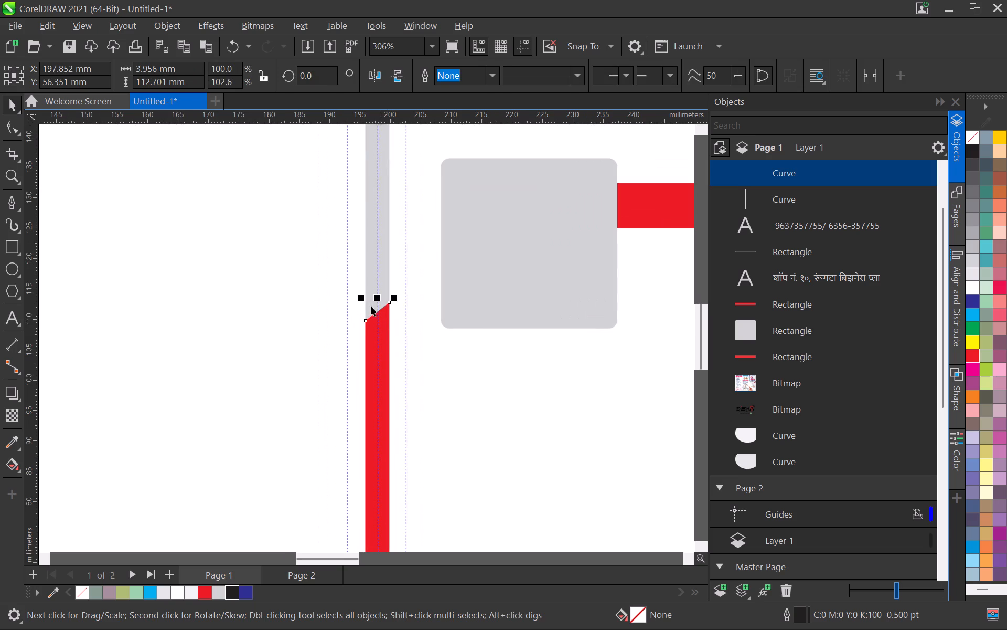
left_click_drag(380, 298, 380, 359)
scroll(383, 361, "down", 9)
left_click(408, 387)
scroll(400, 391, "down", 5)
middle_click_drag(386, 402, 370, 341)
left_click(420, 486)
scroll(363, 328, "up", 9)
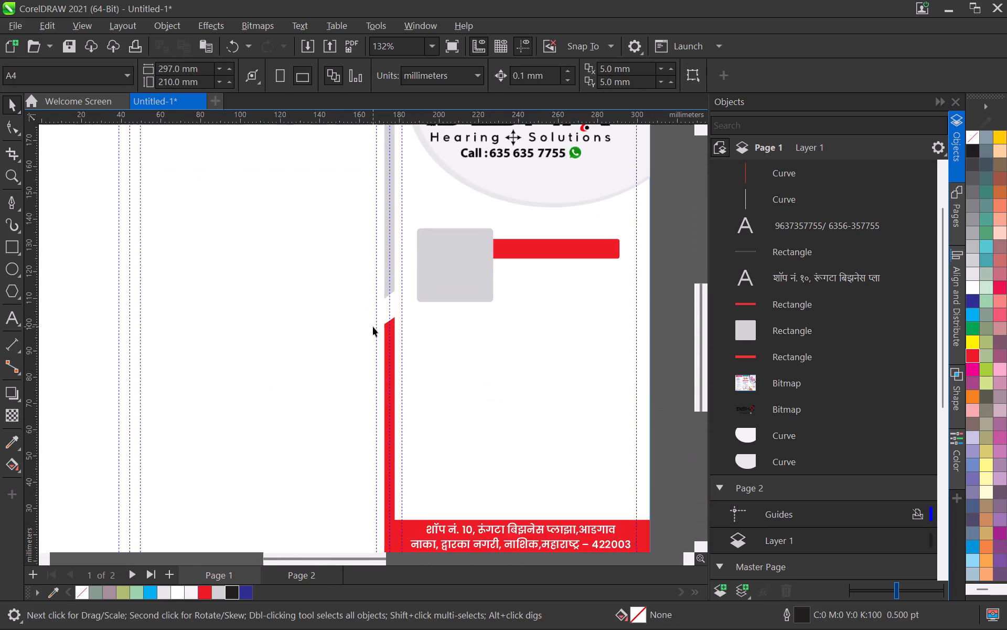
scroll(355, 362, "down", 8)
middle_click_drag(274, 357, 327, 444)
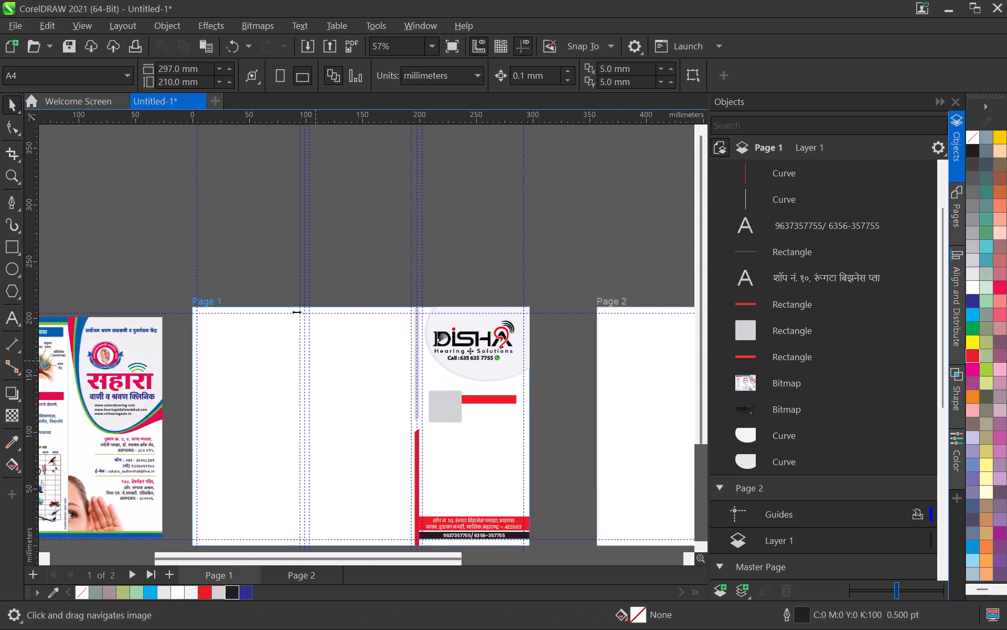
Duplicate the grey and red divider strips from Page 1's right fold onto its left fold.
scroll(297, 312, "up", 5)
middle_click_drag(435, 339, 450, 190)
scroll(560, 343, "down", 3)
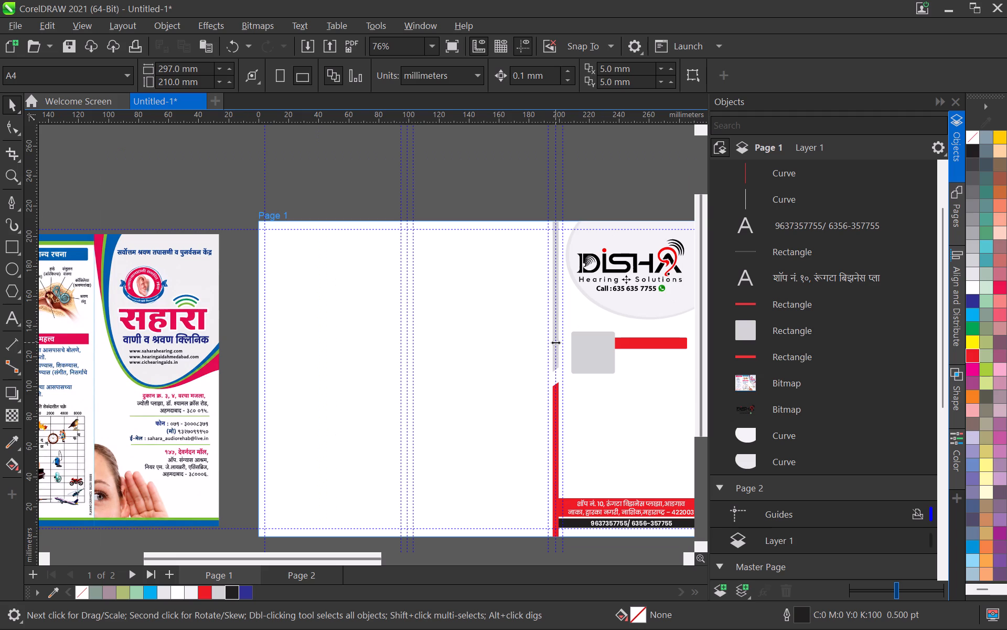
left_click(555, 358)
scroll(555, 358, "up", 9)
left_click(547, 369)
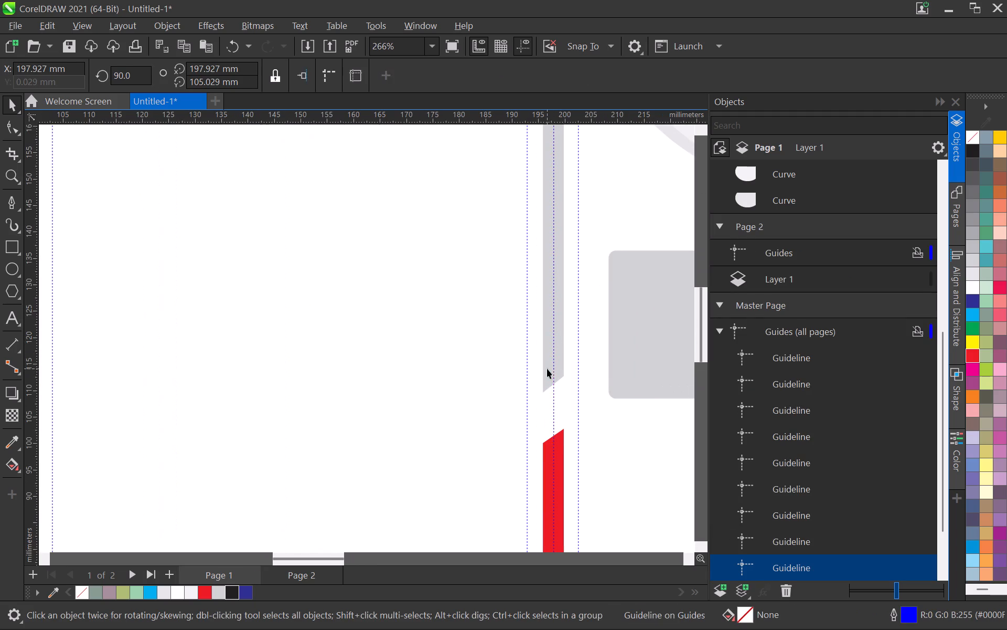
left_click(546, 462, "shift")
scroll(544, 464, "down", 16)
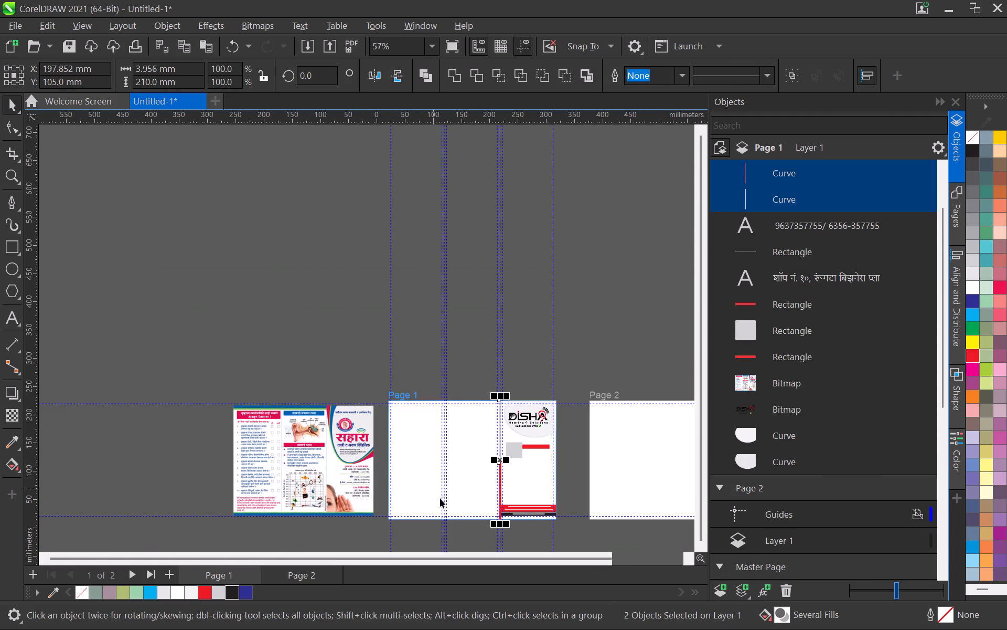
scroll(488, 488, "up", 8)
middle_click_drag(501, 495, 574, 401)
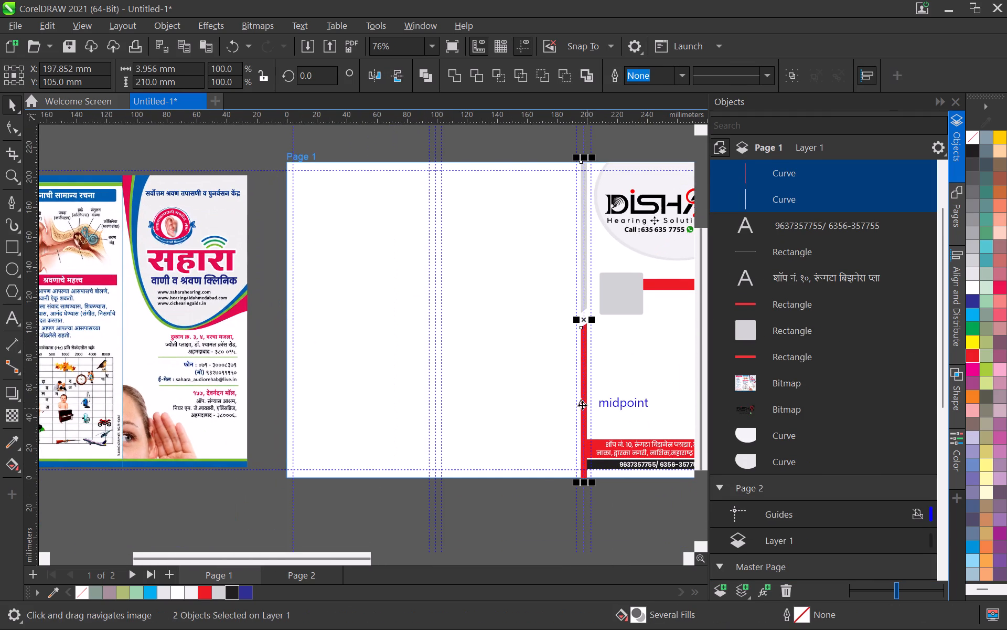
left_click_drag(582, 405, 426, 412)
right_click(426, 412, "shift")
Centre the copied strips on the left fold's middle guide, at about X 99.1 mm.
scroll(422, 437, "up", 7)
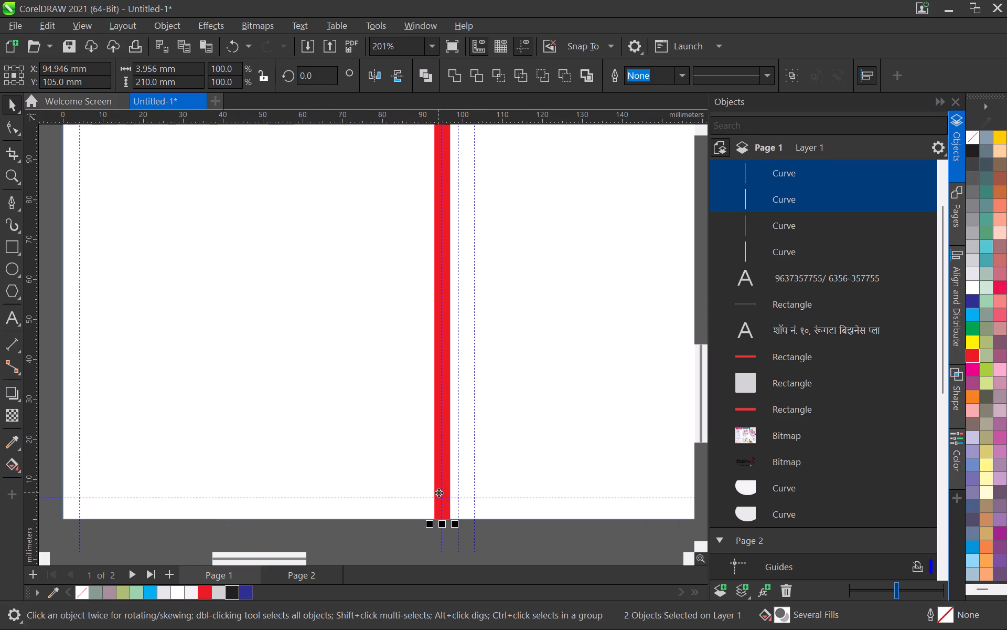
left_click_drag(452, 486, 464, 489)
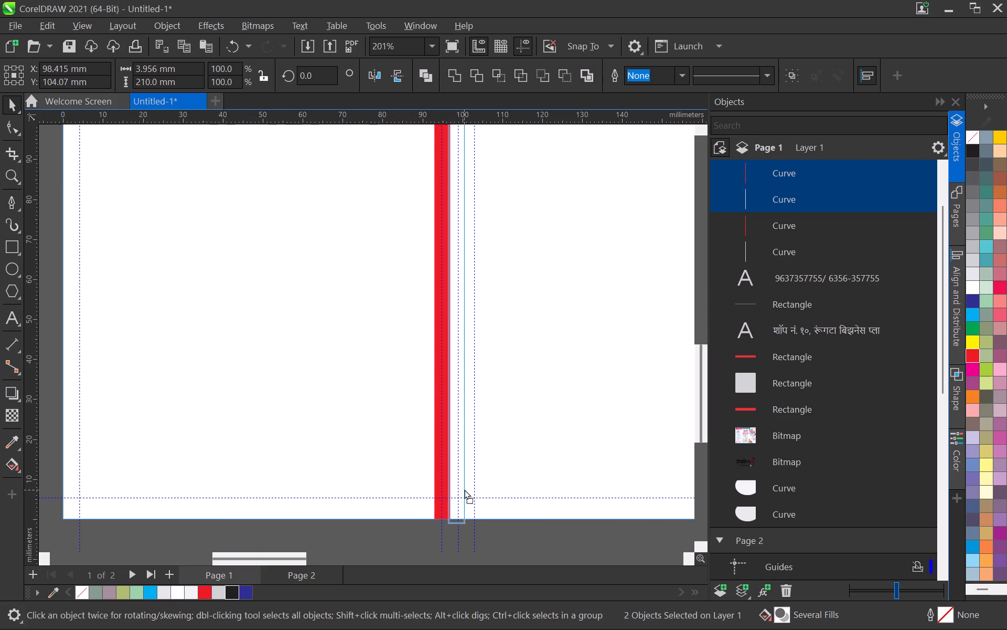
left_click_drag(464, 489, 467, 484)
Copy all four divider strips from Page 1 and paste them at the matching folds on Page 2.
scroll(463, 477, "down", 14)
middle_click_drag(496, 449, 448, 415)
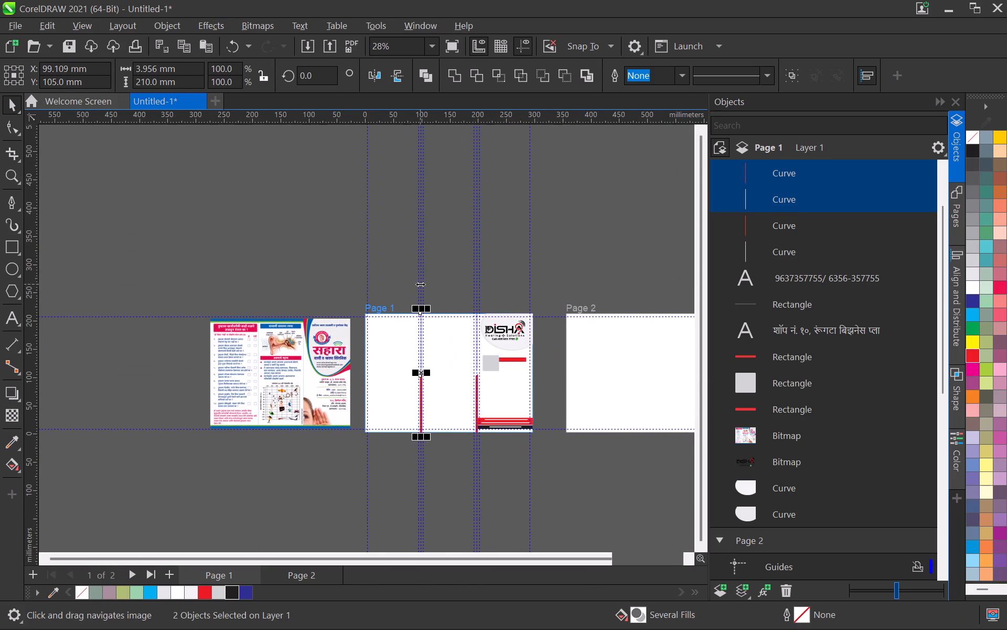
left_click(420, 284)
left_click_drag(398, 270, 483, 470)
key("ctrl+c")
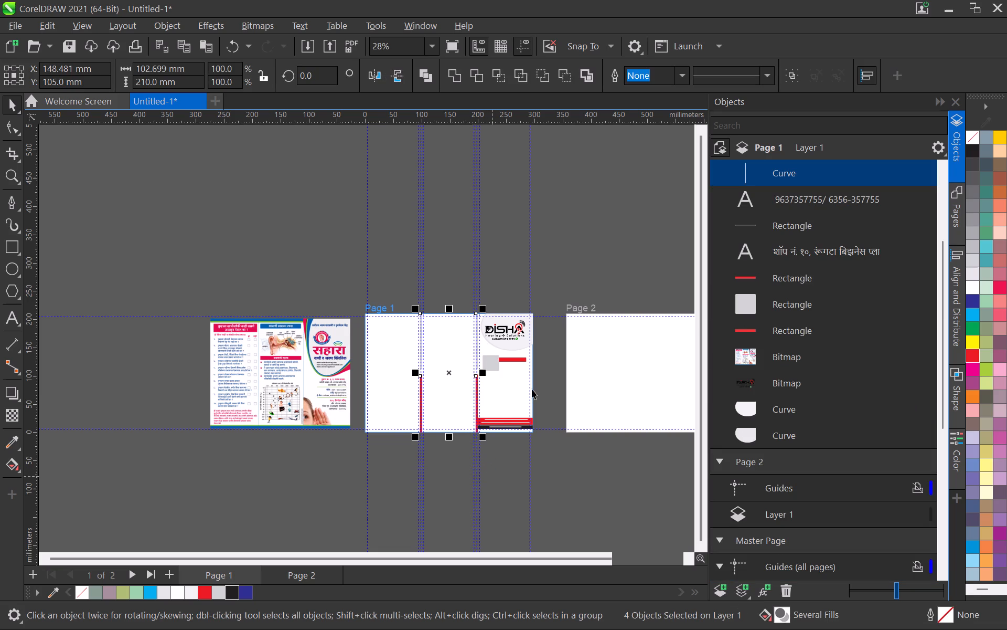
middle_click_drag(532, 389, 365, 399)
left_click(462, 400)
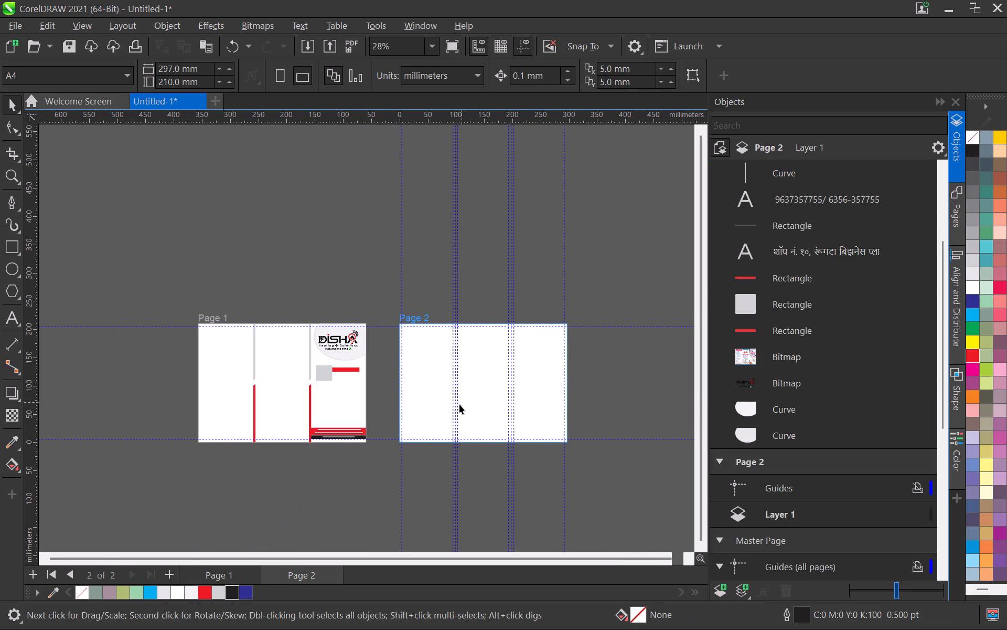
key("ctrl+v")
left_click(402, 505)
Swap the strip colours at Page 1's left fold, making the upper strip red and the lower strip grey.
scroll(269, 411, "down", 2)
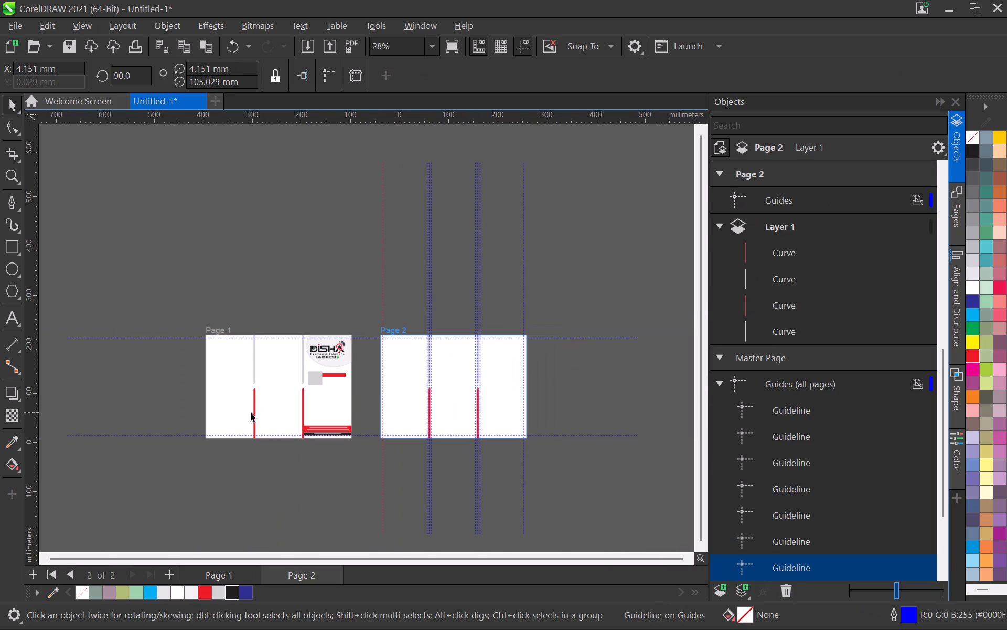
middle_click_drag(276, 419, 334, 424)
scroll(314, 408, "up", 2)
scroll(328, 352, "up", 3)
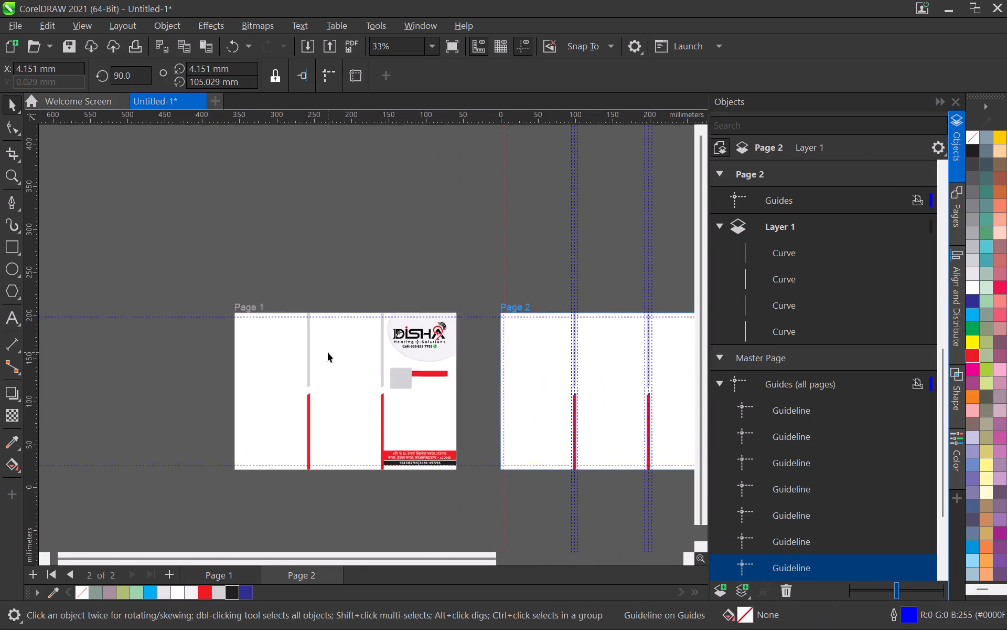
scroll(329, 366, "up", 4)
left_click(282, 367)
middle_click_drag(300, 429, 328, 329)
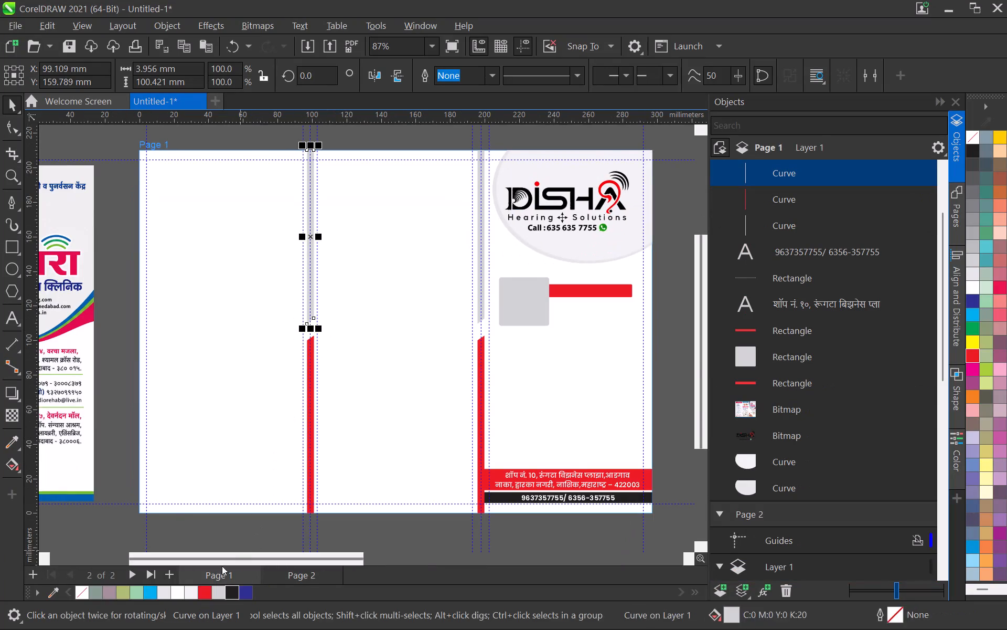
left_click(207, 589)
left_click(312, 444)
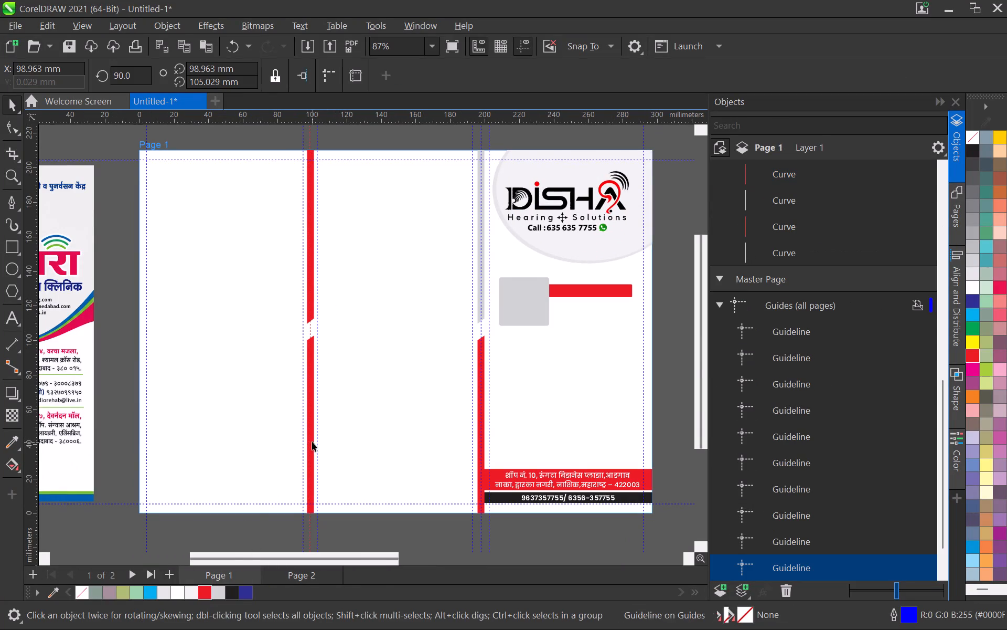
left_click(312, 441)
left_click(314, 440)
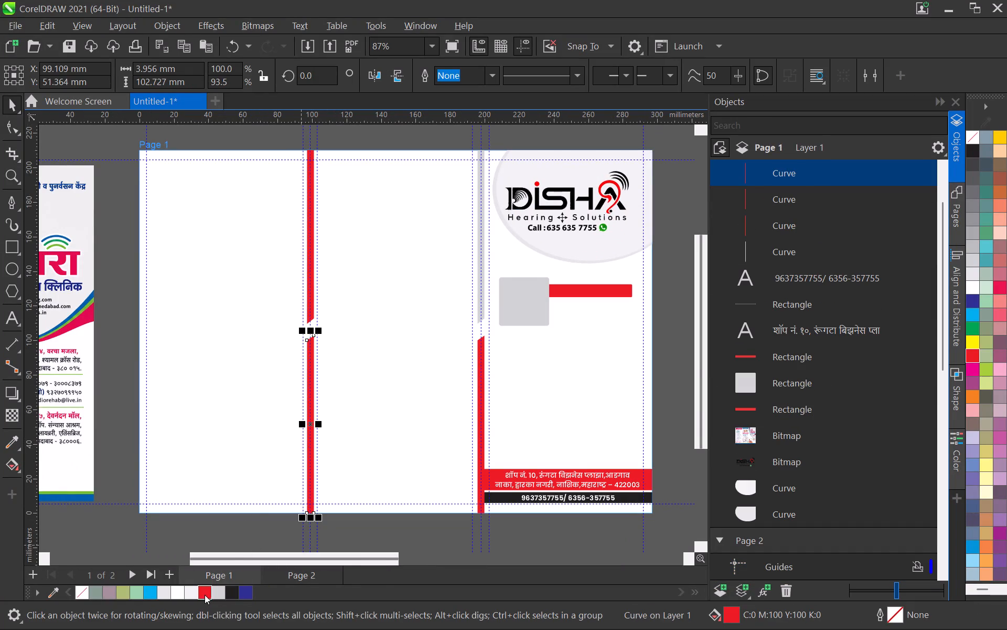
left_click(215, 593)
scroll(257, 516, "down", 5)
left_click(314, 455)
Swap the strip colours at Page 2's left fold, making the upper strip red and the lower strip grey.
scroll(345, 453, "down", 4)
middle_click_drag(339, 447, 317, 446)
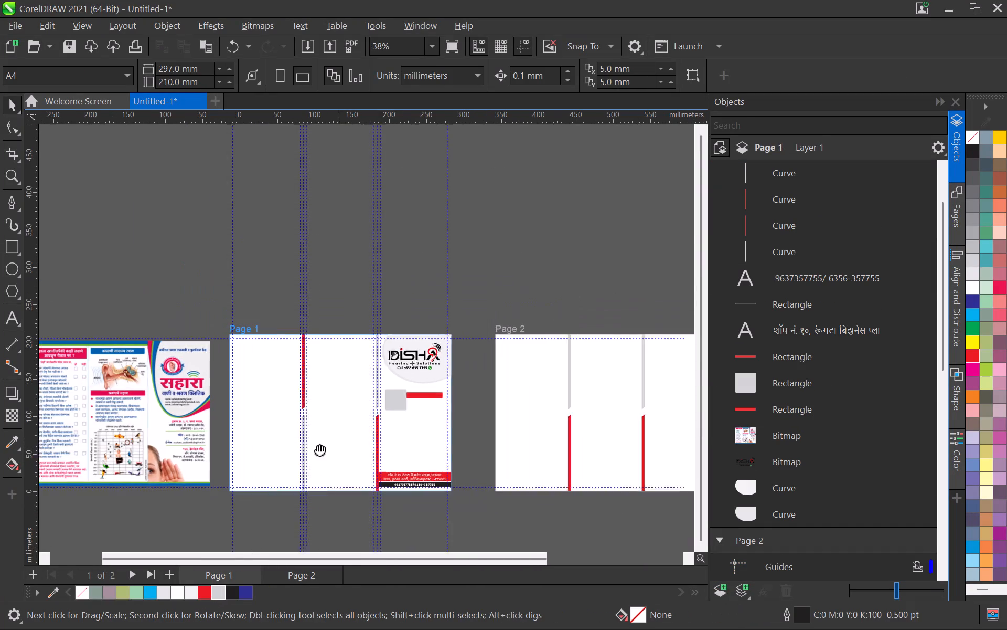
middle_click_drag(317, 446, 154, 455)
scroll(374, 419, "up", 9)
left_click(410, 398)
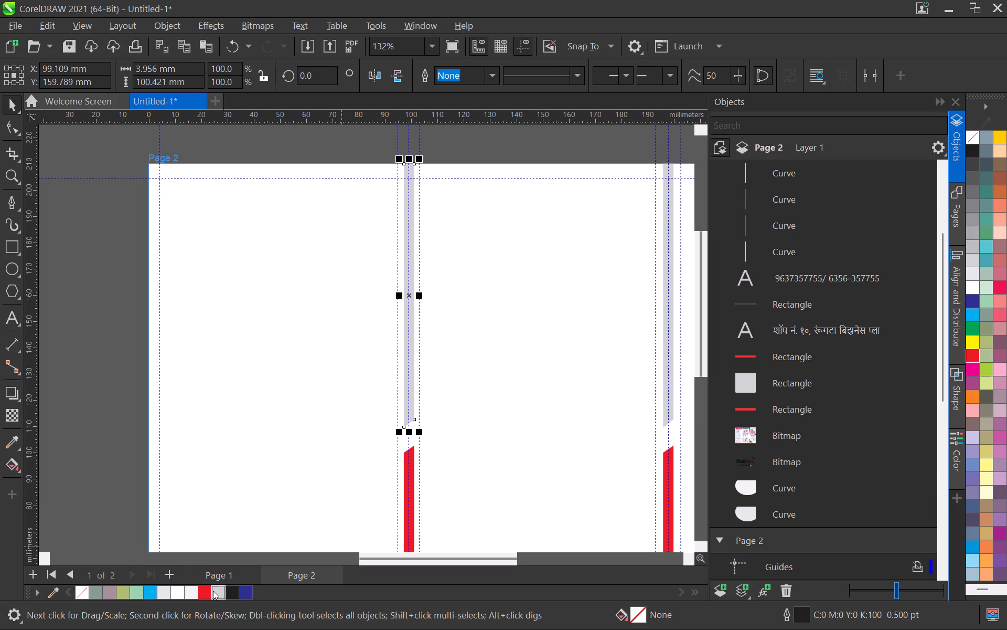
left_click(210, 591)
left_click(413, 454)
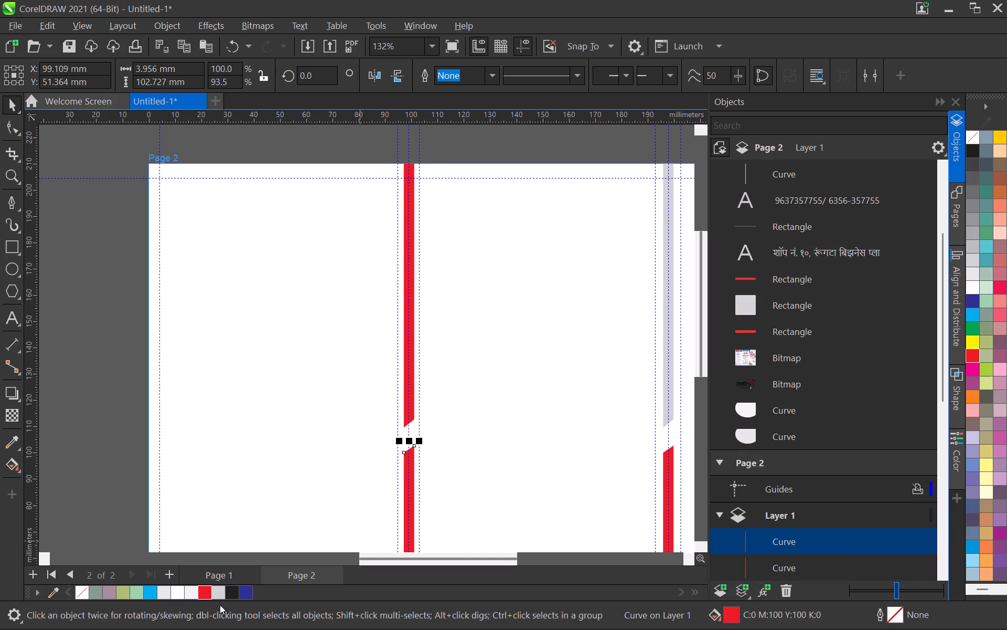
left_click(221, 592)
left_click(261, 490)
Examine the divider strip colours and gaps at the folds on Page 1.
scroll(298, 482, "down", 16)
middle_click_drag(307, 485, 332, 457)
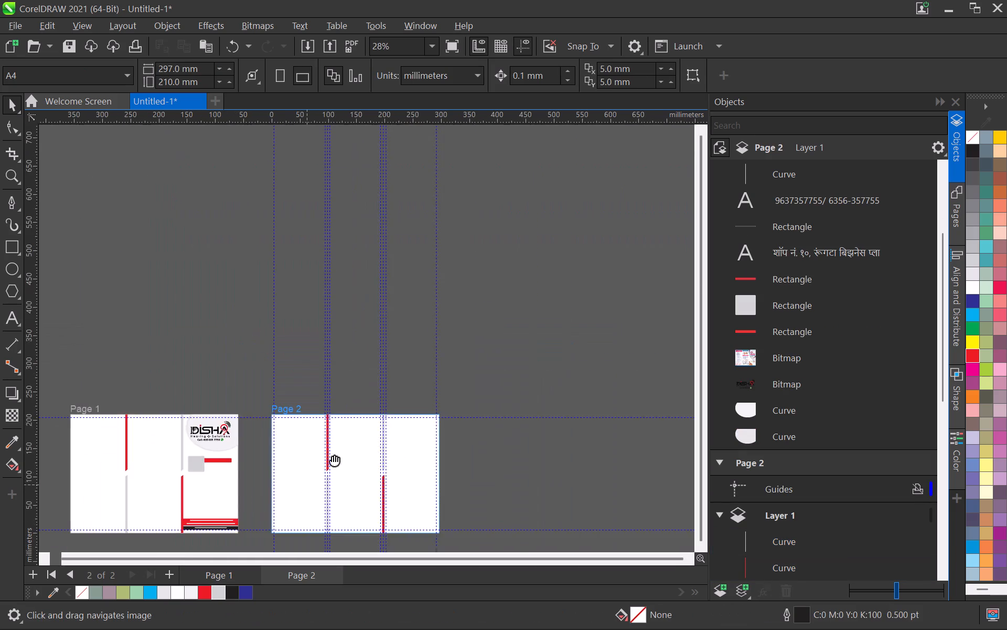
middle_click_drag(332, 457, 497, 341)
left_click(404, 425)
scroll(328, 269, "up", 7)
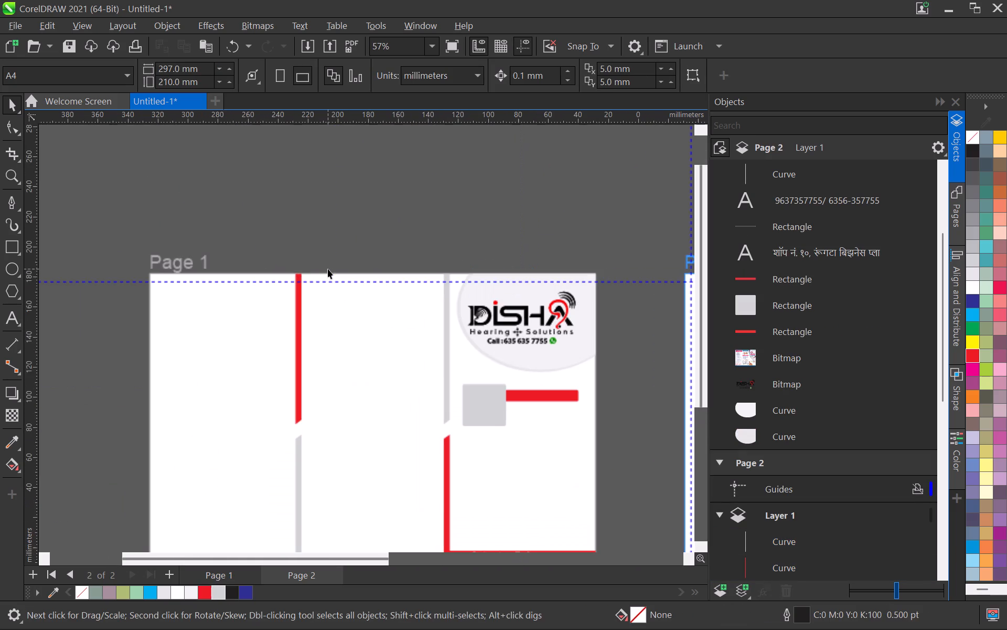
scroll(427, 402, "up", 4)
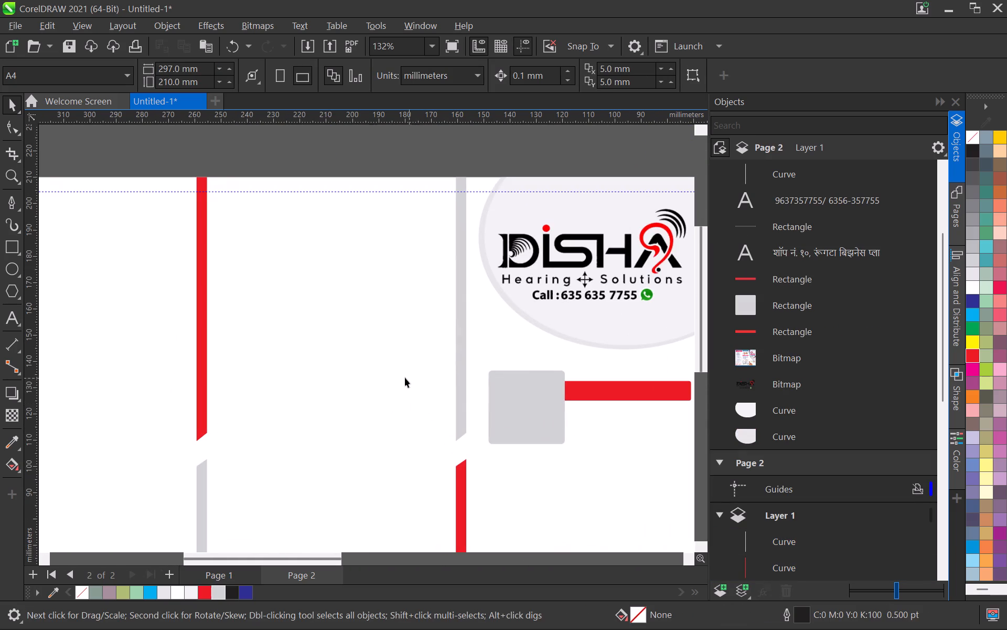
scroll(401, 378, "down", 6)
middle_click_drag(301, 372, 333, 419)
scroll(333, 384, "up", 2)
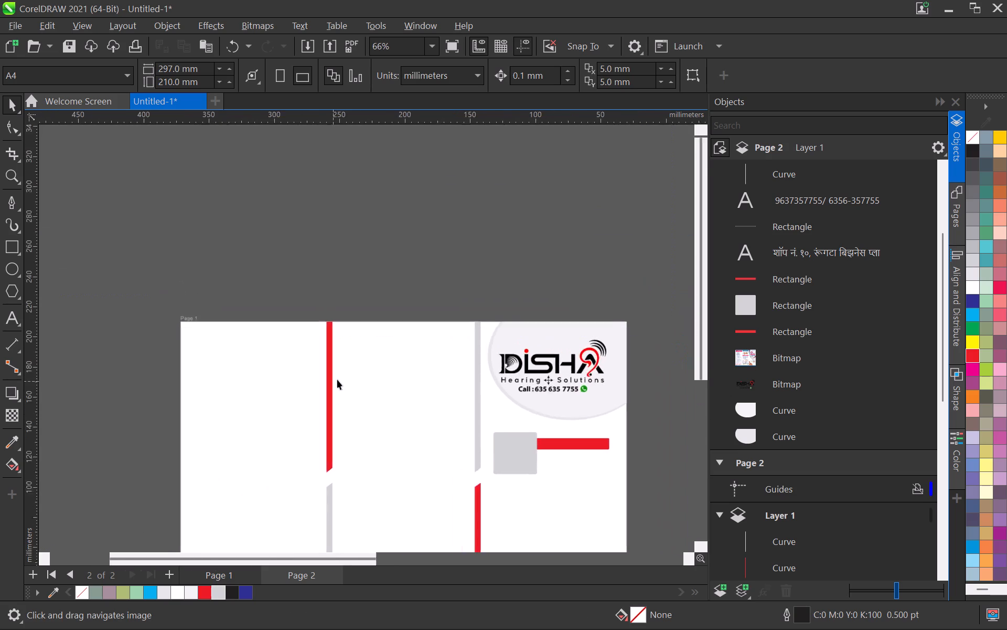
left_click(360, 394)
scroll(375, 354, "up", 7)
middle_click_drag(430, 398, 352, 395)
key("alt+Tab")
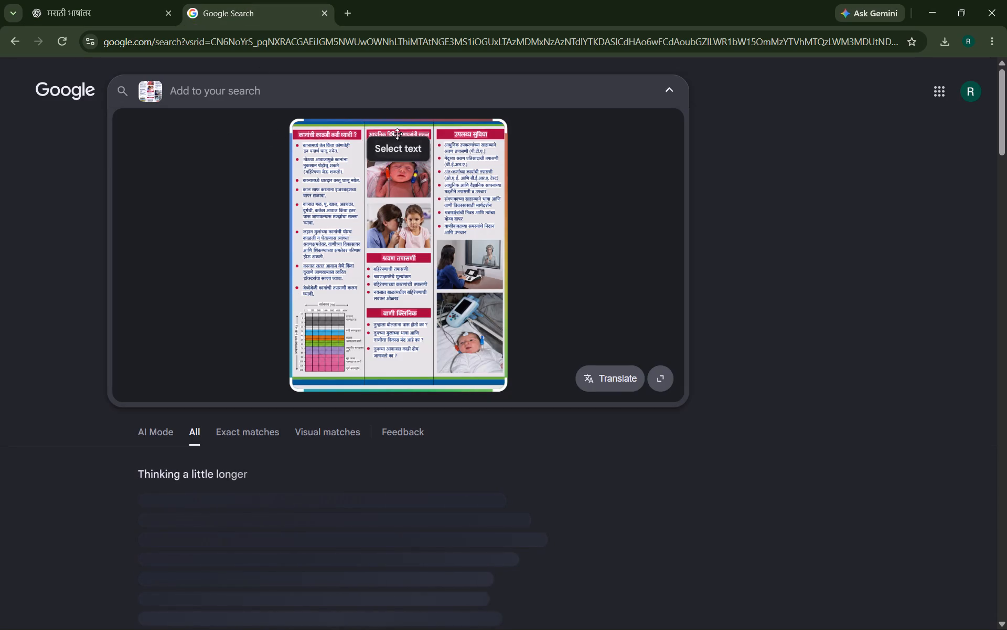
left_click(348, 13)
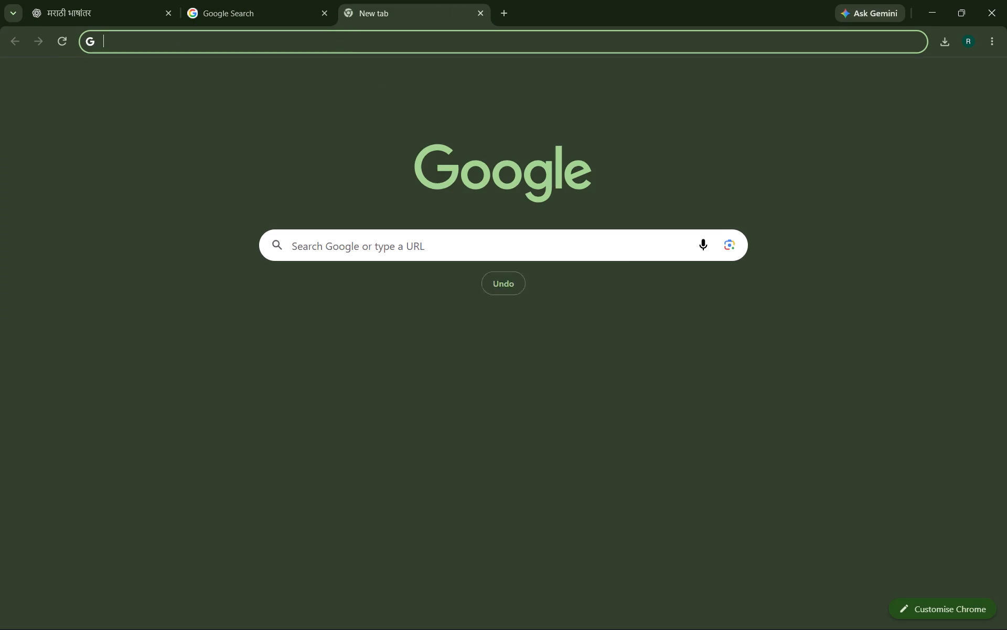
left_click(720, 245)
left_click(573, 332)
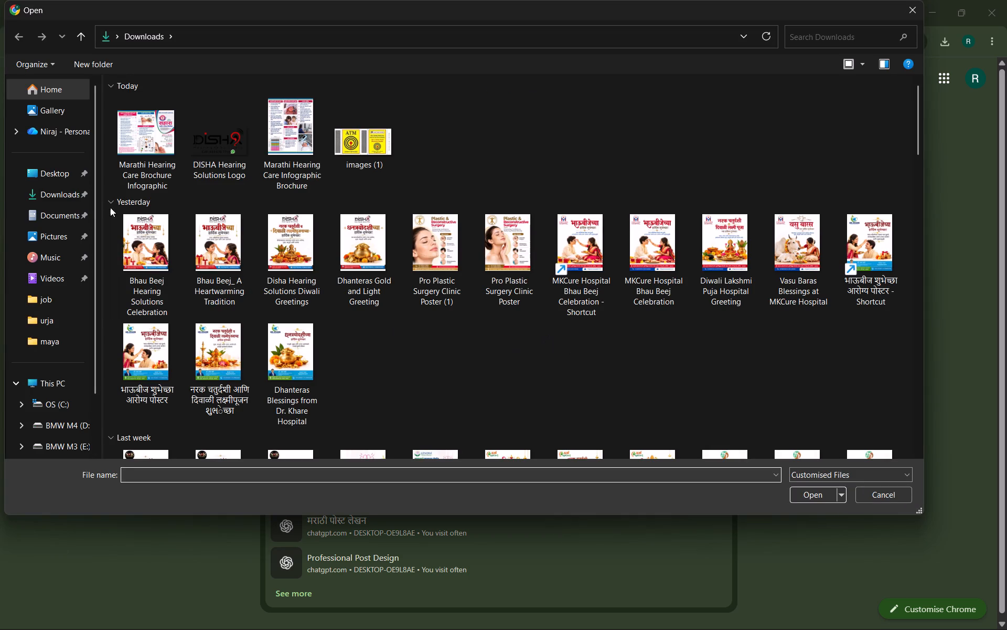
left_click(70, 196)
left_click(159, 143)
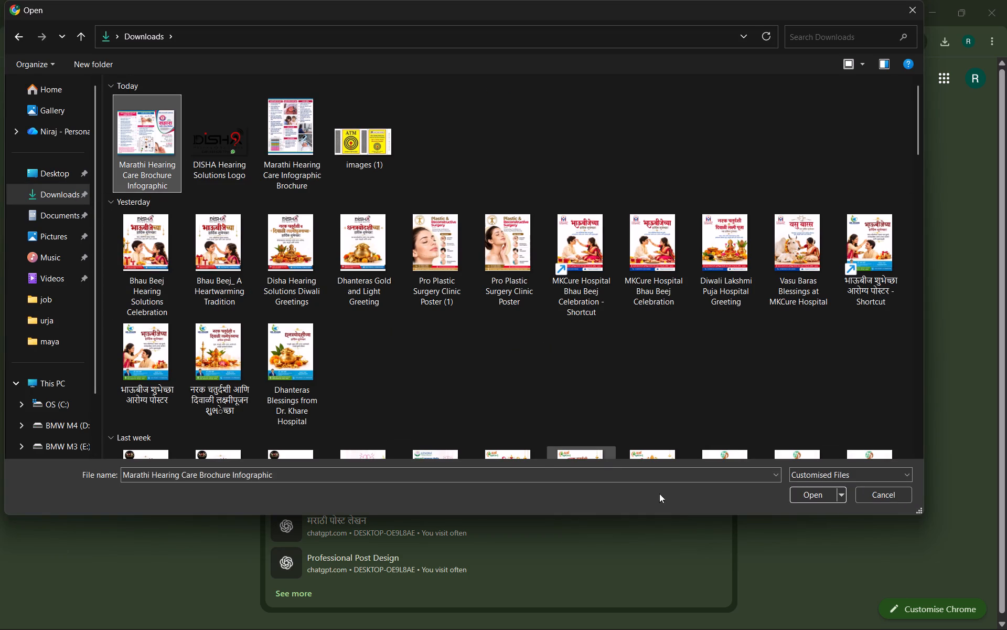
left_click(794, 496)
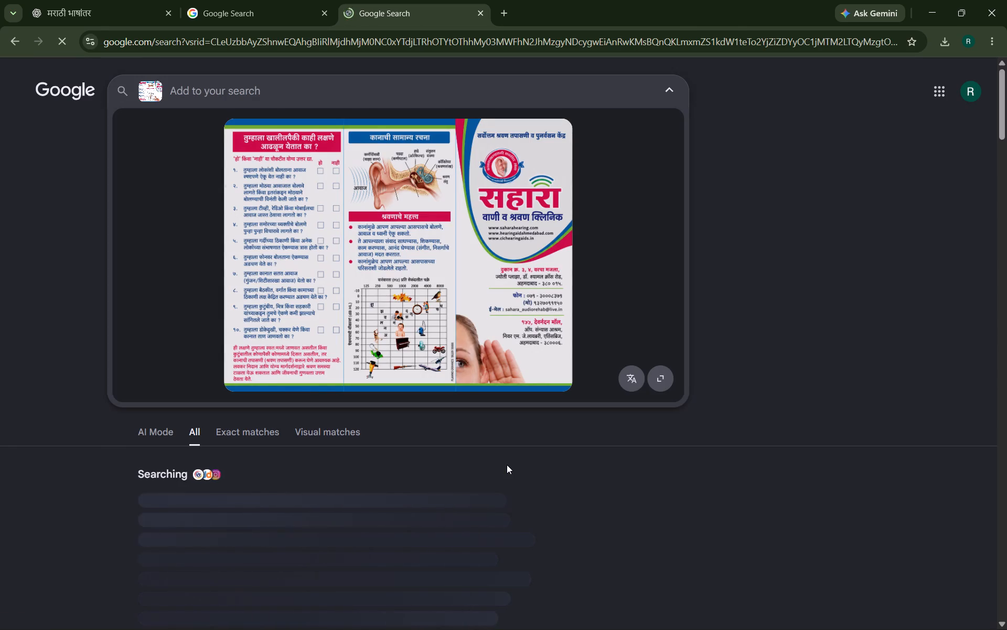
Select the heading "कानाची सामान्य रचना" in the searched brochure image and copy it as text.
left_click(374, 136)
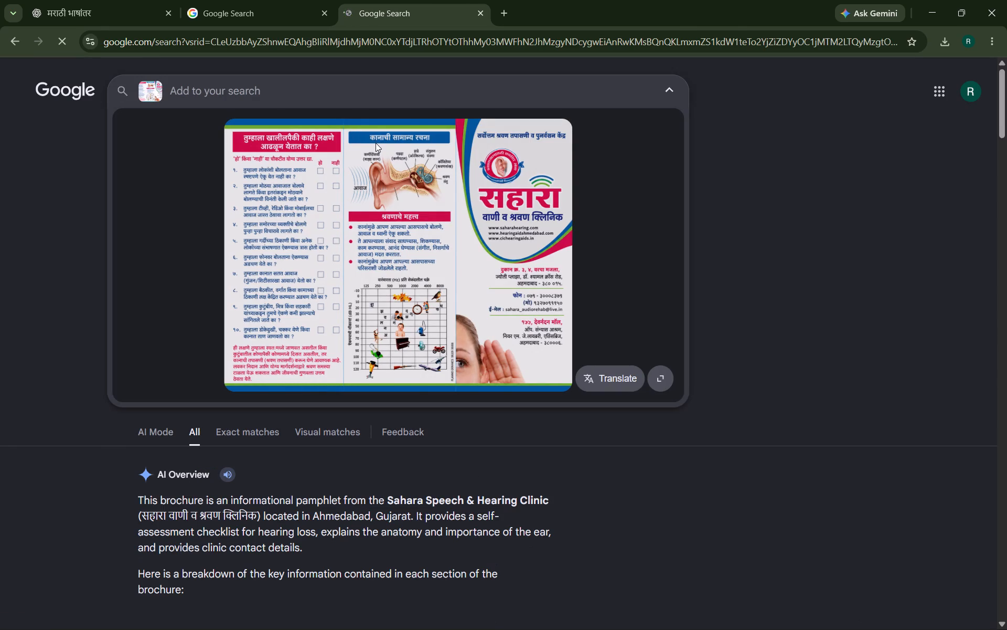
left_click(358, 138)
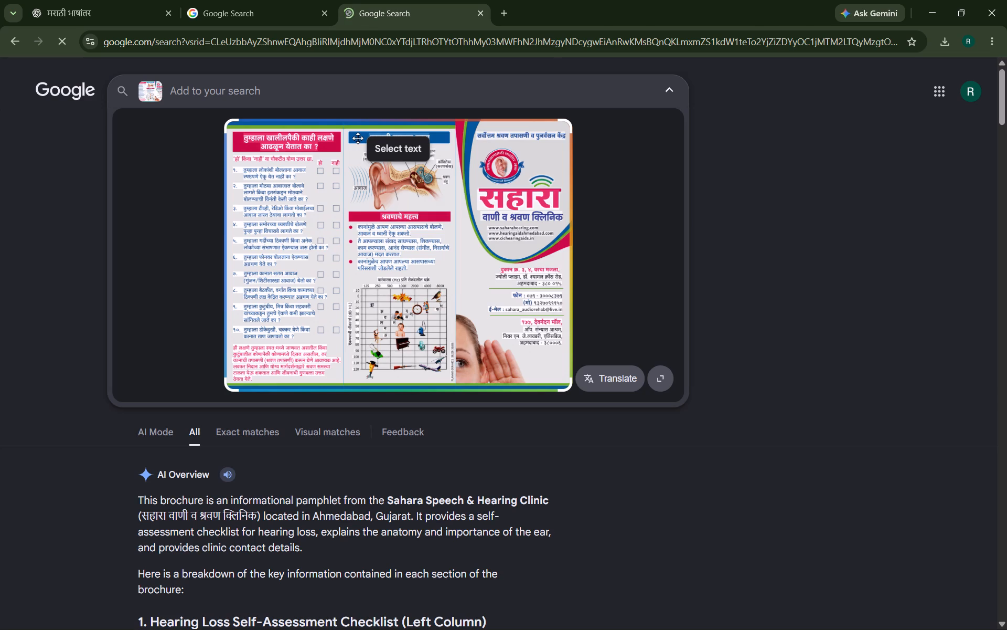
double_click(385, 136)
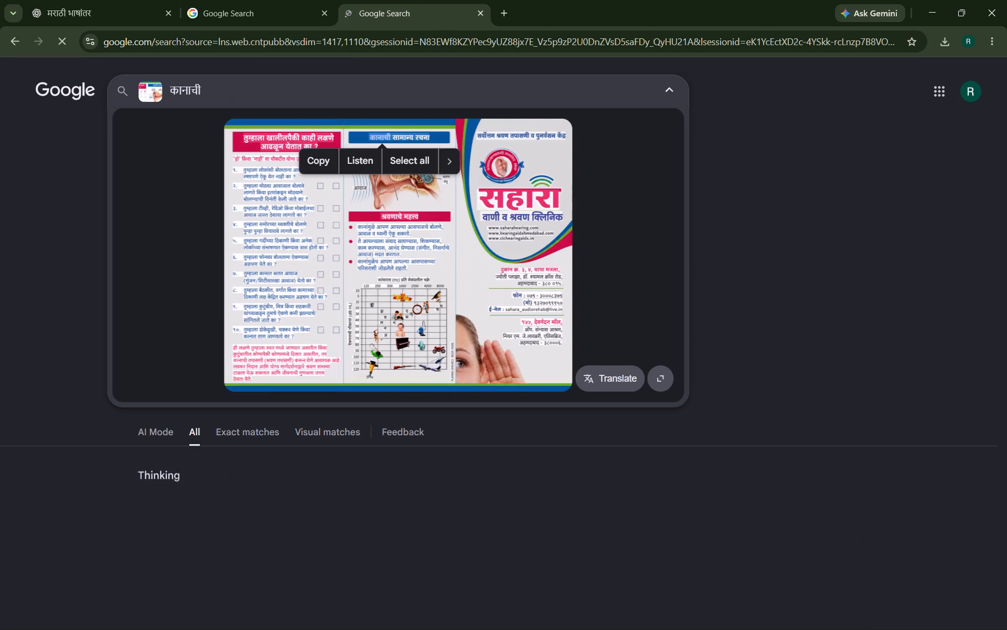
left_click(334, 161)
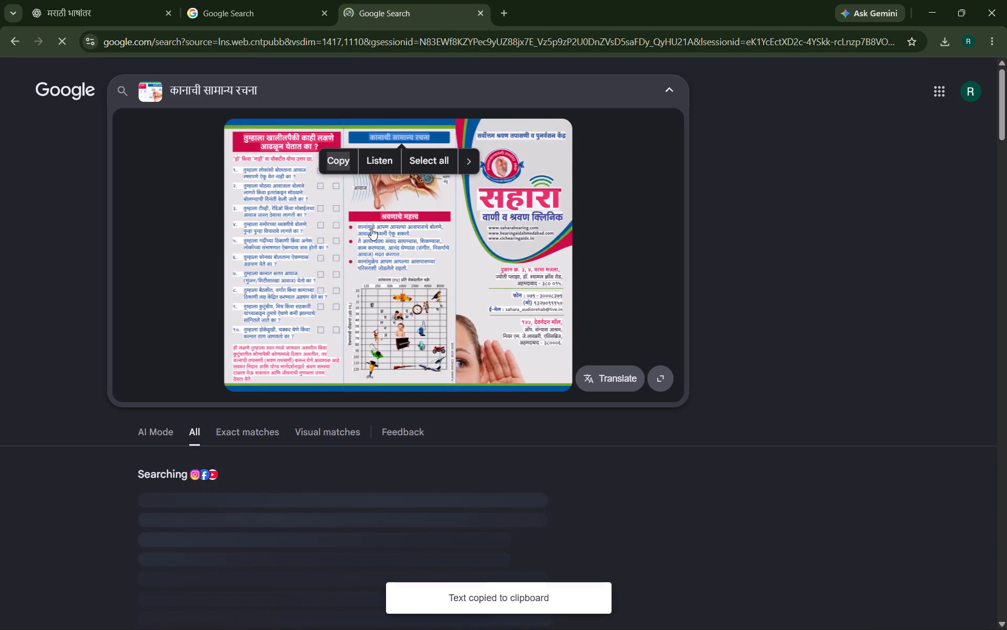
scroll(408, 299, "up", 3, "ctrl")
scroll(428, 247, "up", 3, "ctrl")
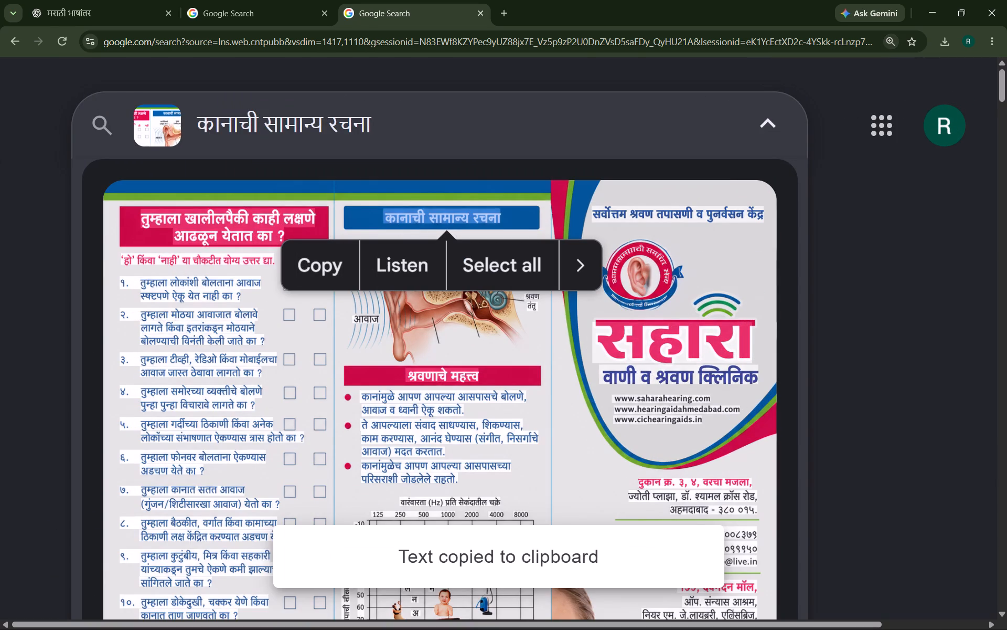
double_click(399, 215)
double_click(309, 264)
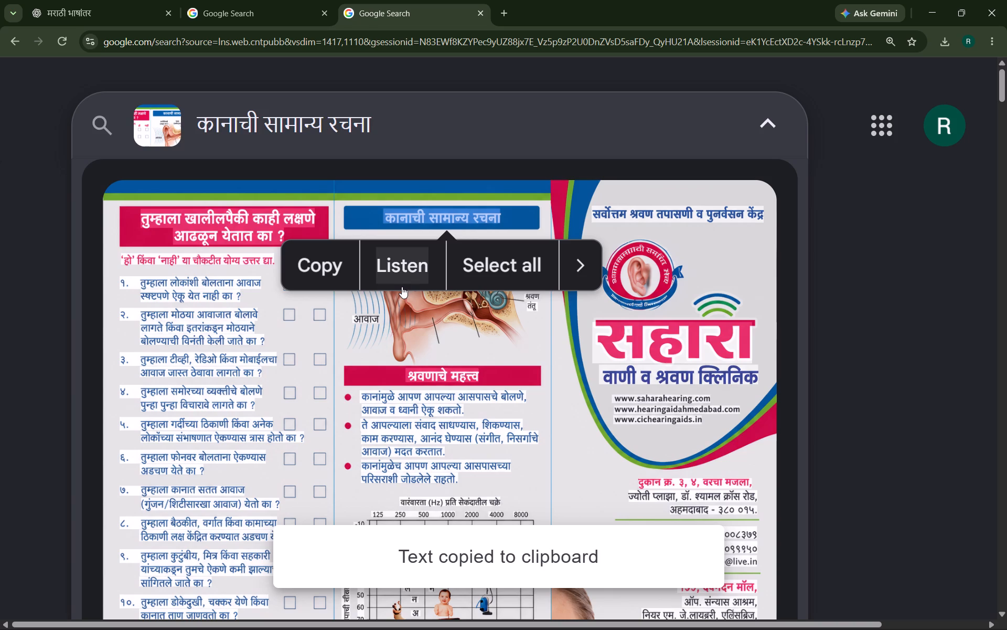
Switch to CorelDRAW and draw a black bar without outline, about 62 × 8.7 mm, beside the red strip atop Page 1's middle panel.
key("alt+Tab")
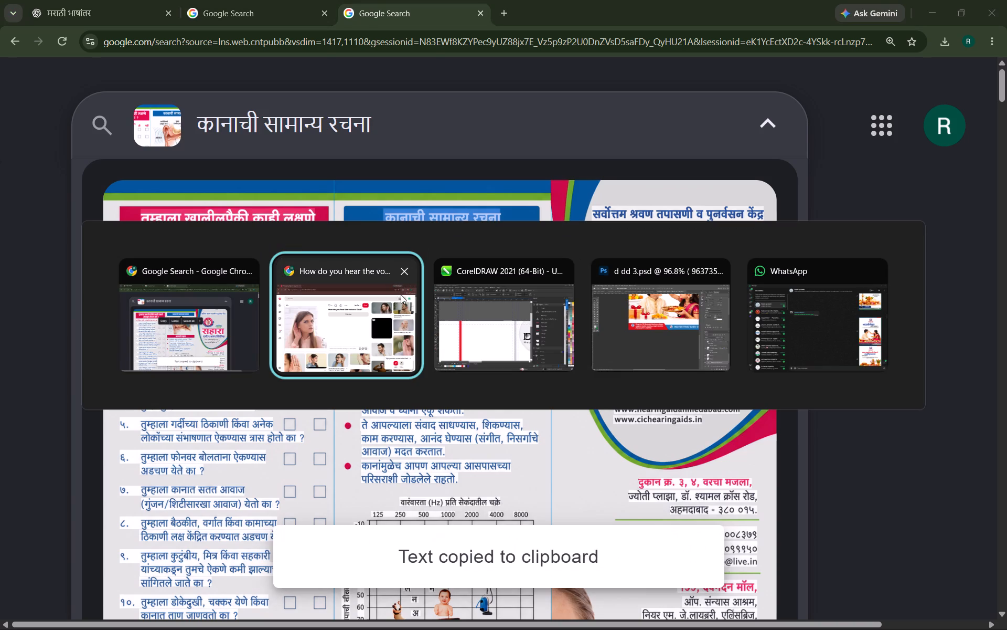
key("alt+Tab")
scroll(441, 298, "down", 9)
scroll(412, 293, "up", 6)
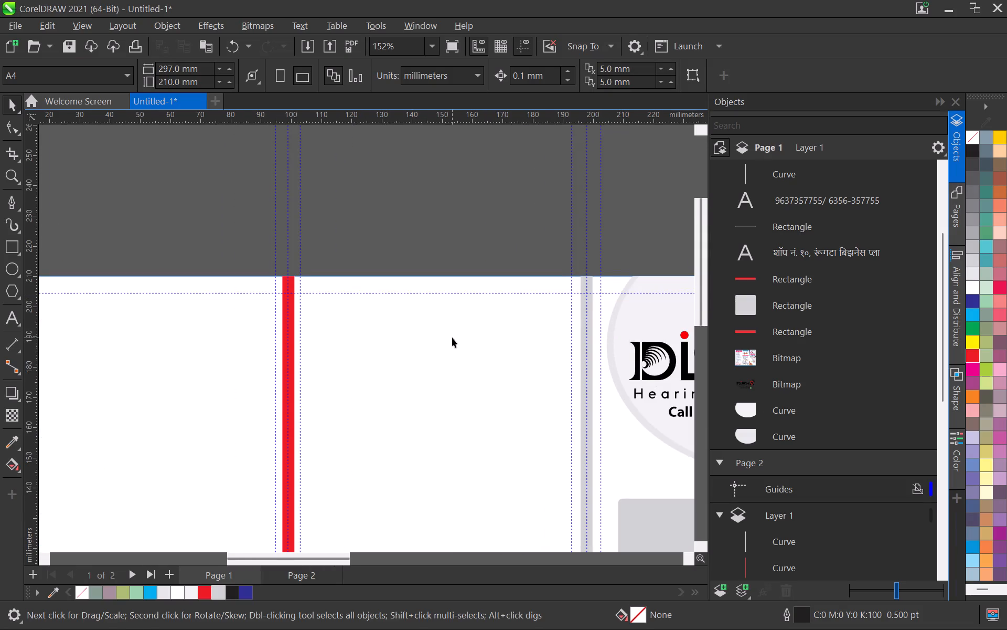
middle_click_drag(451, 337, 412, 323)
left_click(382, 350)
scroll(261, 316, "up", 2)
key("alt+Tab")
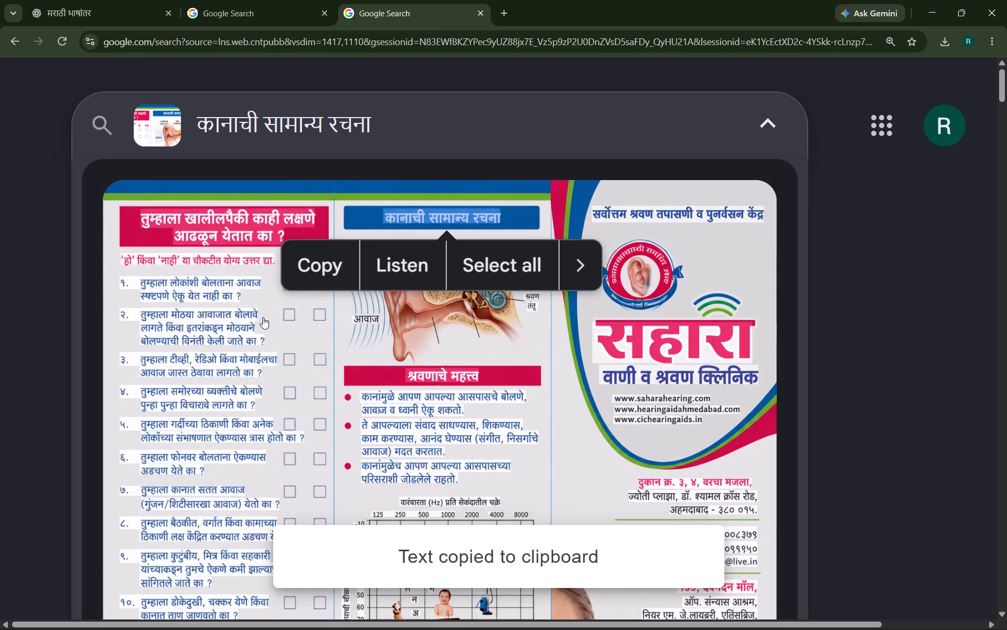
key("alt+Tab")
middle_click_drag(372, 304, 268, 299)
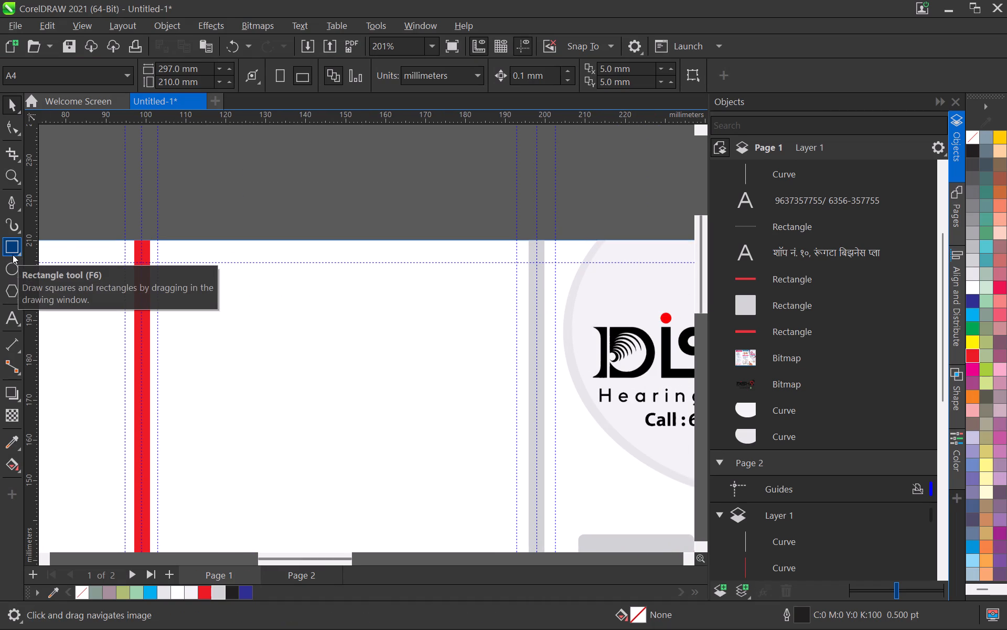
left_click(13, 255)
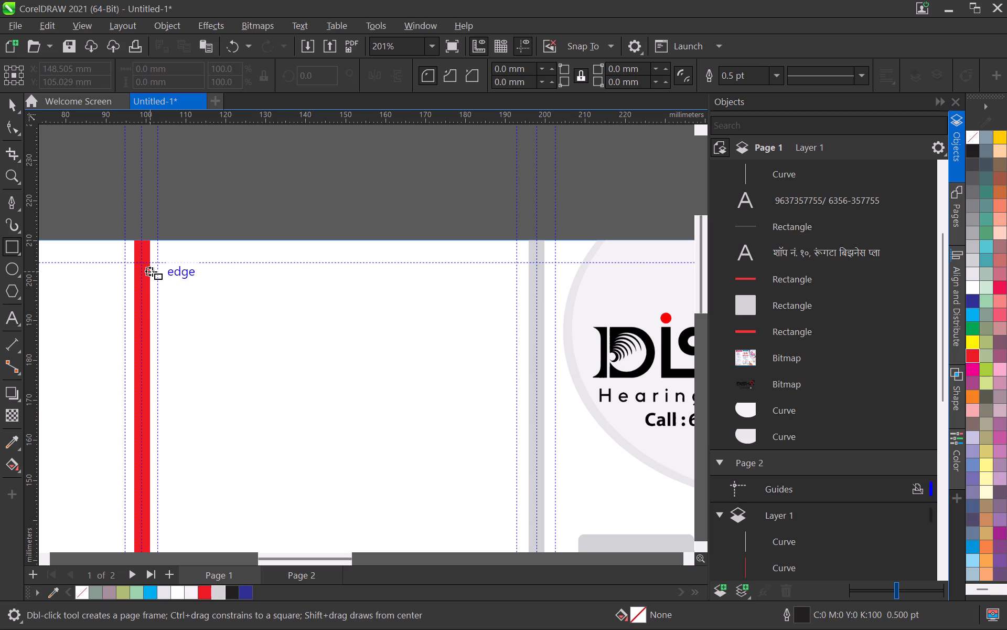
left_click_drag(151, 265, 228, 311)
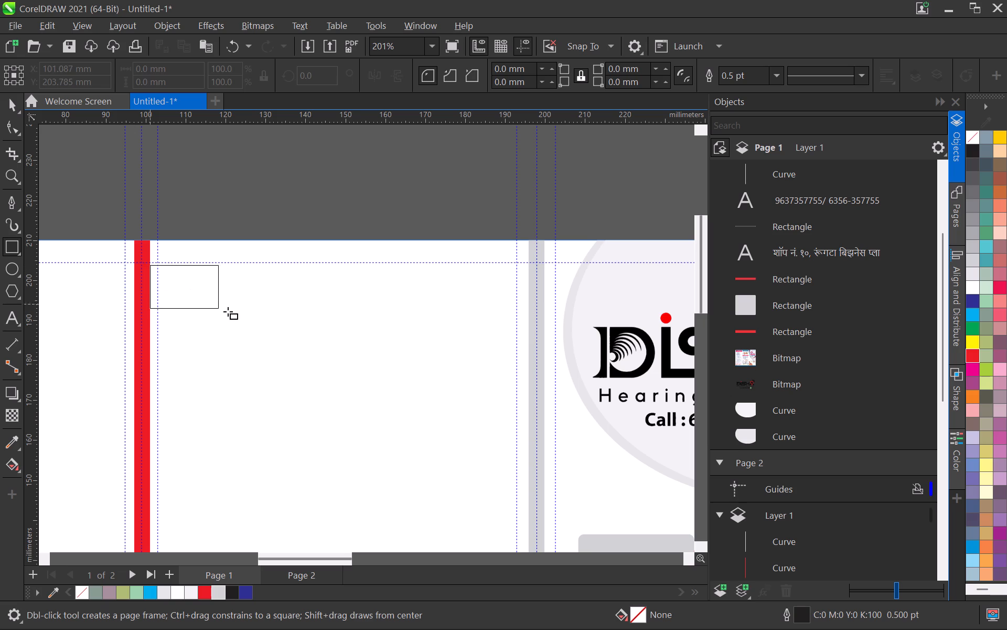
left_click_drag(228, 311, 398, 300)
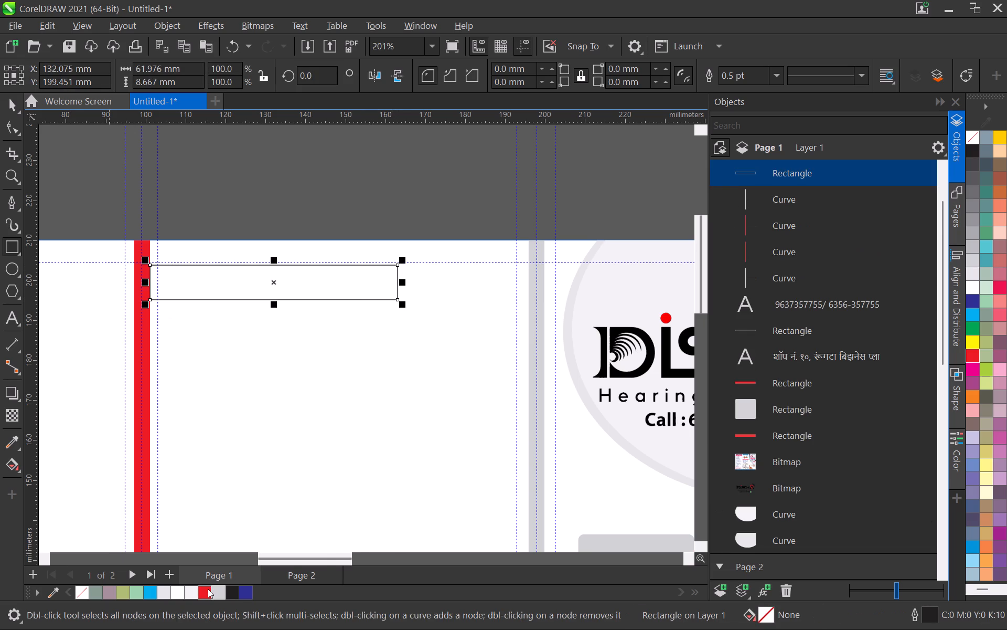
left_click(227, 592)
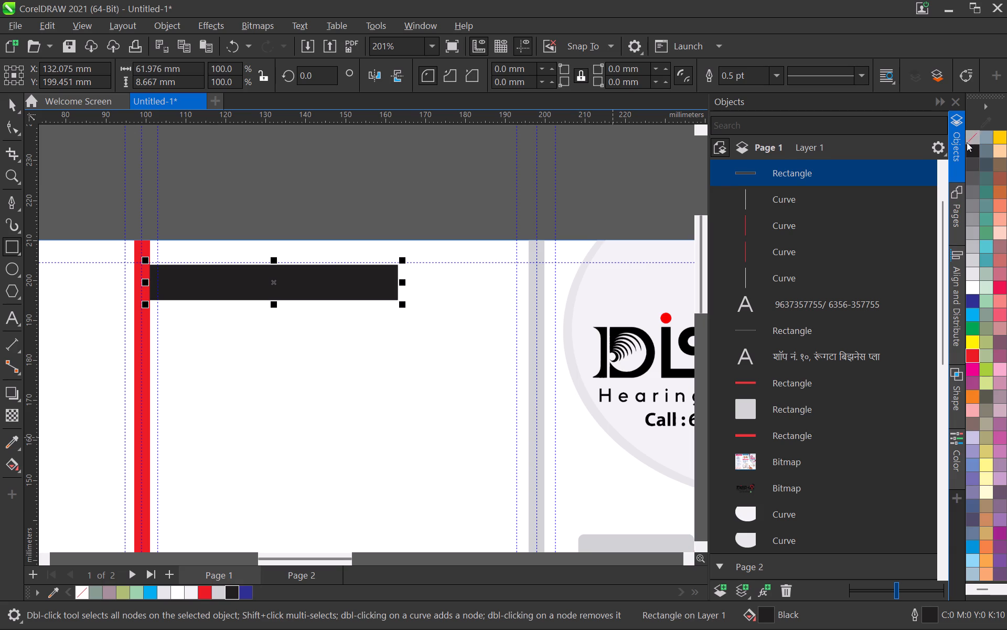
right_click(980, 129)
right_click(970, 139)
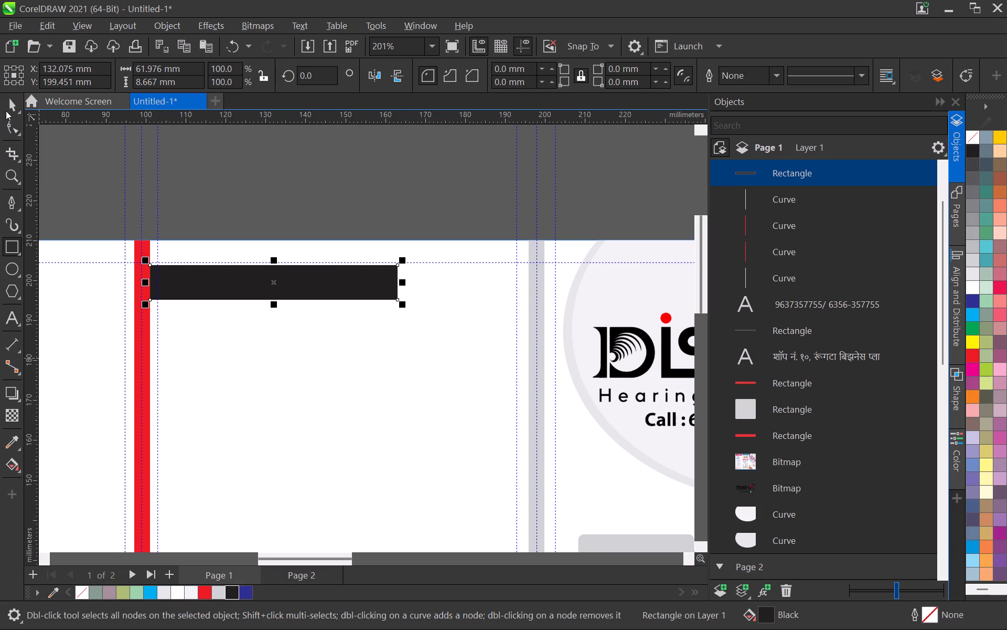
left_click(6, 111)
left_click(217, 191)
Duplicate the white address text onto the black bar and replace its content with the copied heading "कानाची सामान्य रचना".
scroll(256, 247, "down", 10)
middle_click_drag(255, 278, 324, 325)
scroll(355, 377, "up", 2)
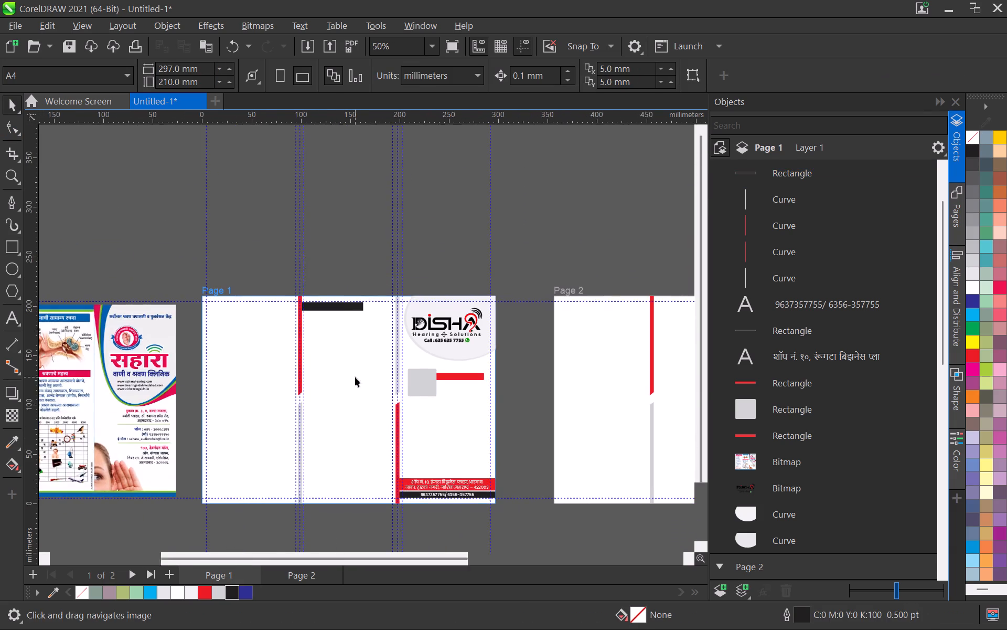
scroll(355, 377, "up", 1)
left_click(483, 526)
left_click_drag(477, 522, 365, 376)
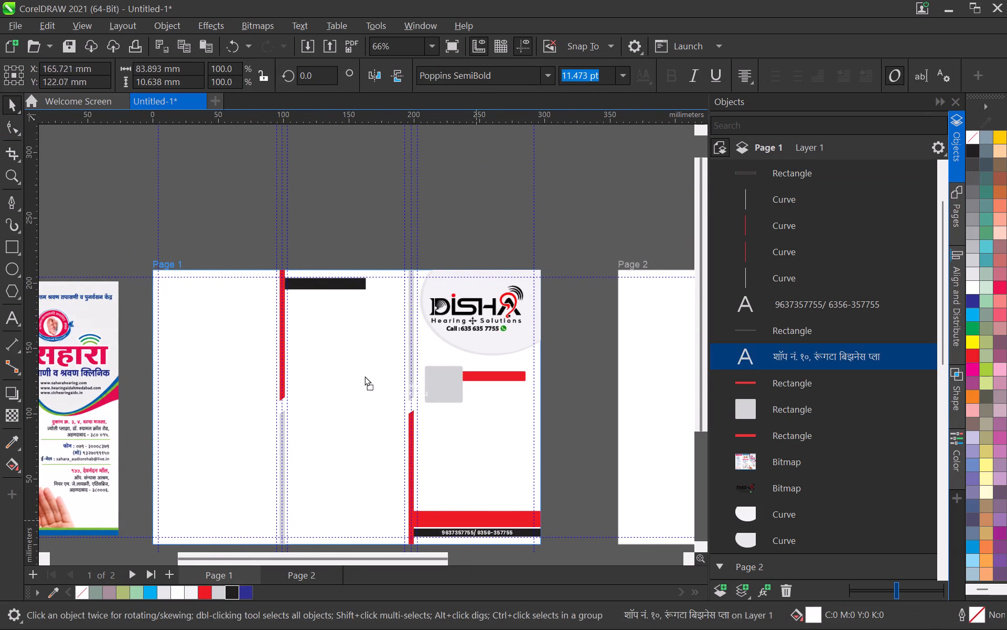
left_click_drag(365, 376, 319, 289)
right_click(319, 289)
scroll(318, 289, "up", 7)
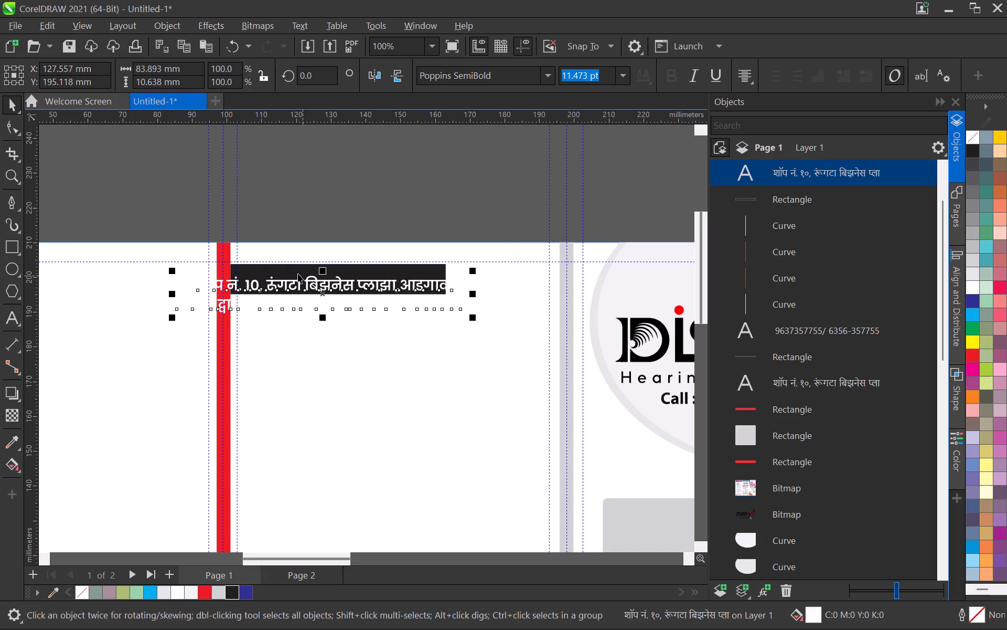
double_click(298, 283)
key("ctrl+a")
key("ctrl+v")
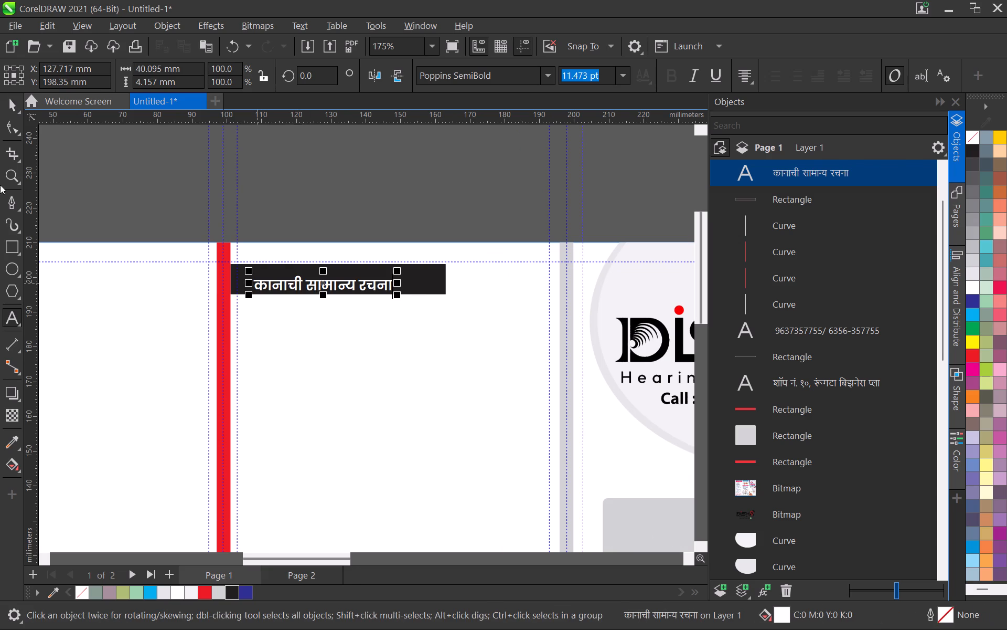
left_click(15, 100)
Enlarge the heading "कानाची सामान्य रचना" to about 16.4 pt and position it vertically centred on the black bar, clear of the red strip.
scroll(300, 274, "up", 4)
left_click_drag(320, 299, 306, 283)
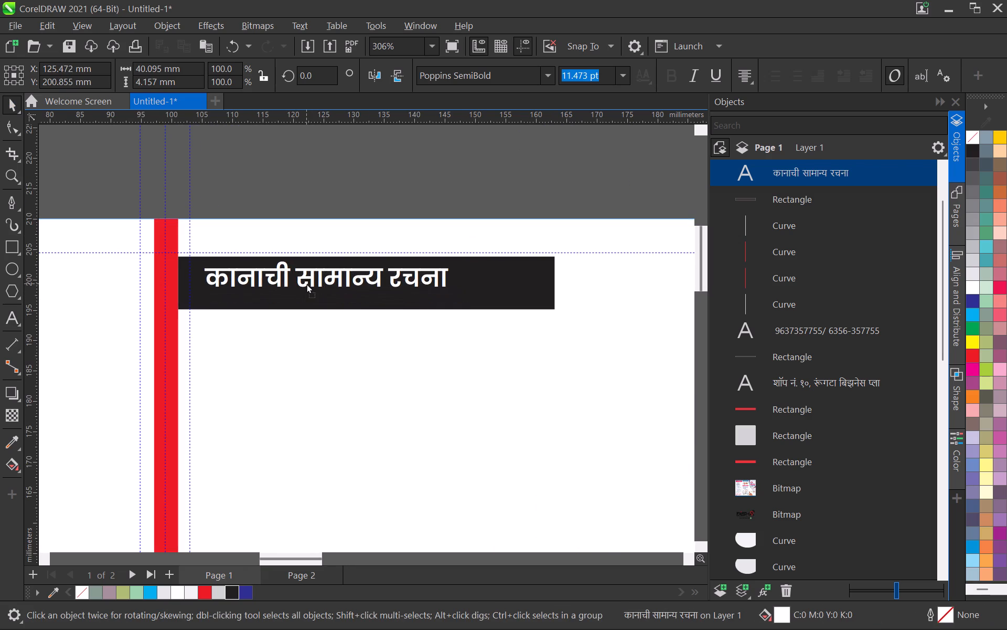
left_click_drag(306, 283, 307, 288)
left_click_drag(458, 298, 552, 318)
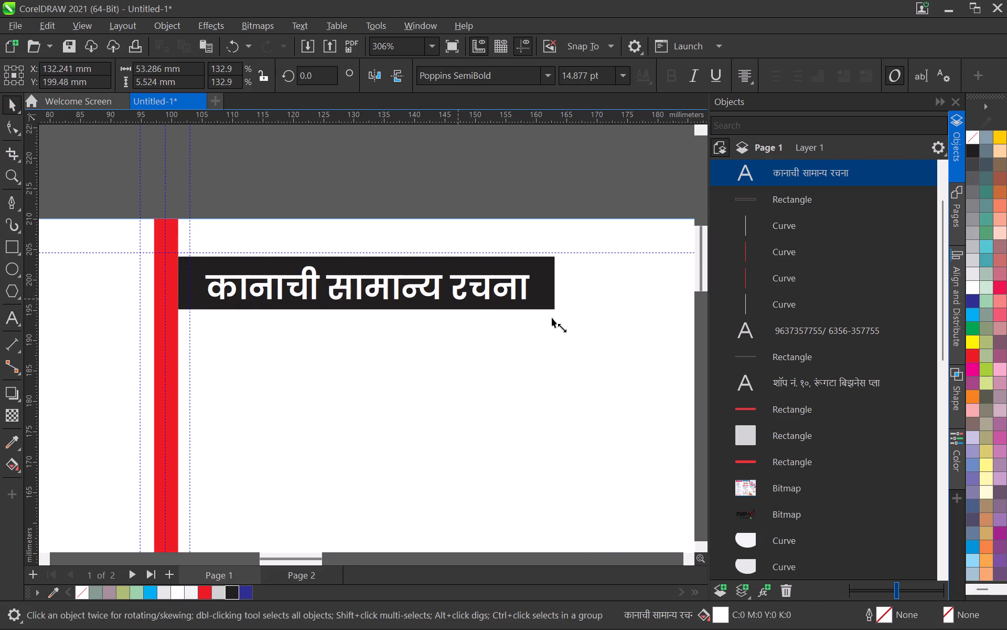
left_click_drag(552, 318, 563, 320)
key("Up")
key("Up")
key("Up")
key("Up")
key("Up")
key("Up")
key("Up")
key("Up")
key("Up")
key("Up")
key("Up")
key("Up")
key("Up")
key("Up")
key("Up")
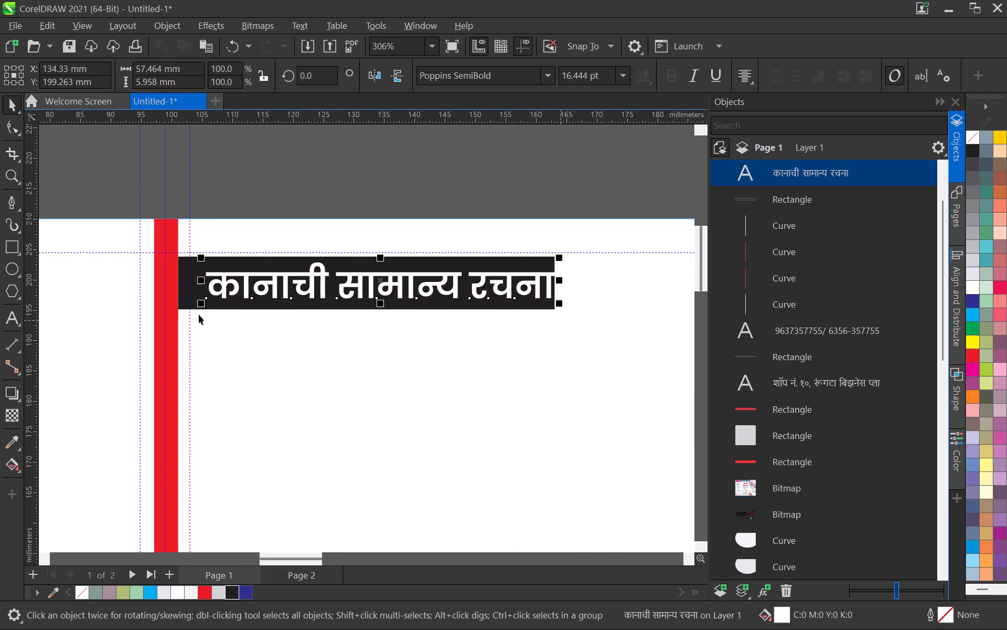
key("Right")
key("Right")
key("Right")
key("Right")
key("Right")
key("Right")
key("Right")
key("Right")
key("Right")
key("Right")
key("Down")
Widen the black heading bar to about 64.5 mm so that it extends past the end of the heading text.
left_click(184, 278)
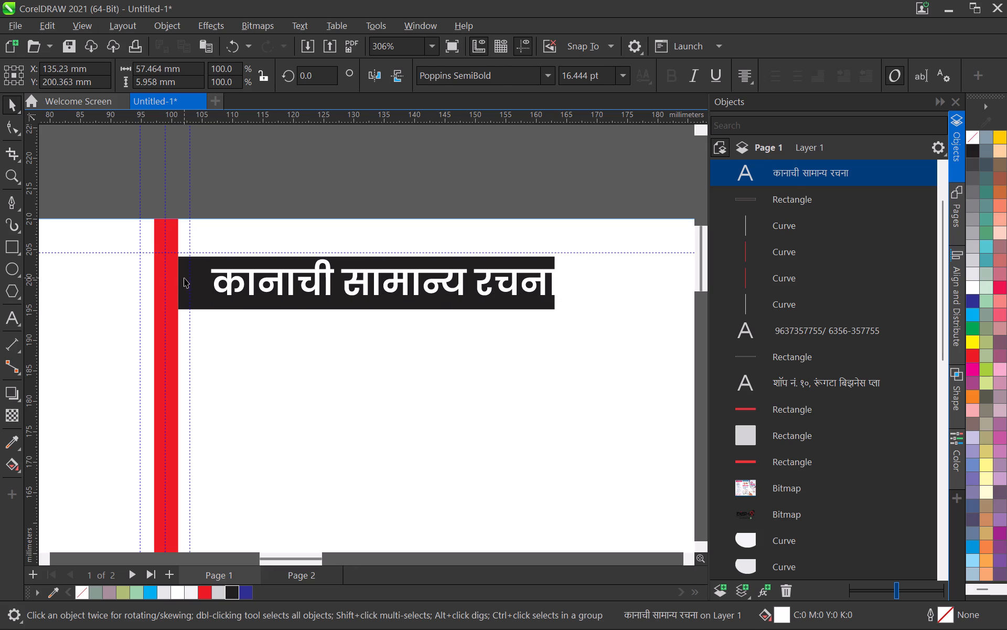
left_click_drag(562, 285, 577, 296)
scroll(521, 313, "down", 4)
scroll(417, 325, "up", 3)
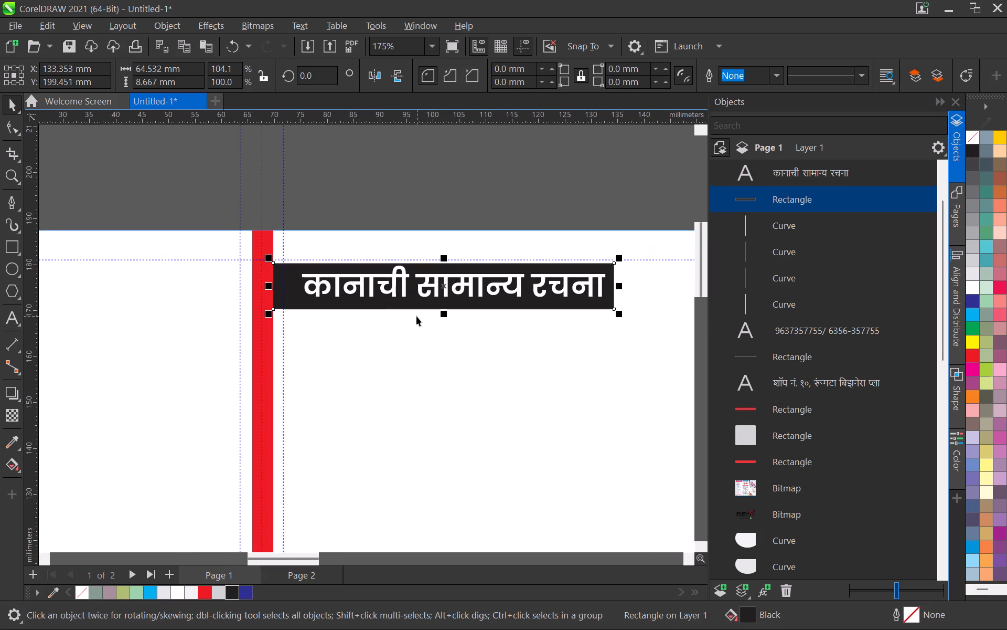
Try a red fill on the heading bar, and settle on blue as its fill colour.
left_click(206, 591)
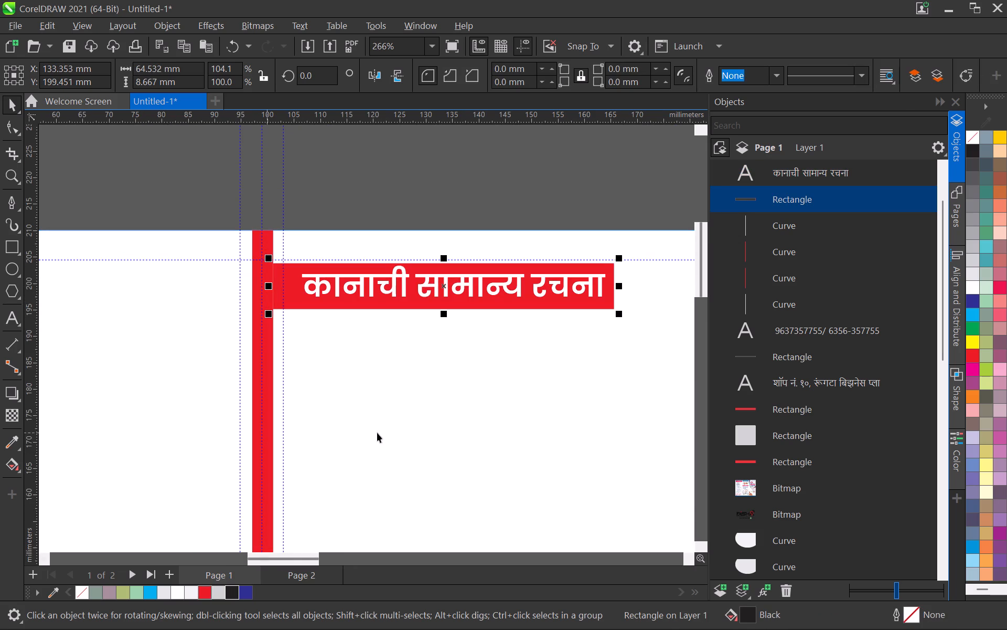
left_click(247, 593)
left_click(370, 438)
Widen the blue heading bar a little further beyond the end of the heading text.
scroll(381, 426, "down", 12)
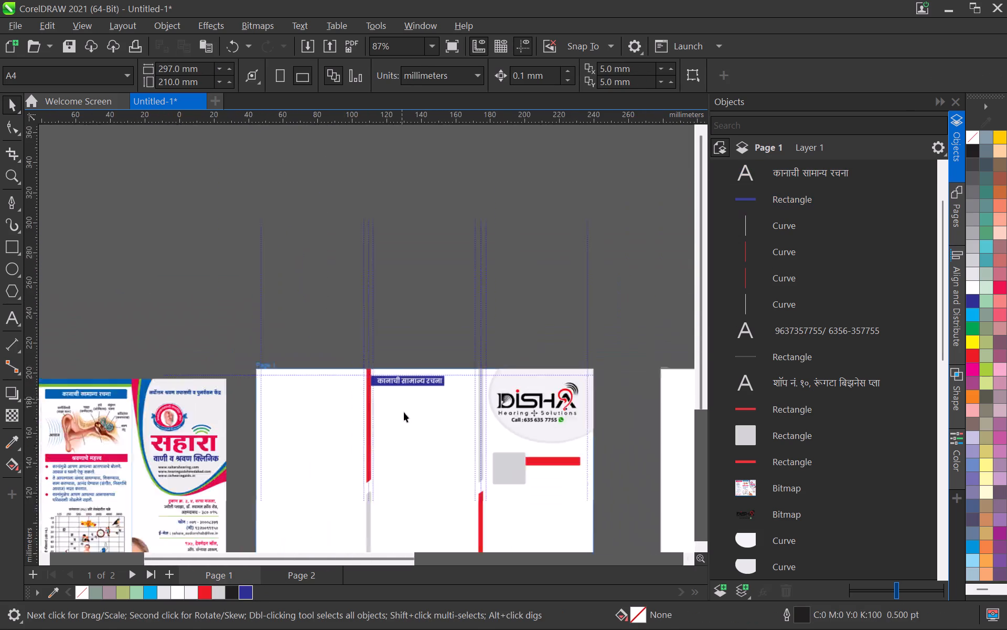
scroll(404, 412, "down", 1)
middle_click_drag(403, 417, 426, 317)
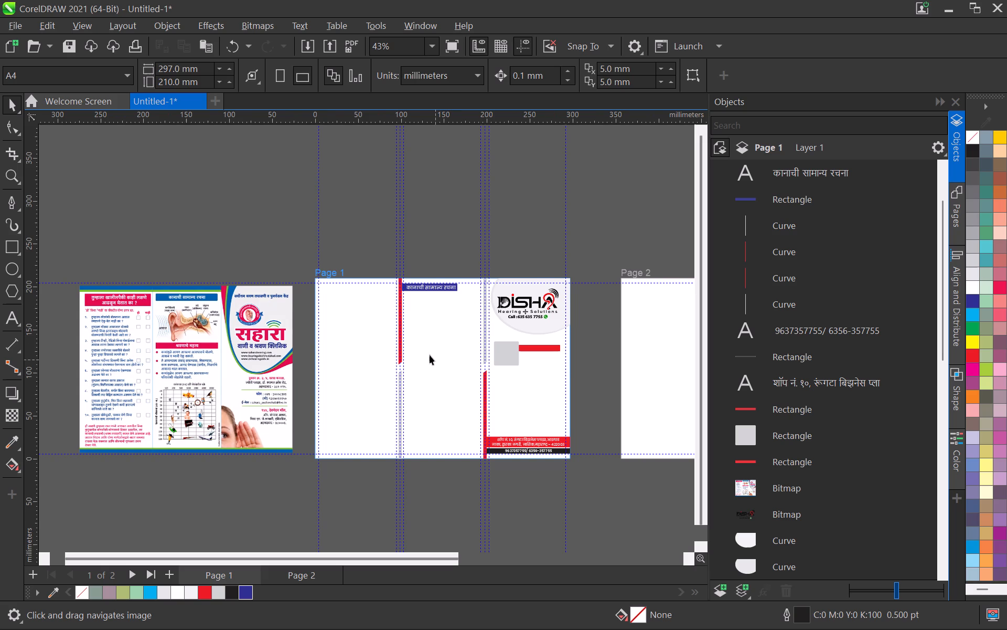
scroll(364, 275, "up", 11)
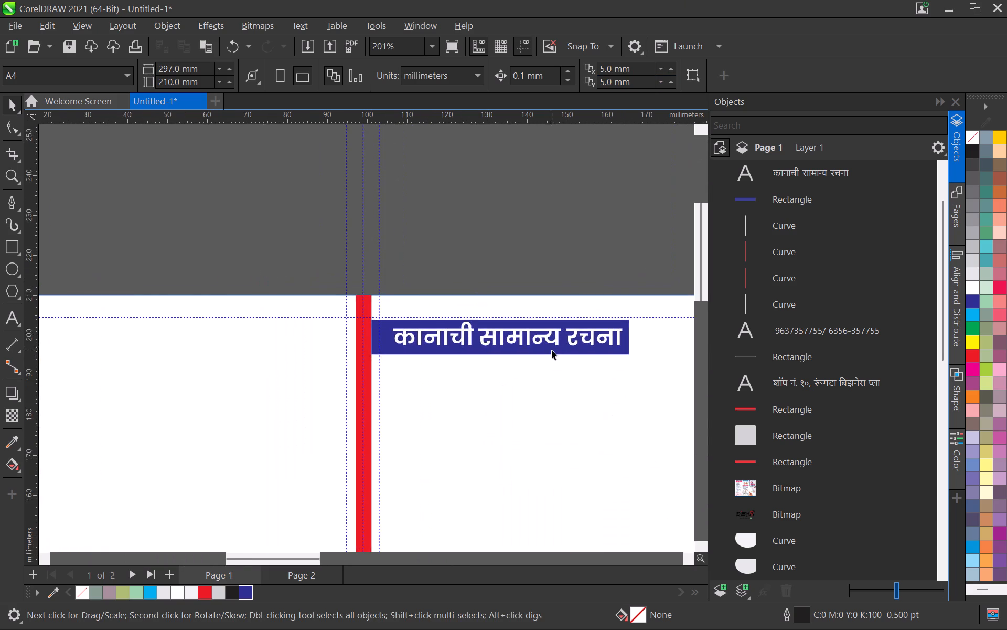
middle_click_drag(547, 348, 426, 324)
scroll(529, 339, "up", 2)
left_click(500, 319)
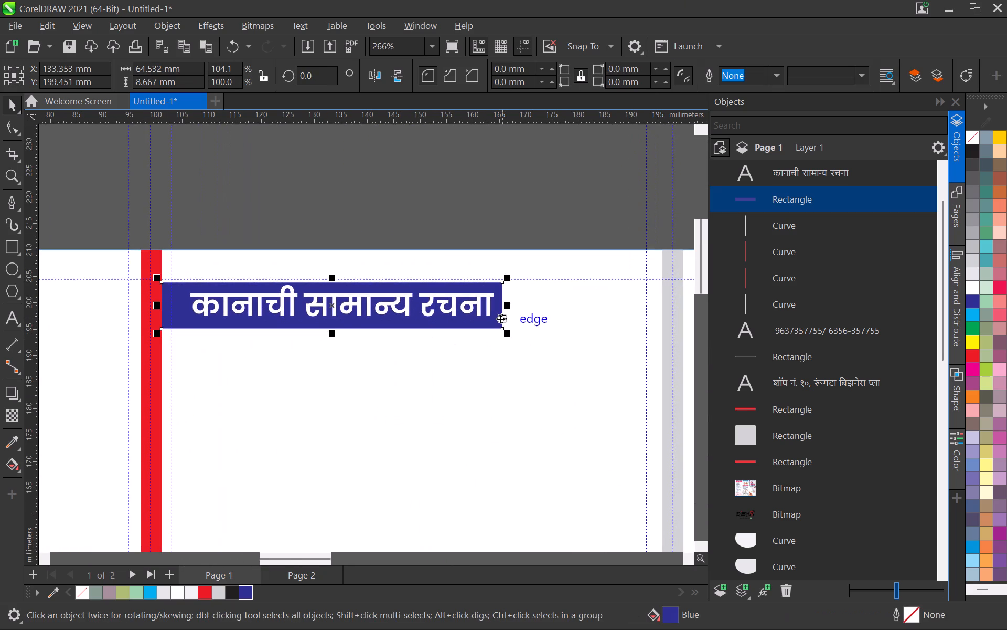
scroll(500, 318, "up", 2)
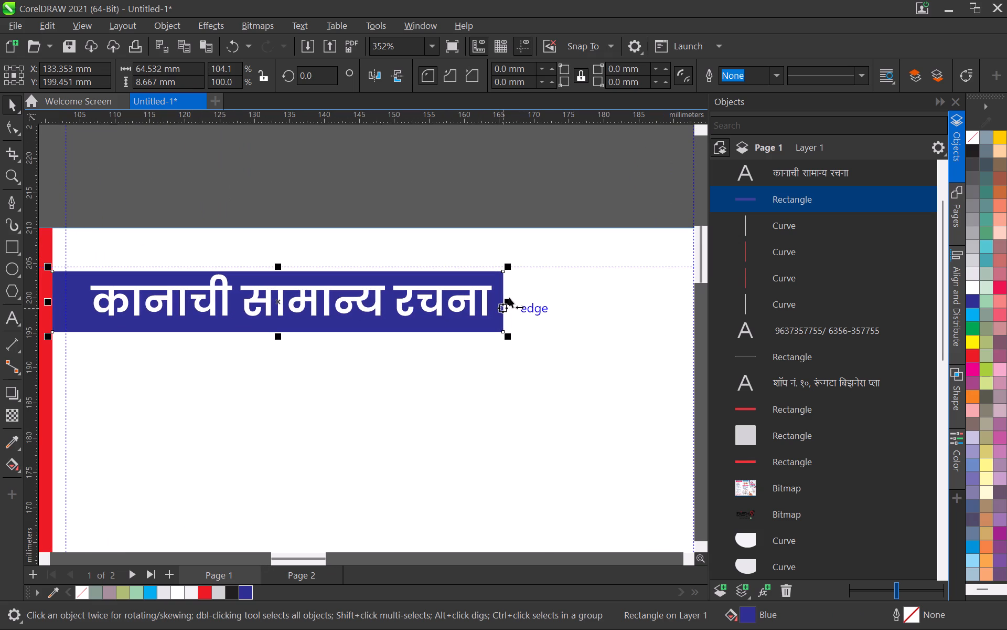
left_click_drag(510, 299, 538, 317)
Enlarge the heading "कानाची सामान्य रचना" to about 17.6 pt and nudge it slightly down within the blue bar.
scroll(497, 317, "down", 3)
left_click(490, 312)
scroll(495, 317, "up", 2)
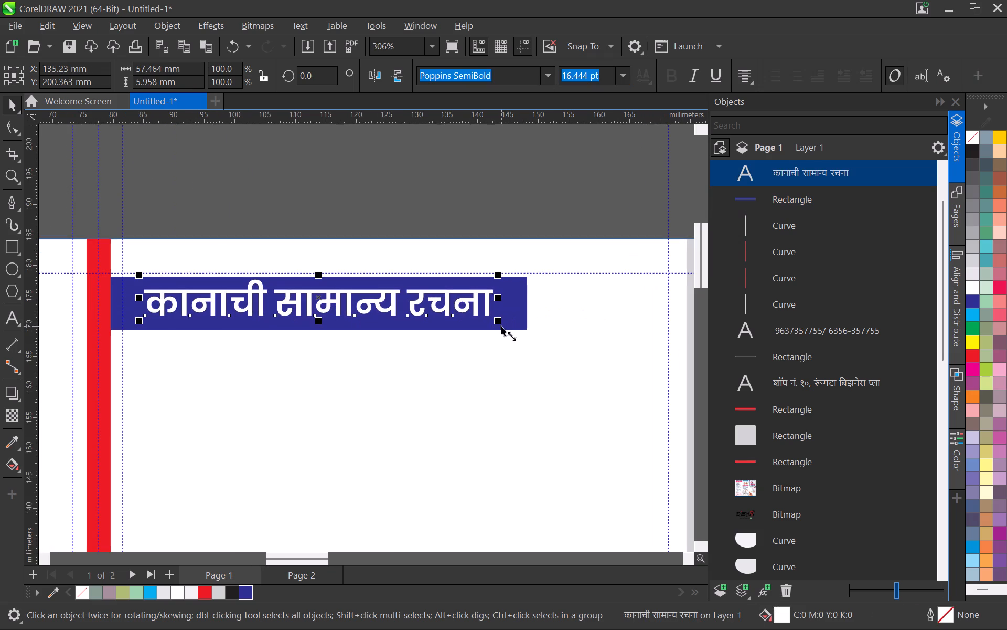
left_click_drag(501, 326, 529, 343)
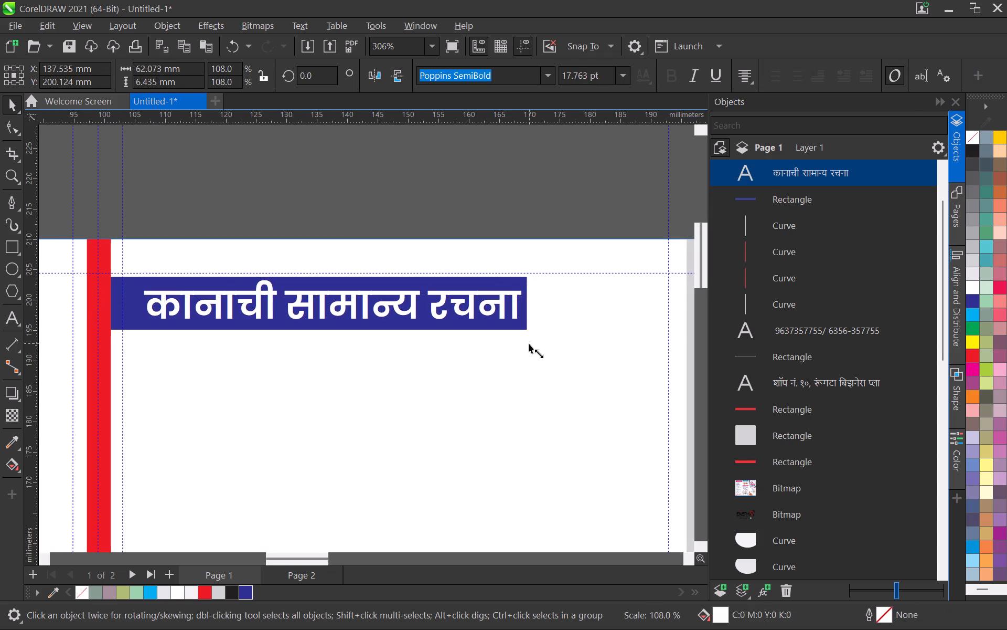
left_click_drag(529, 343, 526, 342)
key("Down")
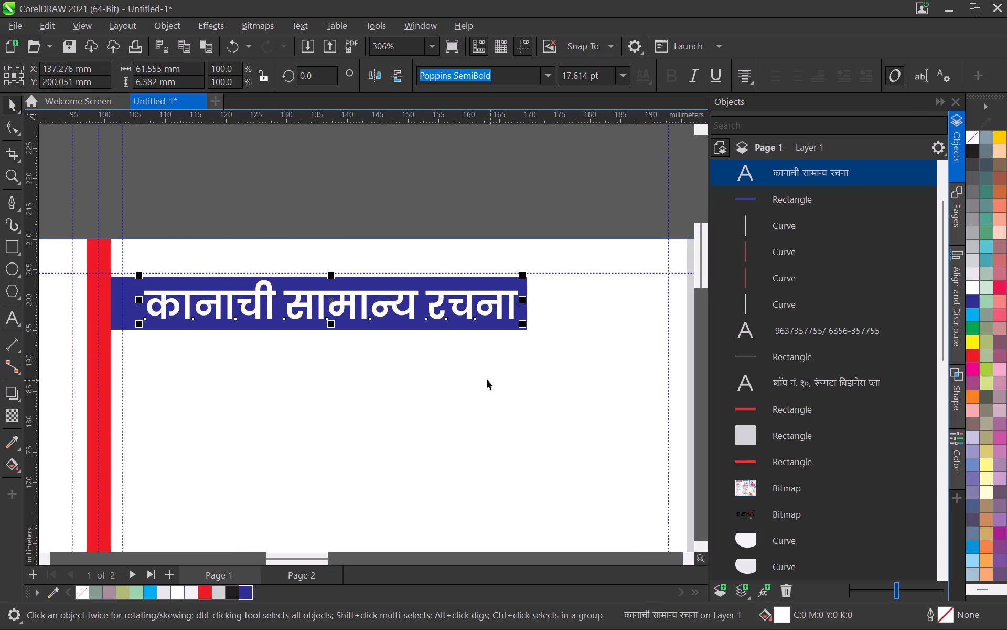
left_click(487, 380)
Draw a thin rectangle about 196 × 1.8 mm along Page 1's top edge, from the left page edge to the second divider.
scroll(485, 359, "down", 8)
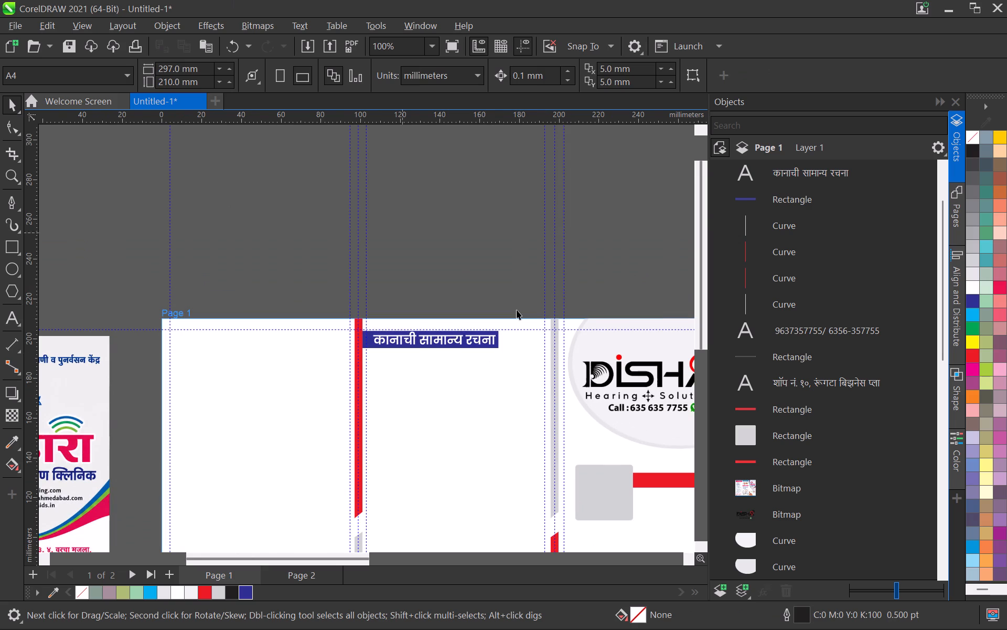
scroll(524, 316, "down", 4)
middle_click_drag(477, 388, 433, 316)
scroll(474, 384, "down", 1)
scroll(433, 315, "down", 2)
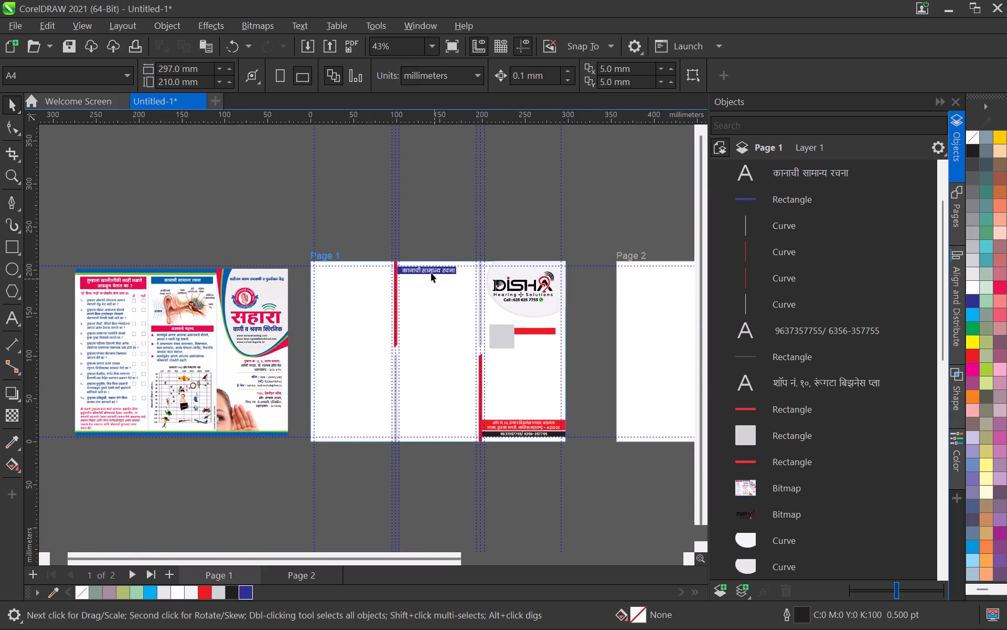
scroll(423, 261, "up", 3)
middle_click_drag(297, 295, 328, 357)
scroll(368, 367, "up", 3)
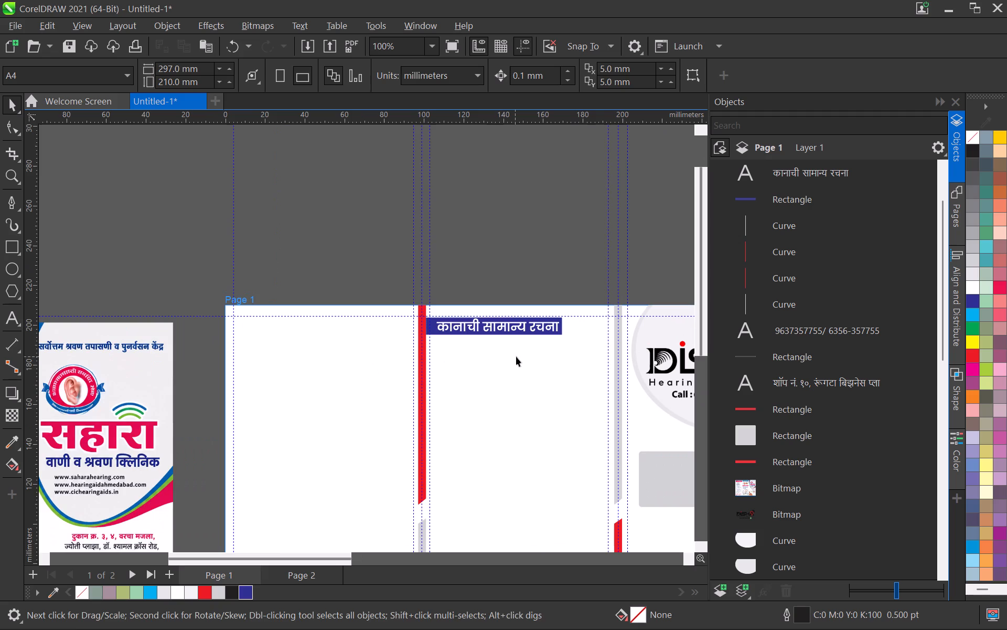
middle_click_drag(516, 356, 437, 371)
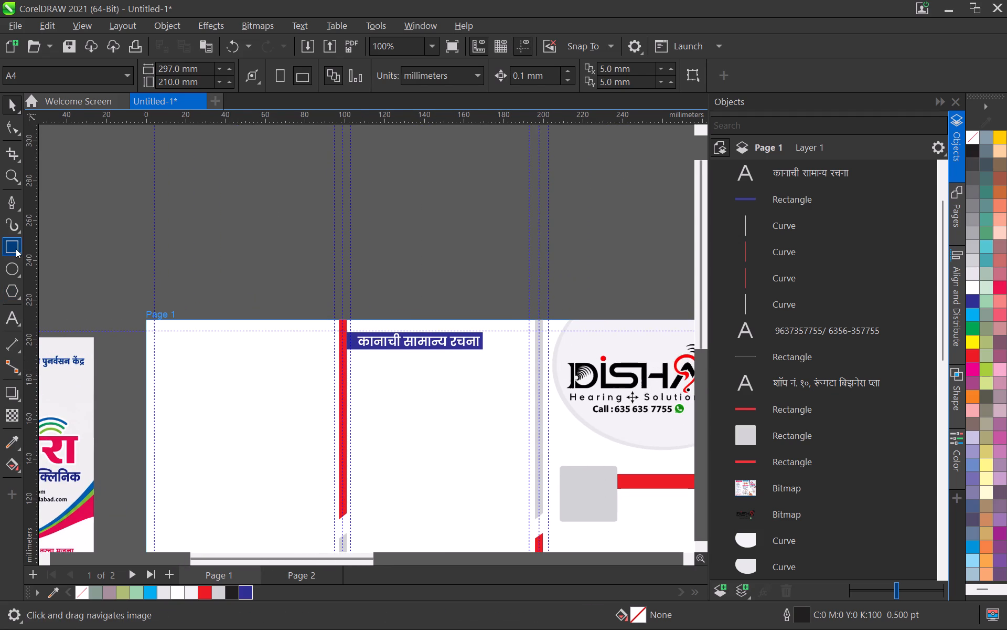
left_click(16, 249)
scroll(147, 333, "up", 3)
left_click_drag(146, 314, 148, 314)
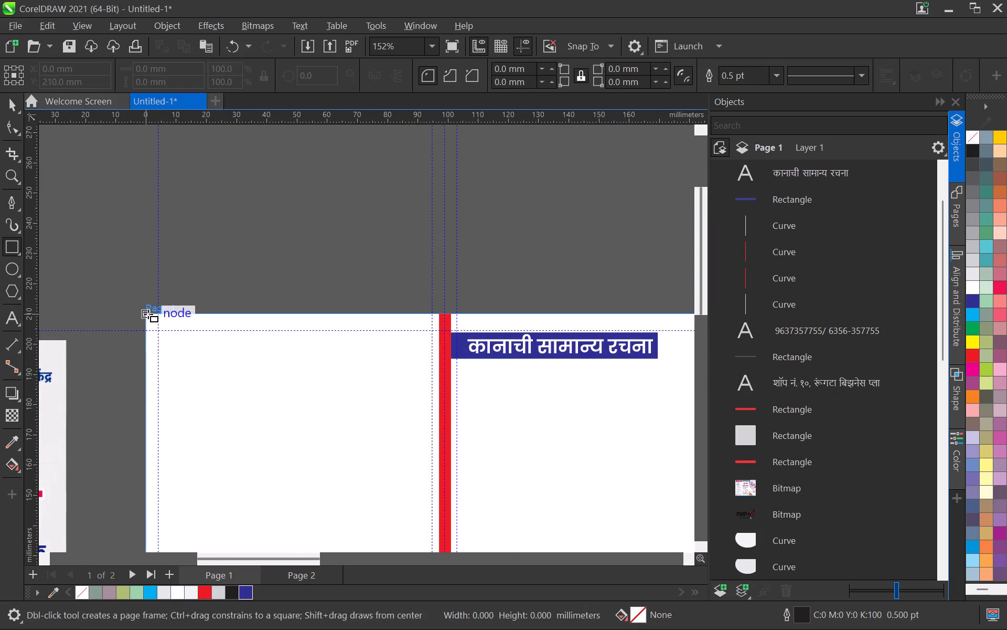
left_click_drag(148, 314, 703, 324)
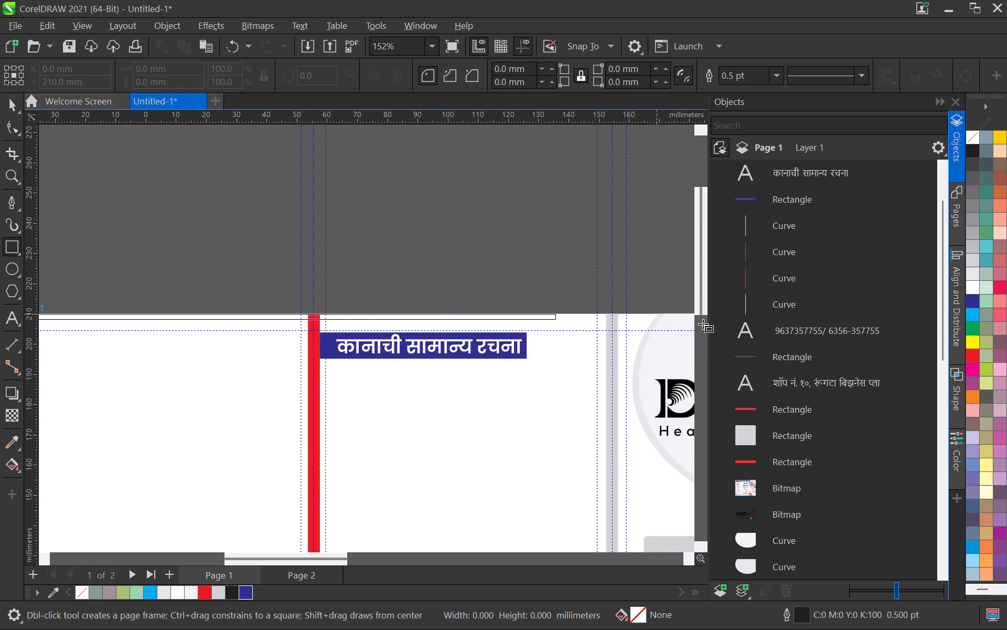
left_click_drag(703, 324, 583, 320)
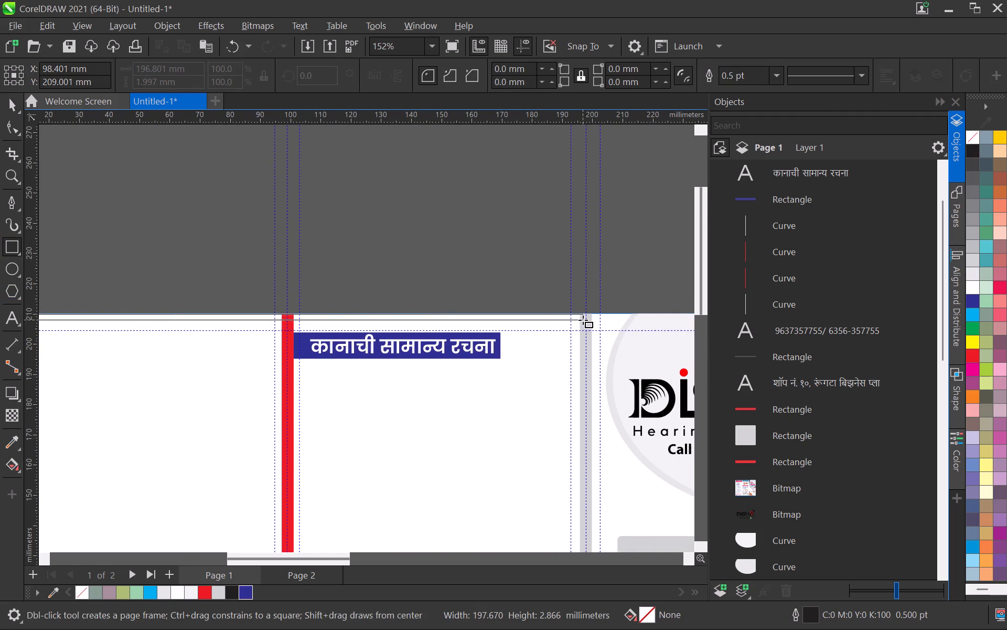
left_click_drag(583, 320, 582, 319)
Fill the thin top strip with 20% Black and remove its outline.
left_click(213, 589)
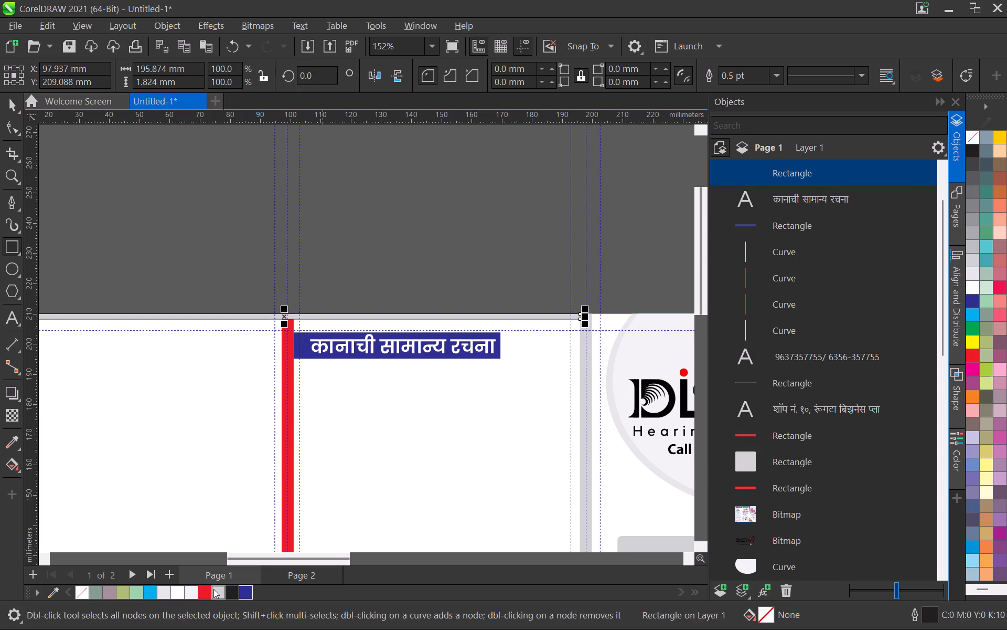
right_click_drag(972, 131, 972, 125)
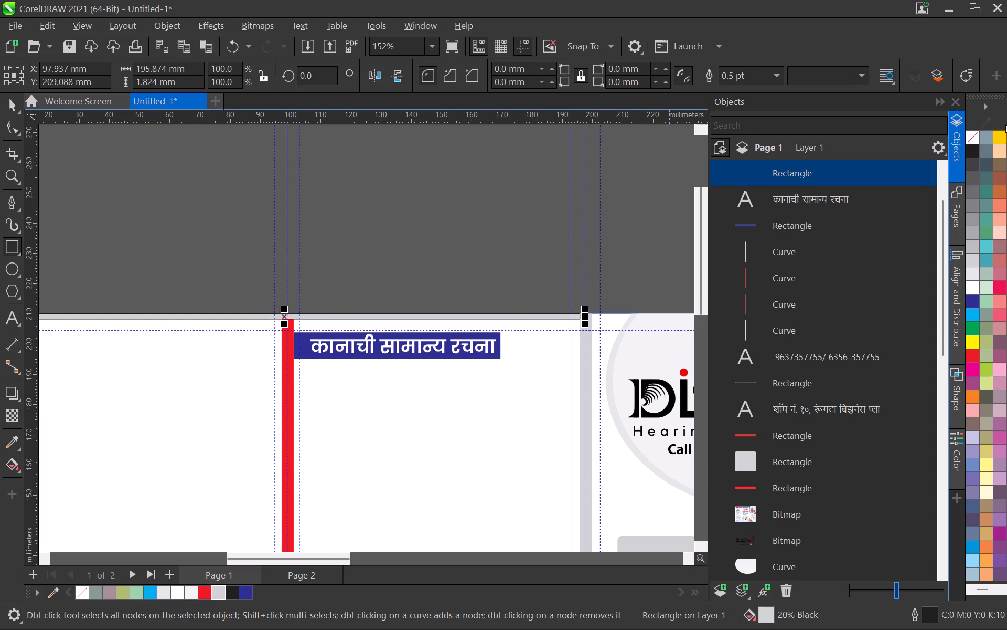
right_click(973, 140)
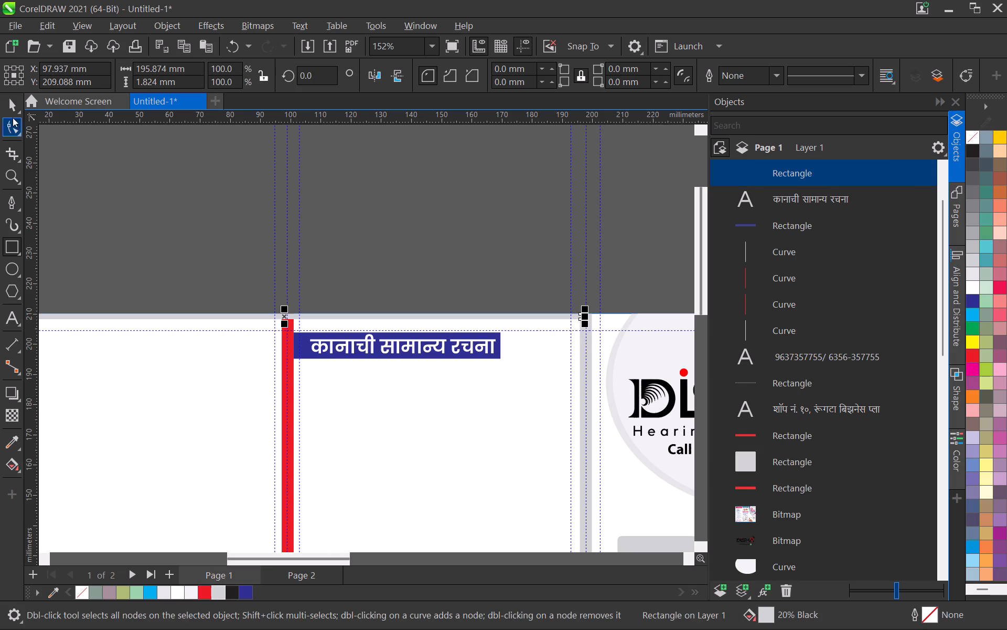
Increase the height of the grey top strip by extending its bottom edge down over the top of the red divider.
left_click(11, 110)
scroll(270, 309, "up", 9)
left_click_drag(297, 329, 289, 338)
left_click(426, 240)
Examine Page 1's layout with the grey top strip, dividers and blue heading bar.
scroll(428, 262, "down", 17)
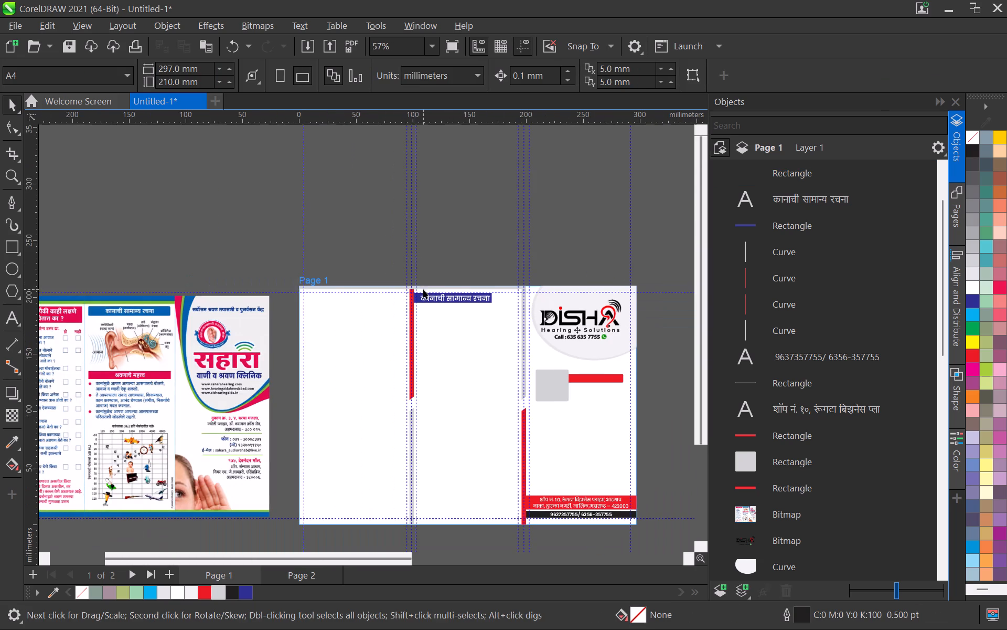
middle_click_drag(431, 375, 407, 372)
left_click(459, 368)
scroll(438, 262, "up", 12)
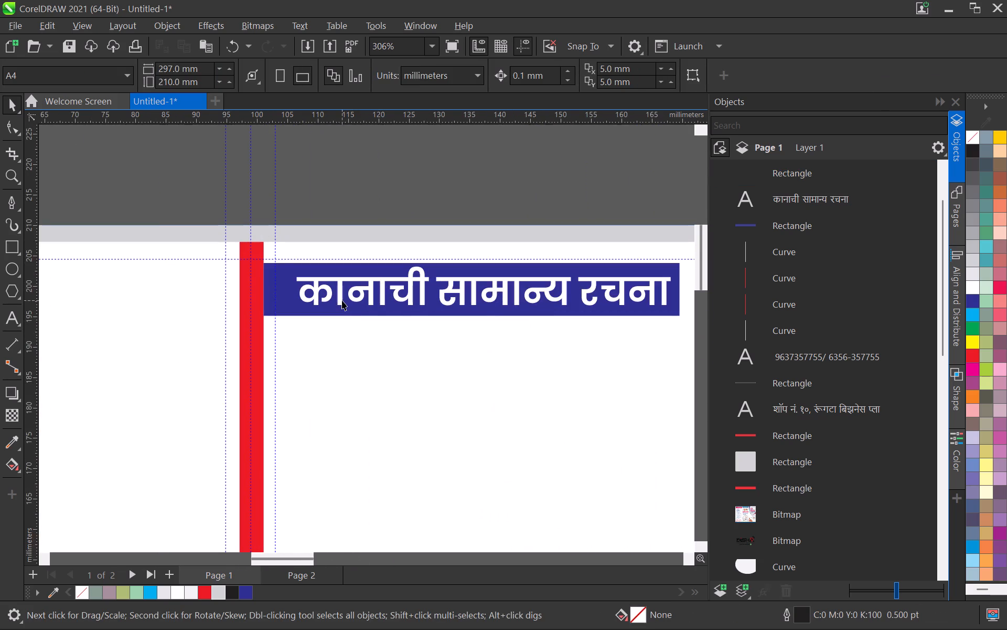
scroll(344, 298, "down", 6)
scroll(396, 322, "up", 3)
scroll(396, 323, "down", 5)
left_click(430, 385)
scroll(447, 371, "down", 4)
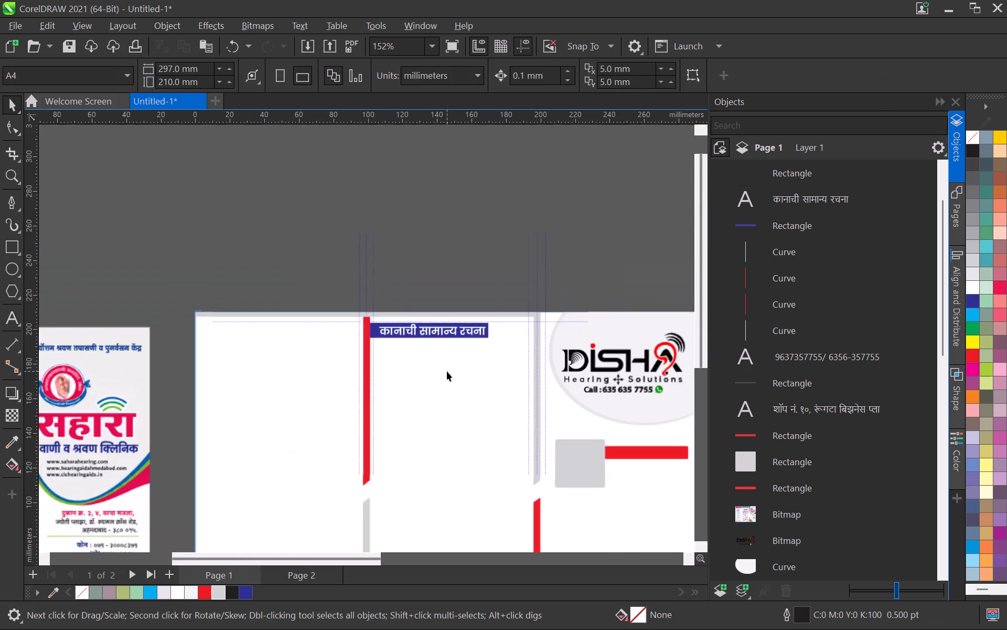
scroll(447, 371, "up", 4)
middle_click_drag(447, 371, 426, 353)
scroll(424, 373, "down", 4)
middle_click_drag(449, 380, 414, 328)
Start saving the drawing, create a folder named "disha cdr" on drive BMW M3 (E:) and open it.
key("ctrl+s")
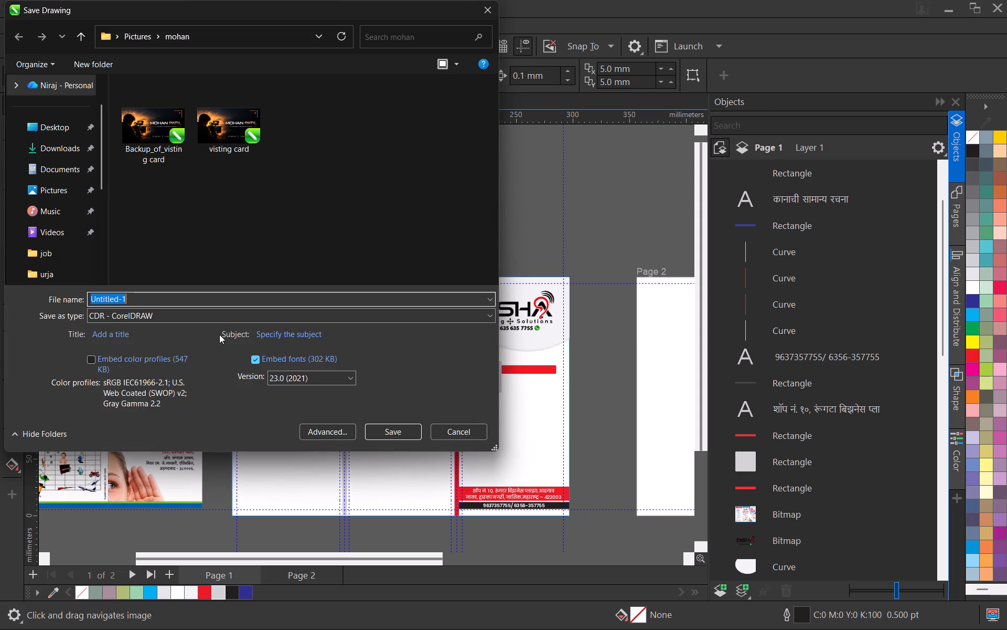
scroll(67, 265, "down", 4)
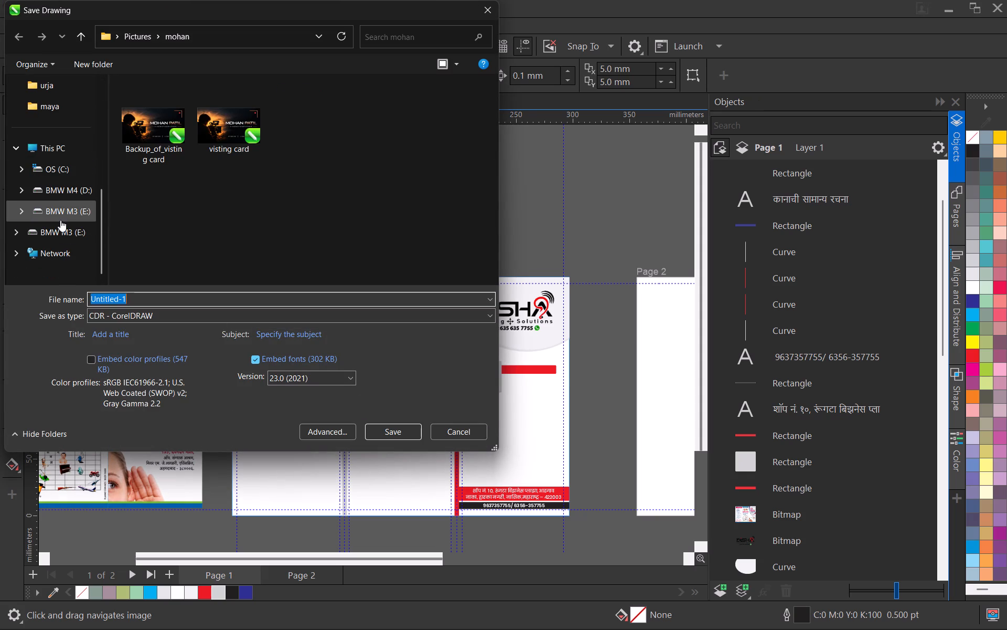
left_click(57, 212)
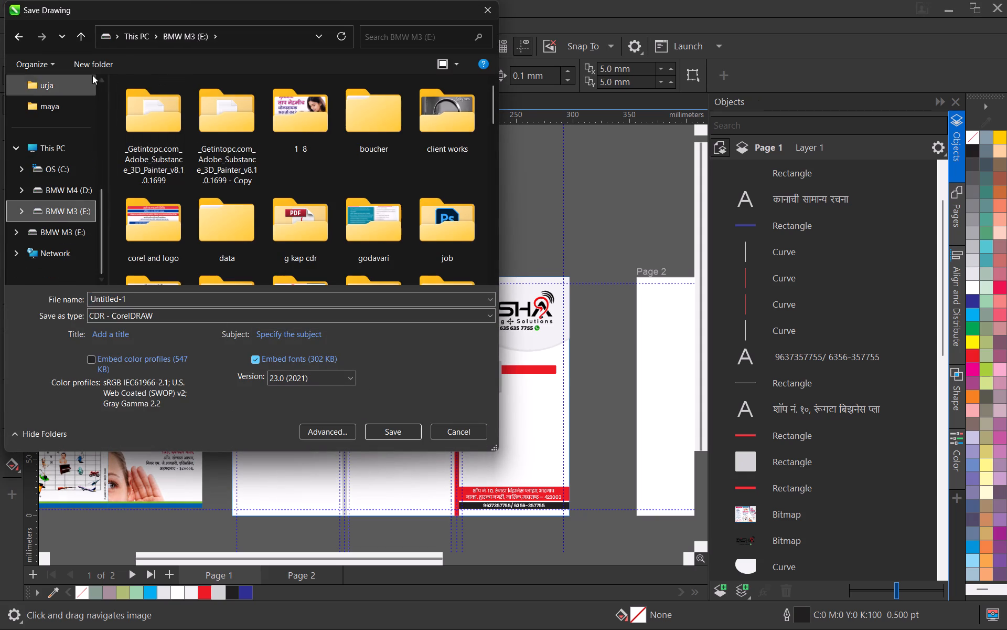
left_click(91, 64)
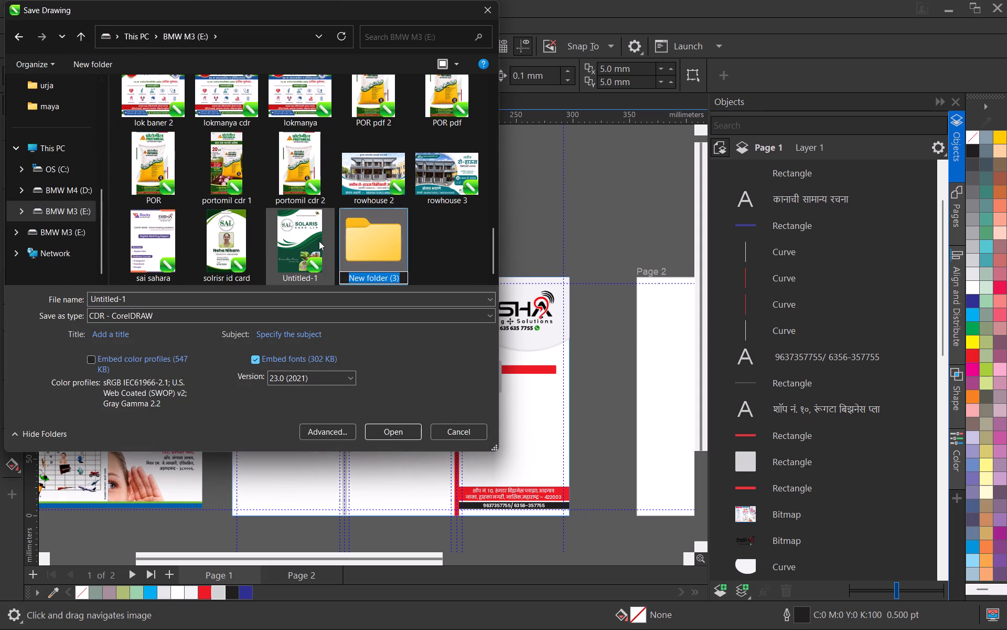
type("disha")
key("space")
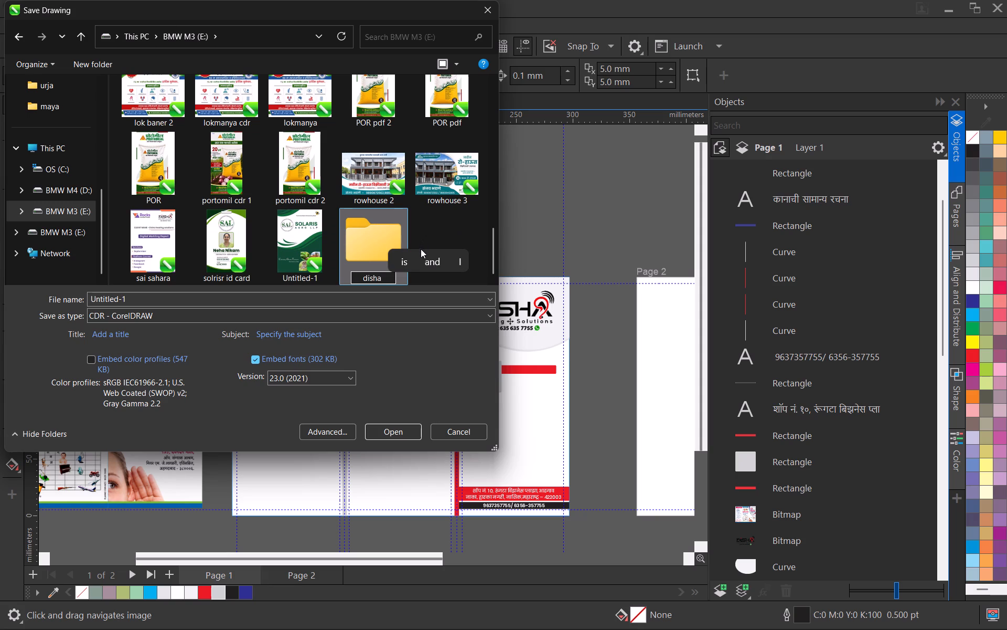
key("space")
key("c")
key("d")
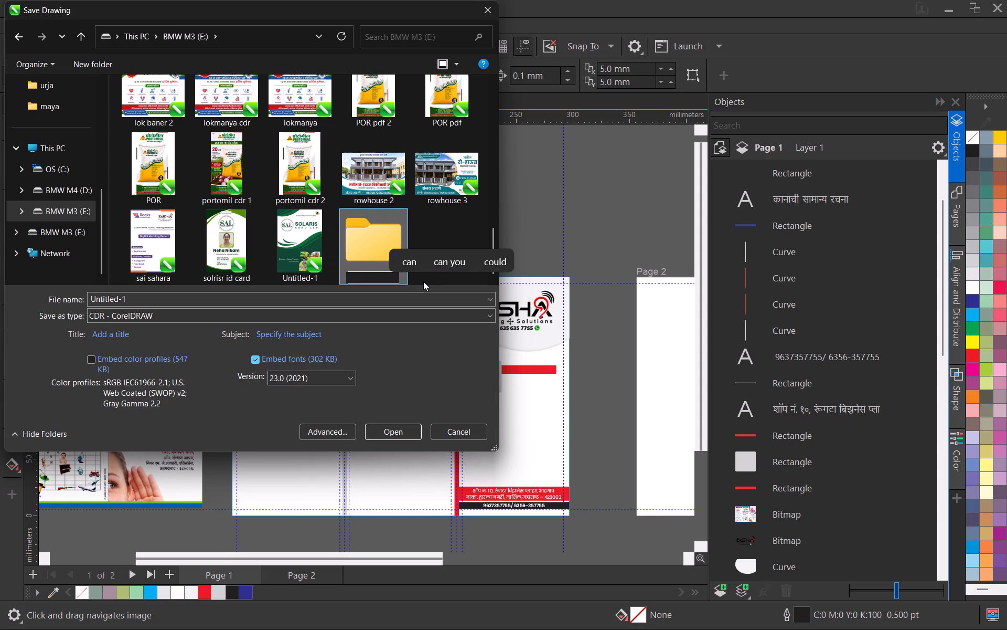
key("r")
left_click(357, 222)
double_click(377, 232)
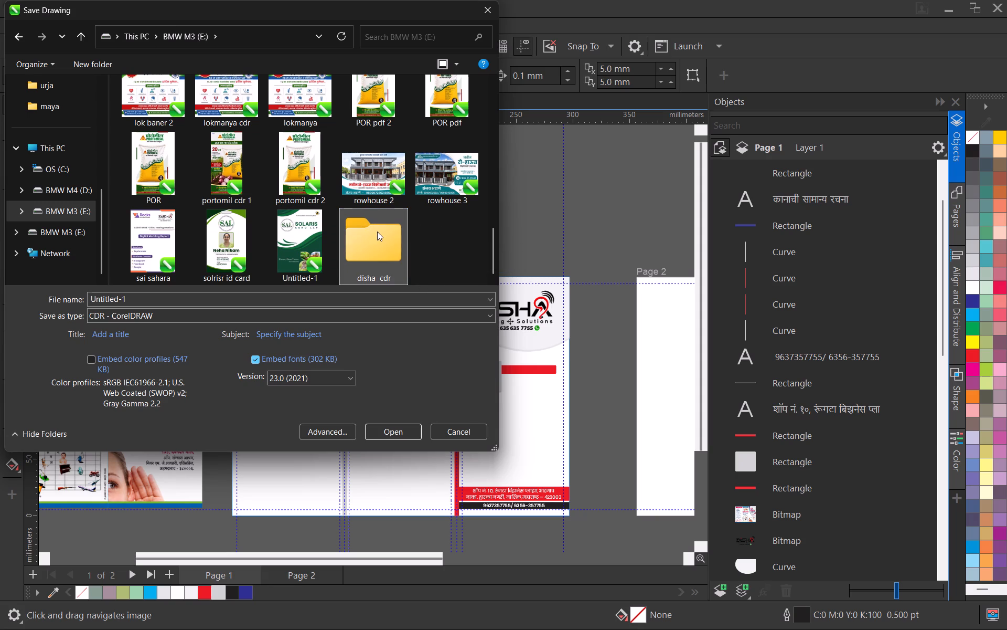
Save the drawing in the new folder under the file name "diisha".
left_click(149, 300)
type("diisha")
key("space")
key("Return")
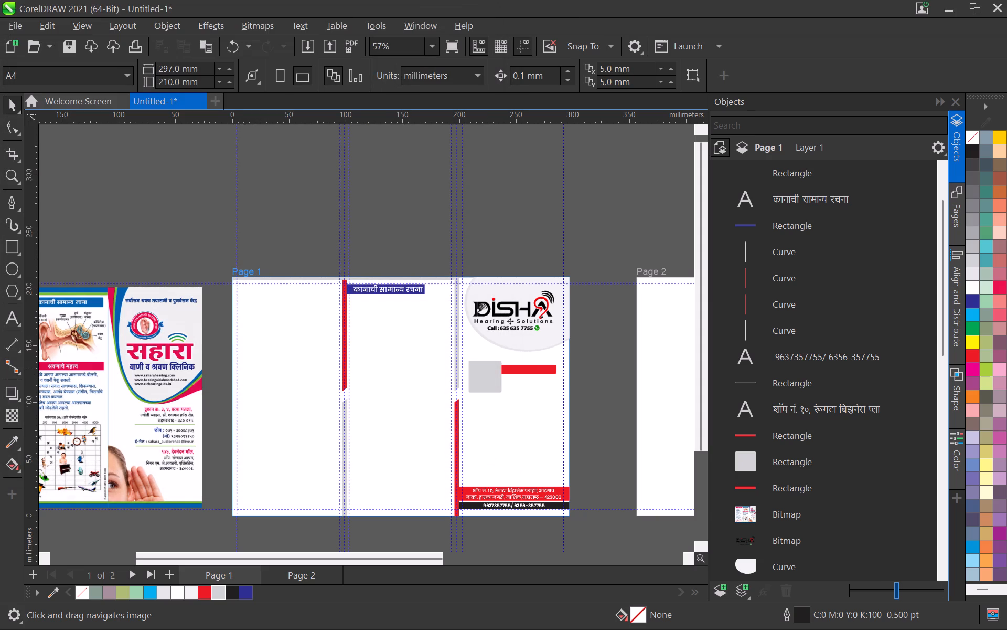
Examine the ear diagram under the heading "कानाची सामान्य रचना" in the reference brochure.
scroll(481, 289, "down", 6, "alt")
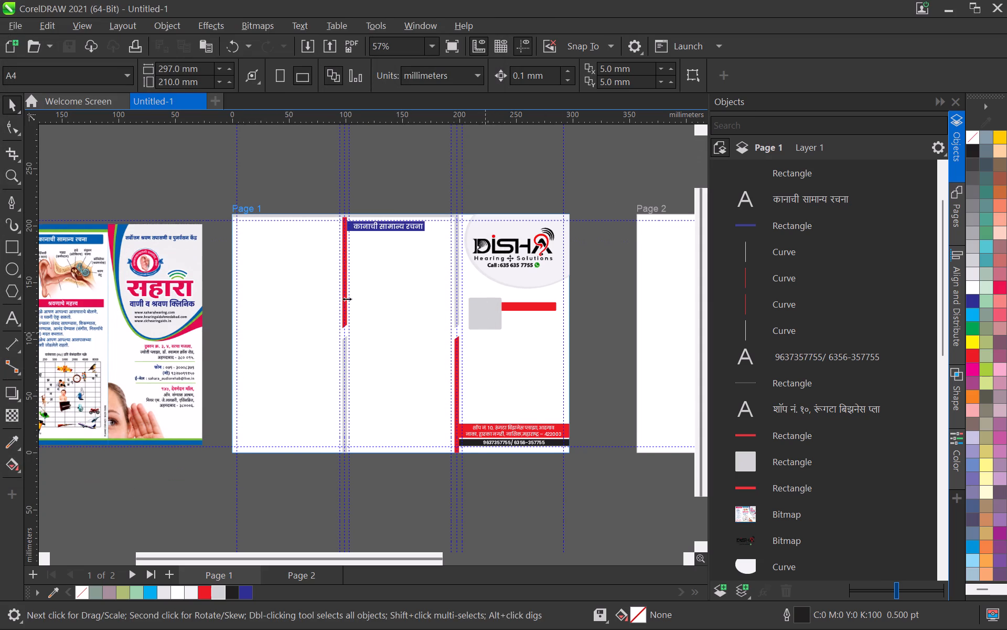
scroll(348, 262, "down", 2)
middle_click_drag(263, 302, 341, 353)
scroll(341, 353, "down", 1)
scroll(237, 343, "up", 5)
scroll(212, 298, "up", 2)
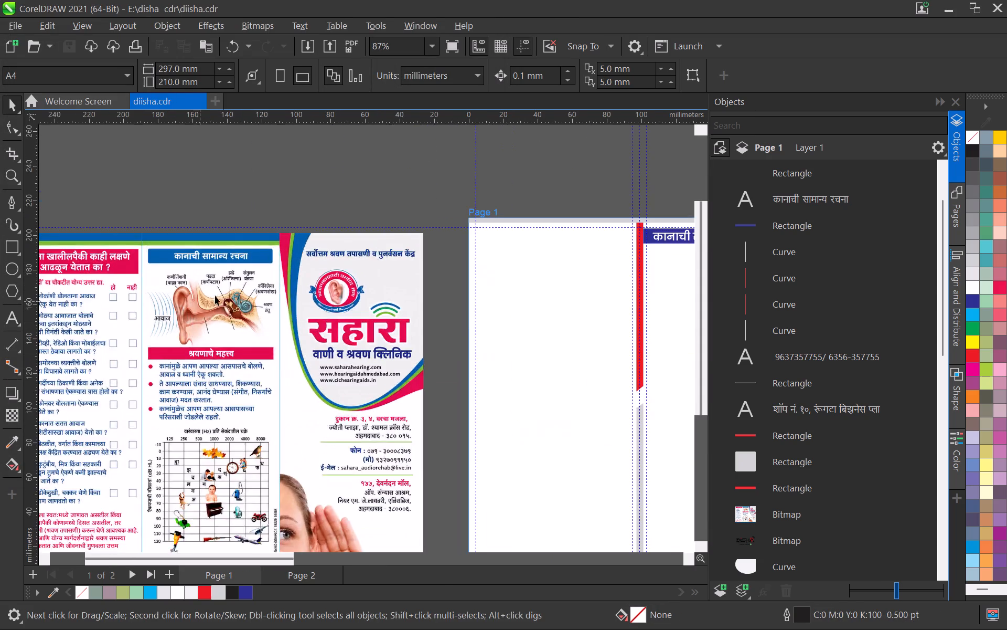
scroll(215, 296, "up", 2)
scroll(218, 291, "down", 6)
scroll(202, 324, "up", 6)
scroll(201, 322, "down", 10)
scroll(512, 276, "up", 8)
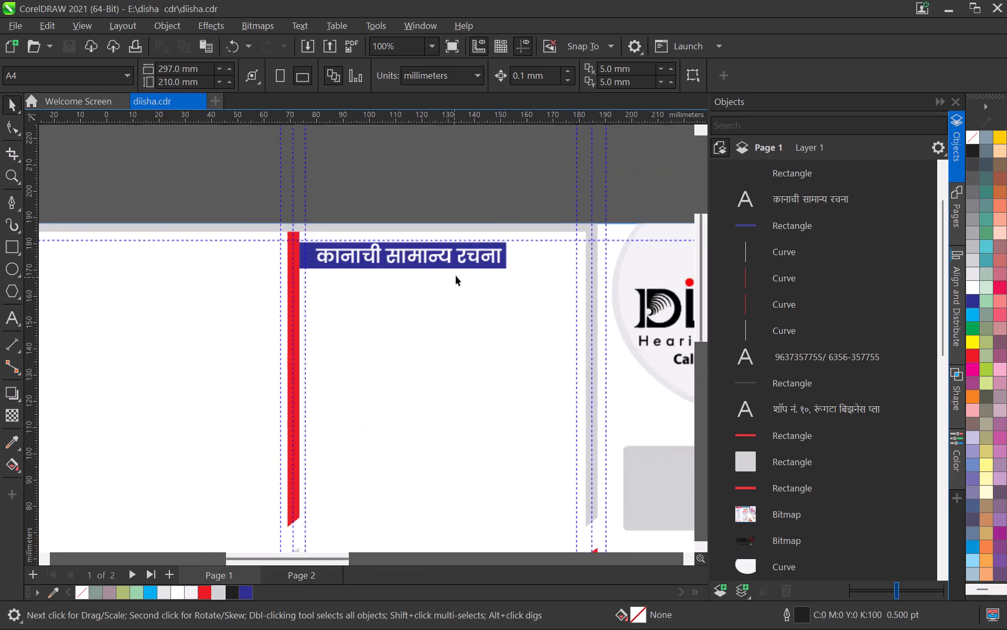
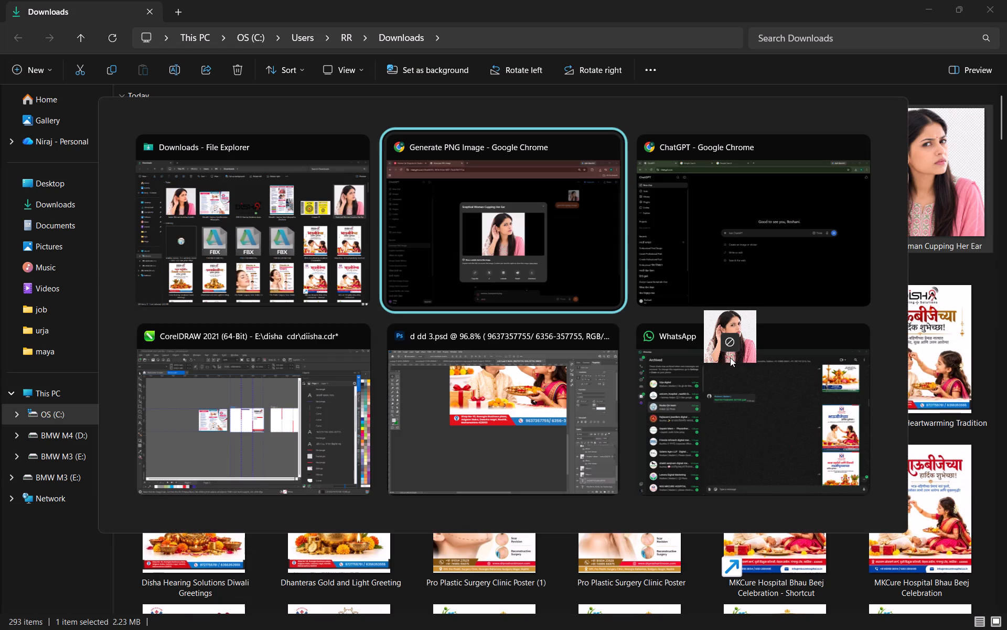
left_click_drag(730, 358, 732, 358)
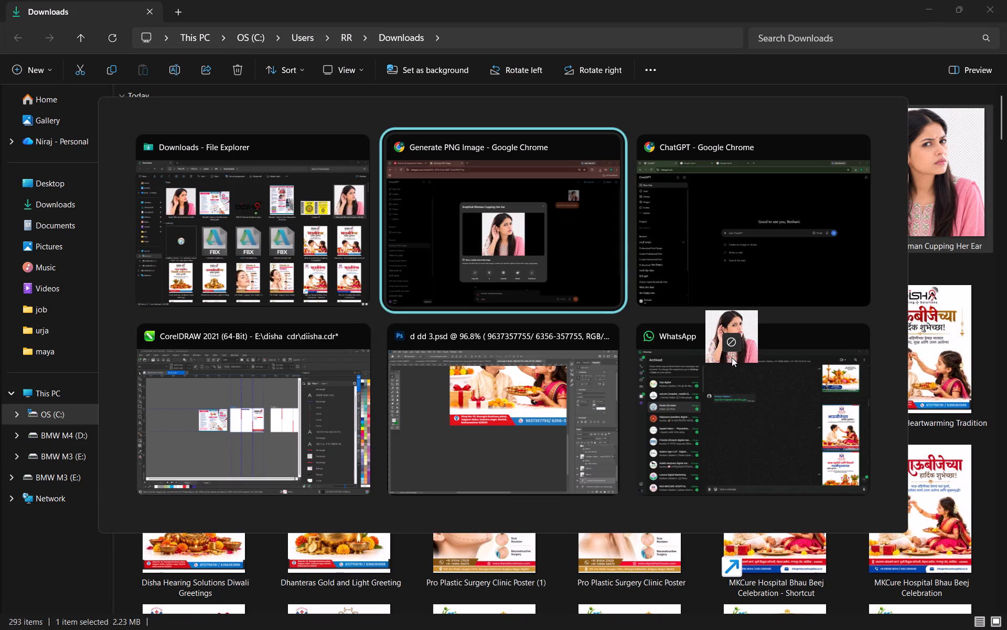
left_click_drag(732, 358, 724, 304)
key("alt+Tab")
key("alt+Tab")
key("alt+Tab")
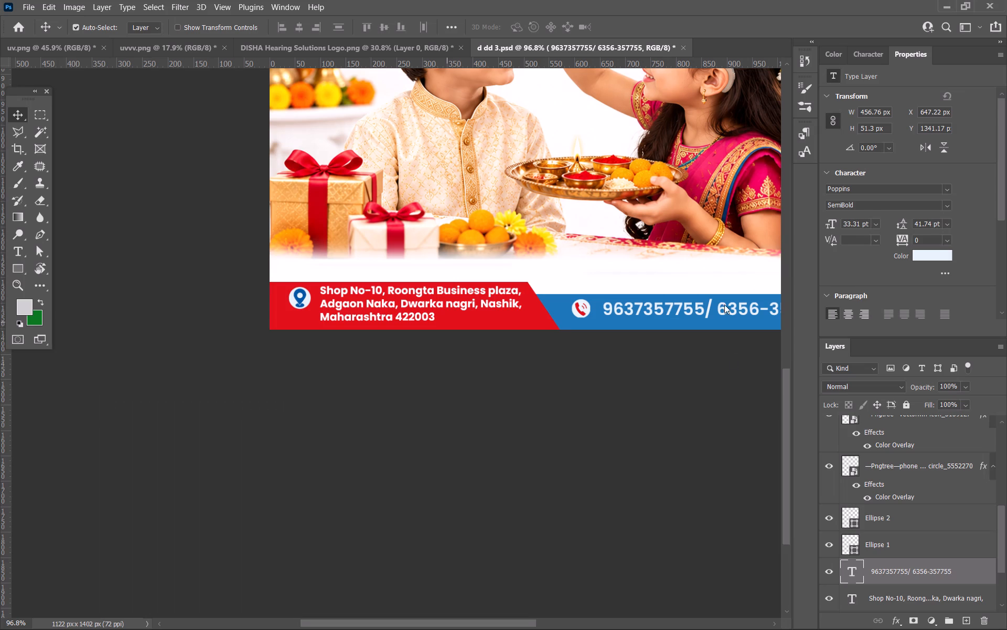
left_click_drag(724, 304, 710, 51)
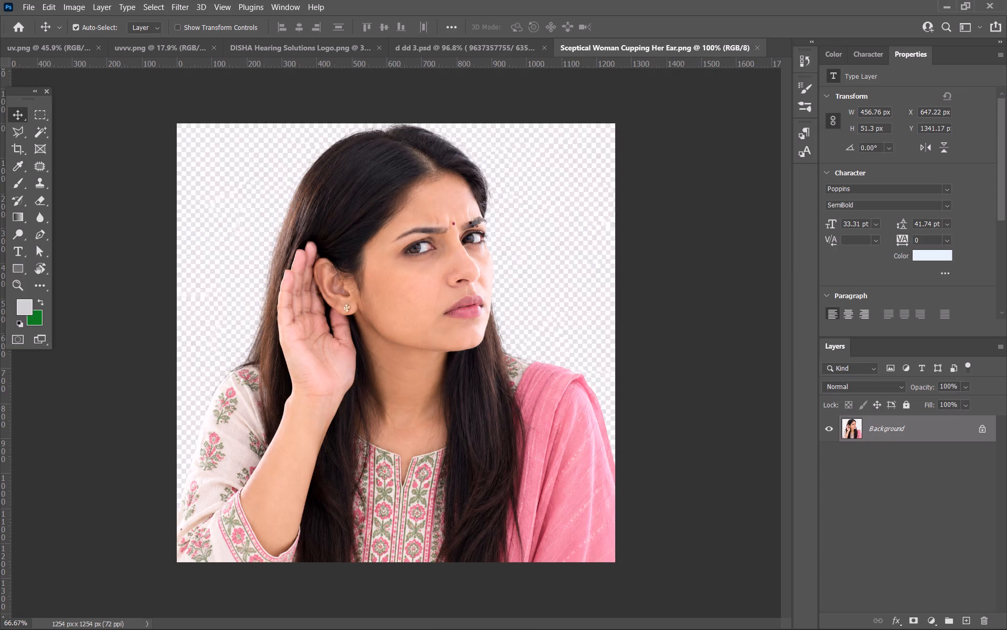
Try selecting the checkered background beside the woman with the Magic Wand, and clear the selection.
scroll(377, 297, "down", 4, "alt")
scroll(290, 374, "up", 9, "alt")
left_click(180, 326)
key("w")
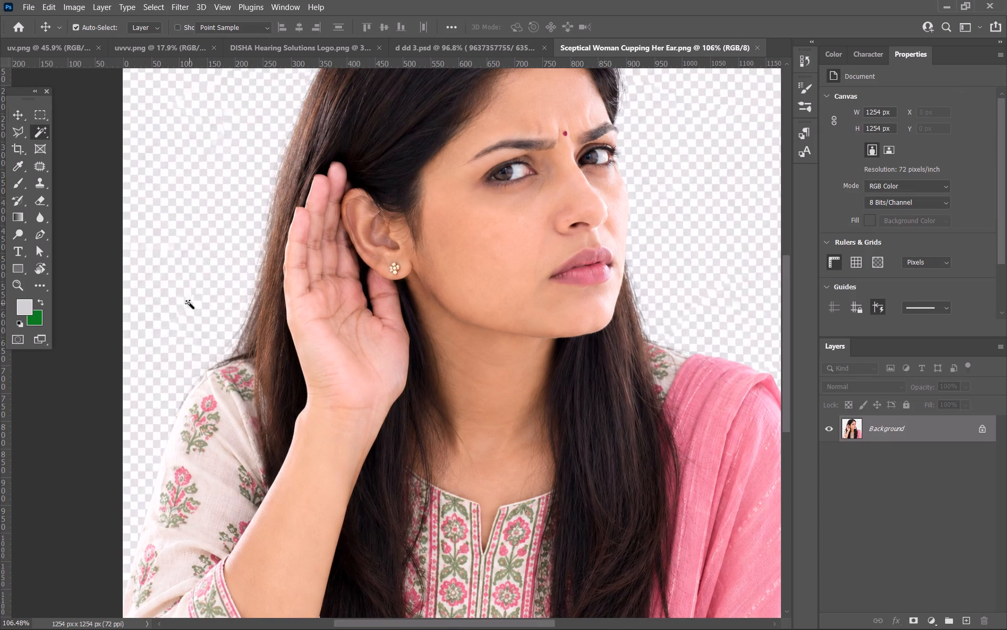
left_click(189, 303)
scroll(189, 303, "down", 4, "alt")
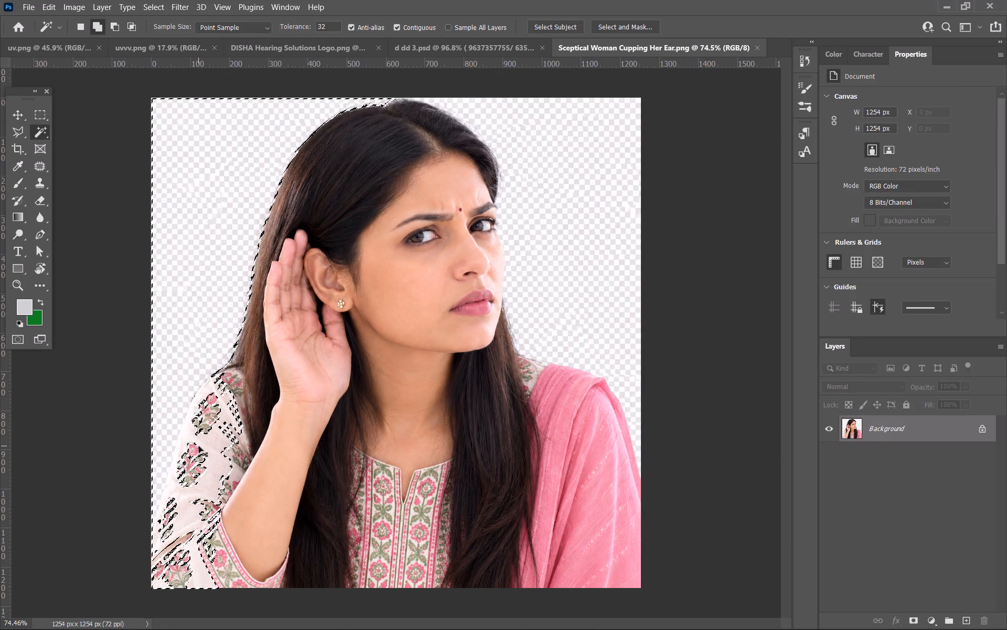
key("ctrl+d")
Start a Polygonal Lasso outline at the image's left edge and trace the lower sleeve's outer edge upward.
left_click(15, 132)
scroll(160, 484, "up", 5, "alt")
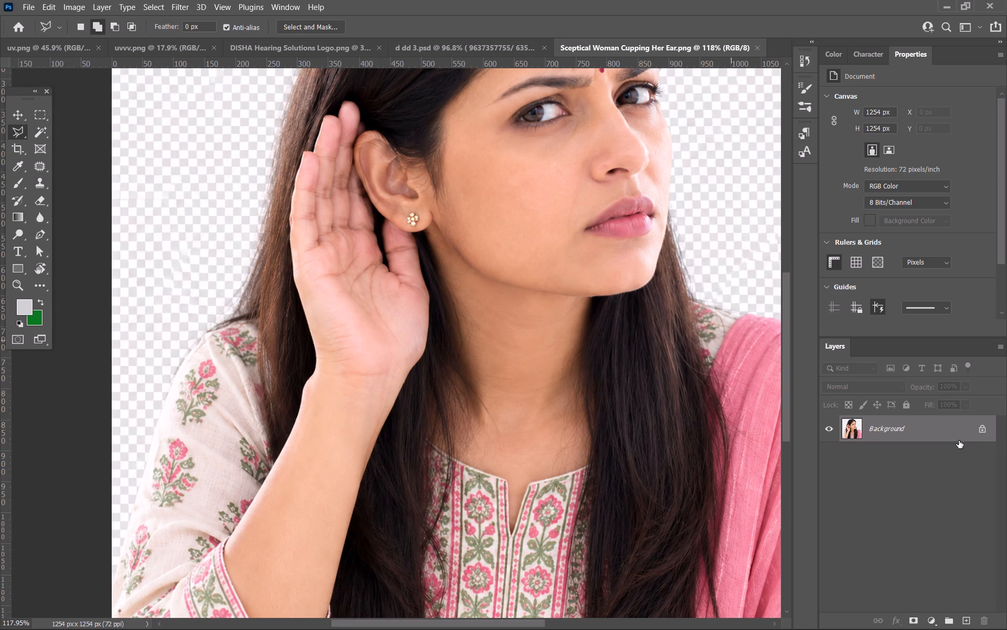
key("space")
key("space")
key("space")
key("space")
key("space")
key("space")
key("space")
key("space")
key("space")
left_click_drag(120, 470, 327, 316)
scroll(298, 453, "up", 8, "alt")
key("space")
key("space")
key("space")
key("space")
key("space")
key("space")
key("space")
key("space")
key("space")
key("space")
left_click_drag(331, 471, 331, 527)
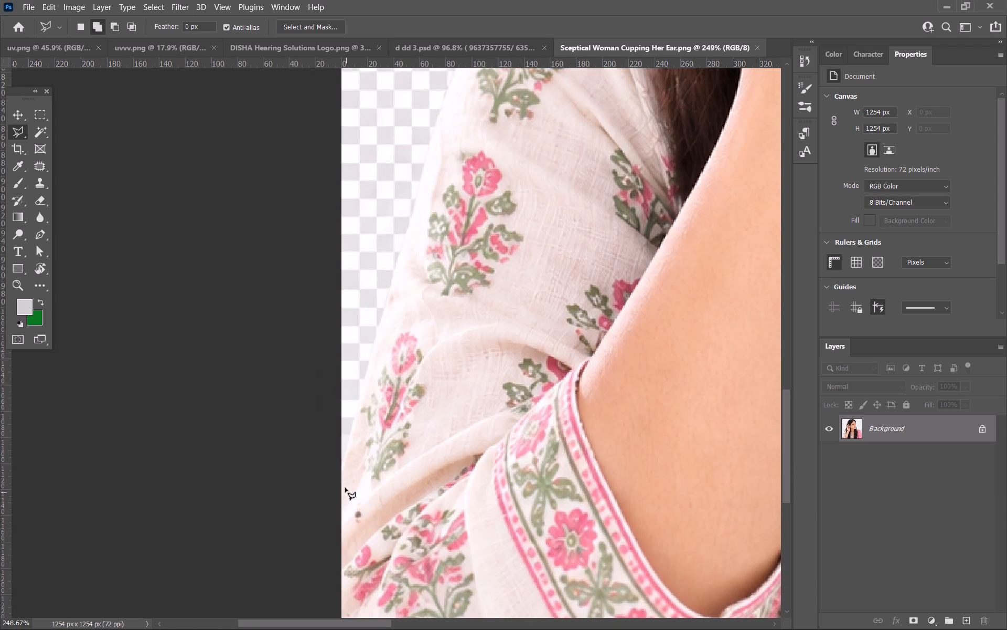
left_click(339, 479)
left_click(349, 440)
scroll(353, 437, "up", 3, "alt")
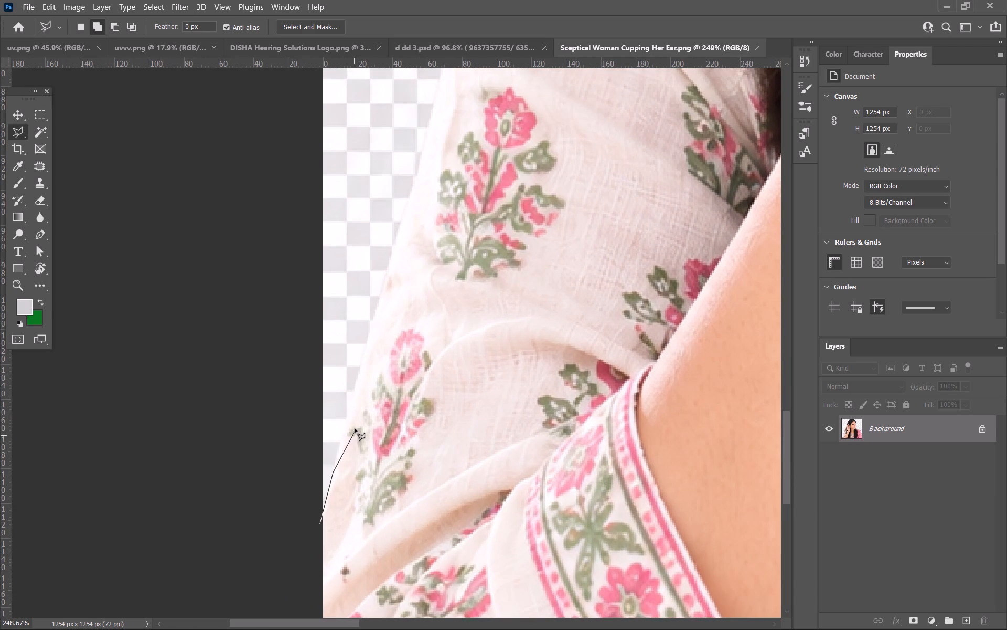
left_click(346, 425)
left_click(358, 363)
left_click(376, 307)
left_click(389, 260)
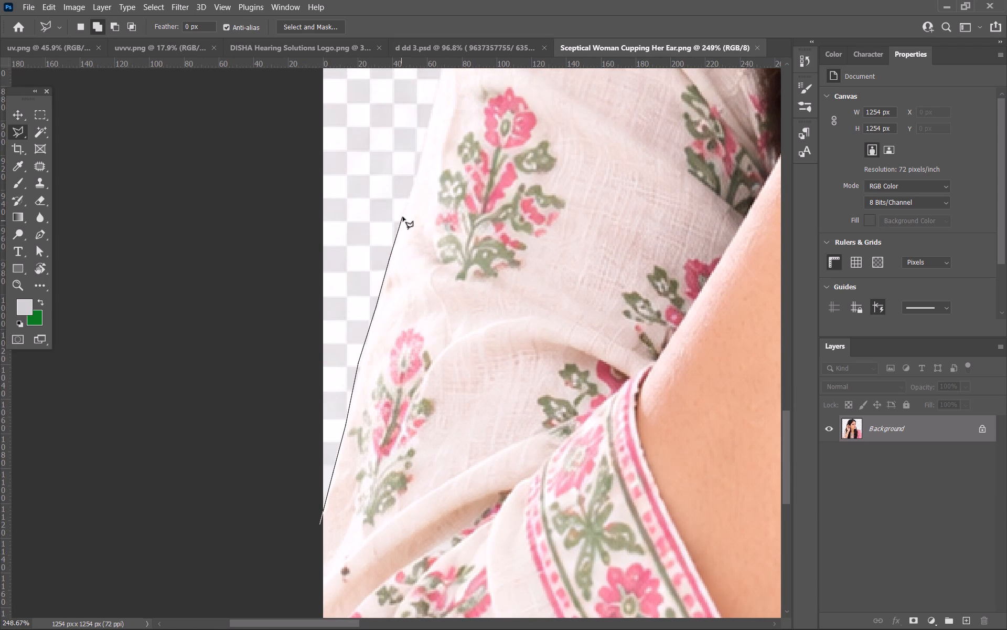
left_click(403, 217)
left_click(423, 148)
Continue the lasso outline up the upper sleeve and over the shoulder toward the hair.
key("space")
key("space")
key("space")
key("space")
key("space")
key("space")
key("space")
key("space")
key("space")
key("space")
key("space")
left_click_drag(436, 129, 417, 411)
left_click(417, 369)
left_click(427, 347)
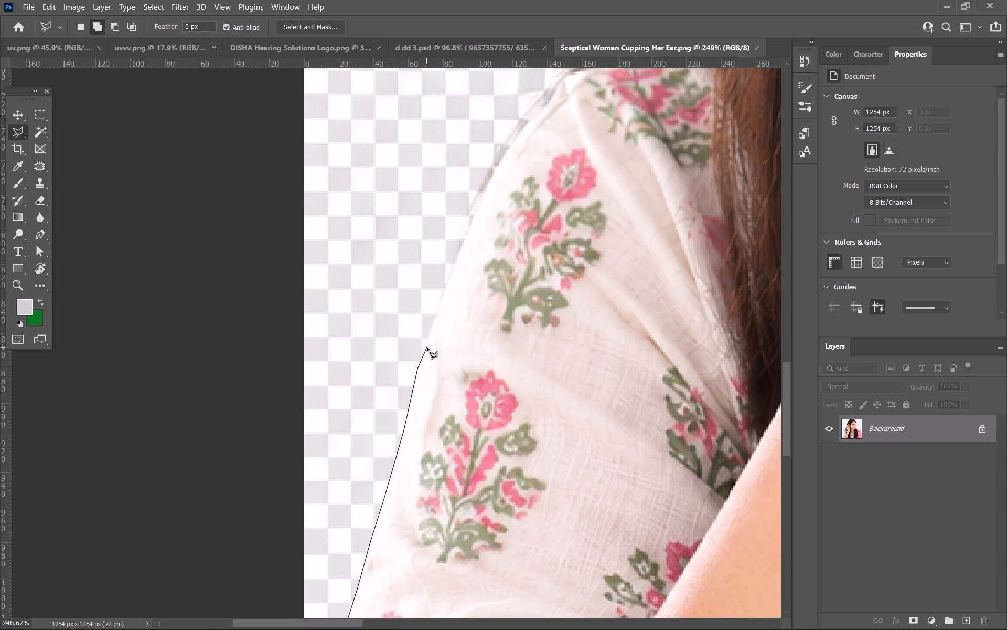
left_click(434, 320)
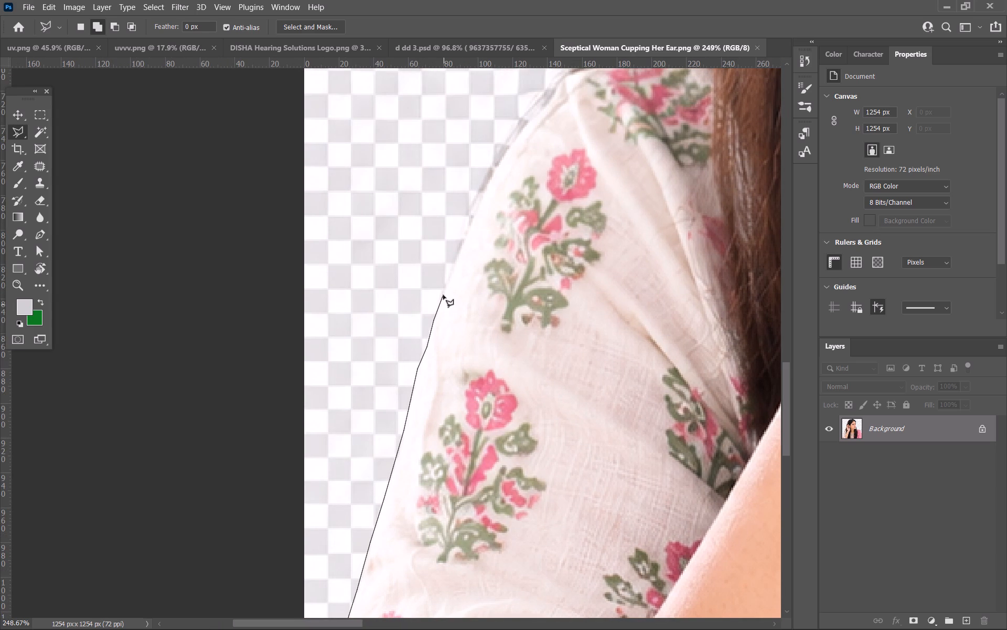
left_click(443, 295)
left_click(453, 276)
left_click(461, 251)
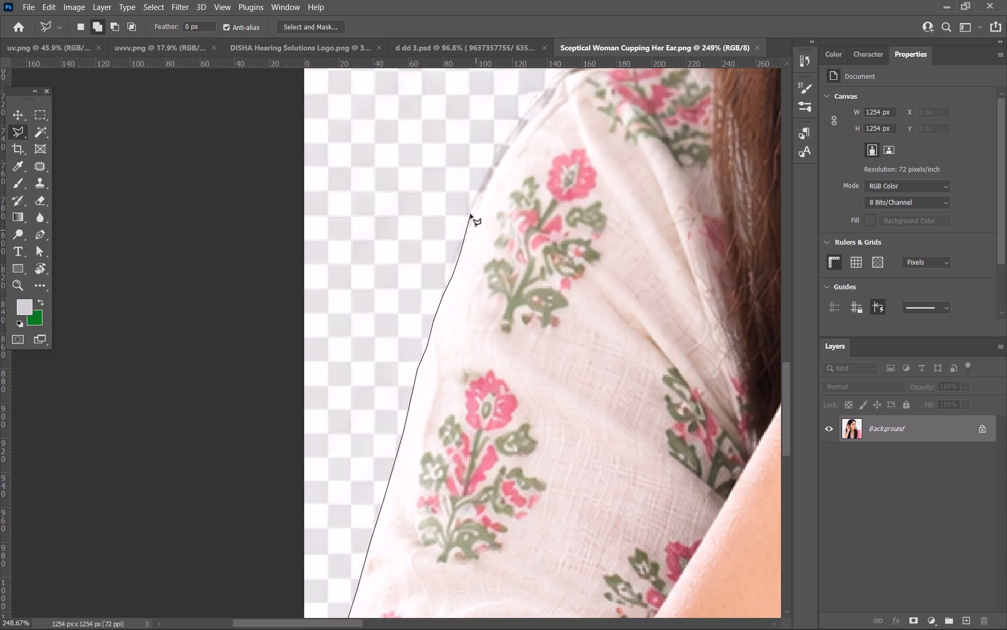
left_click(475, 218)
left_click(487, 181)
left_click(501, 157)
left_click(523, 128)
left_click(546, 107)
left_click(552, 100)
left_click(555, 88)
left_click(565, 75)
key("space")
key("space")
key("space")
key("space")
key("space")
key("space")
key("space")
key("space")
key("space")
left_click_drag(577, 81, 506, 264)
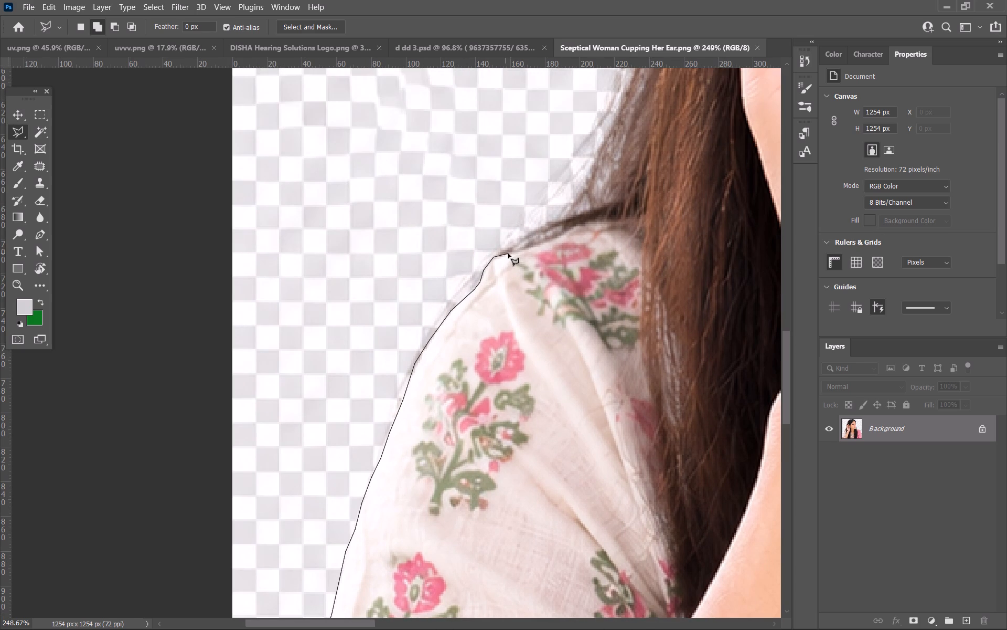
left_click(510, 253)
left_click(526, 241)
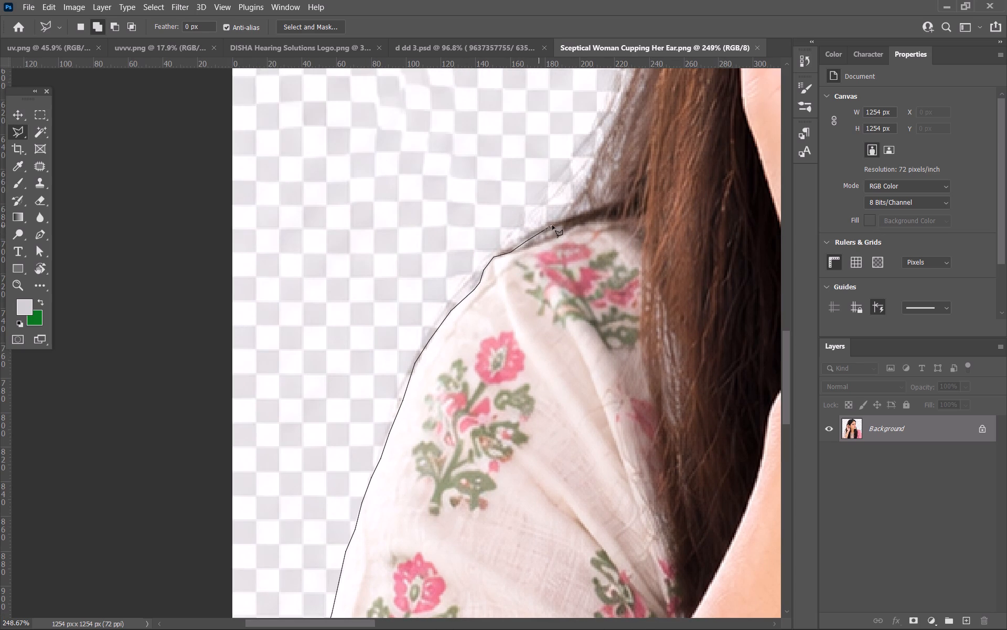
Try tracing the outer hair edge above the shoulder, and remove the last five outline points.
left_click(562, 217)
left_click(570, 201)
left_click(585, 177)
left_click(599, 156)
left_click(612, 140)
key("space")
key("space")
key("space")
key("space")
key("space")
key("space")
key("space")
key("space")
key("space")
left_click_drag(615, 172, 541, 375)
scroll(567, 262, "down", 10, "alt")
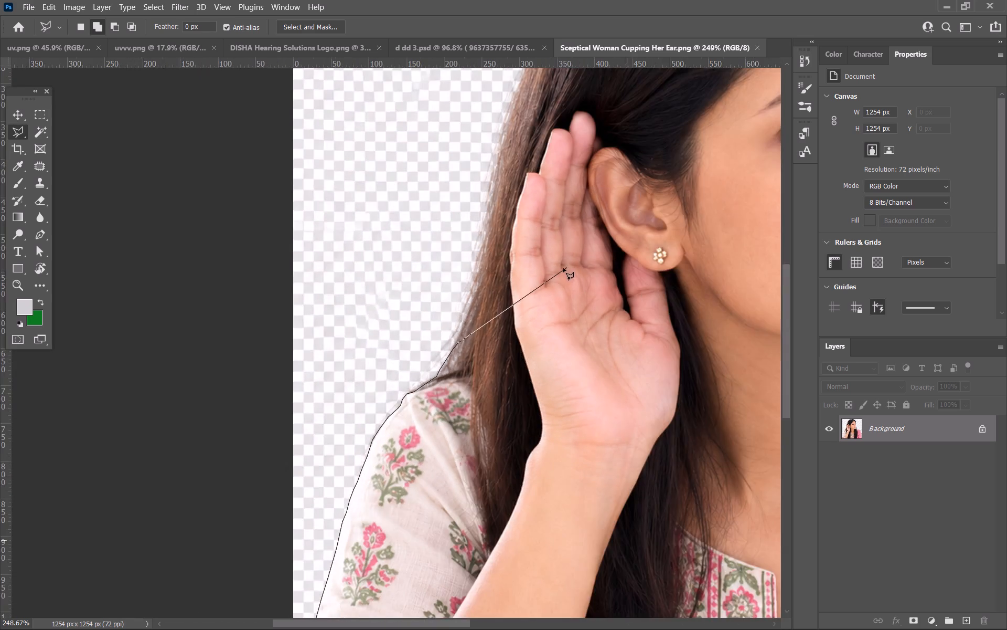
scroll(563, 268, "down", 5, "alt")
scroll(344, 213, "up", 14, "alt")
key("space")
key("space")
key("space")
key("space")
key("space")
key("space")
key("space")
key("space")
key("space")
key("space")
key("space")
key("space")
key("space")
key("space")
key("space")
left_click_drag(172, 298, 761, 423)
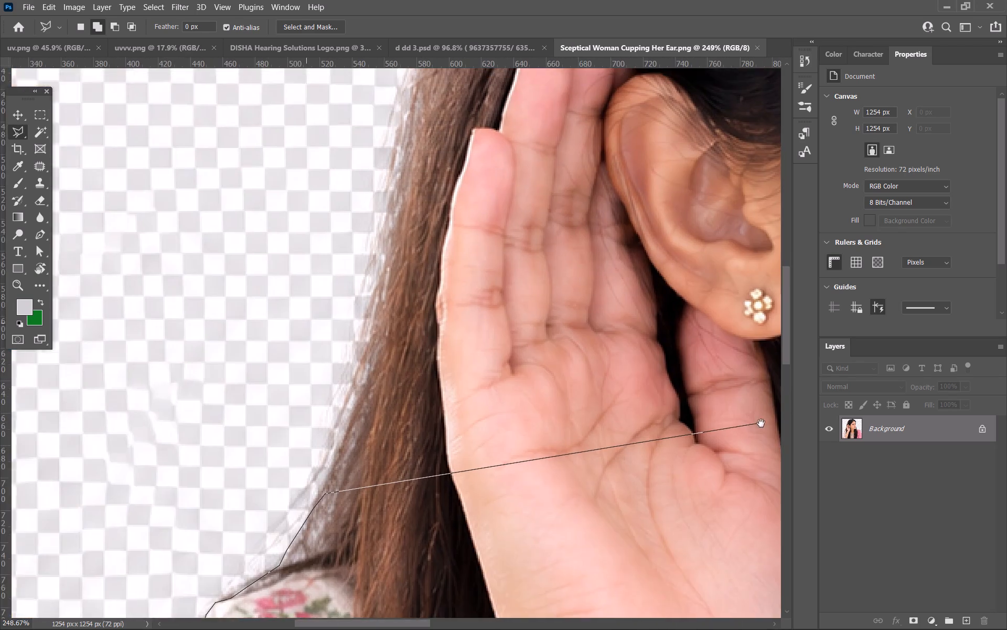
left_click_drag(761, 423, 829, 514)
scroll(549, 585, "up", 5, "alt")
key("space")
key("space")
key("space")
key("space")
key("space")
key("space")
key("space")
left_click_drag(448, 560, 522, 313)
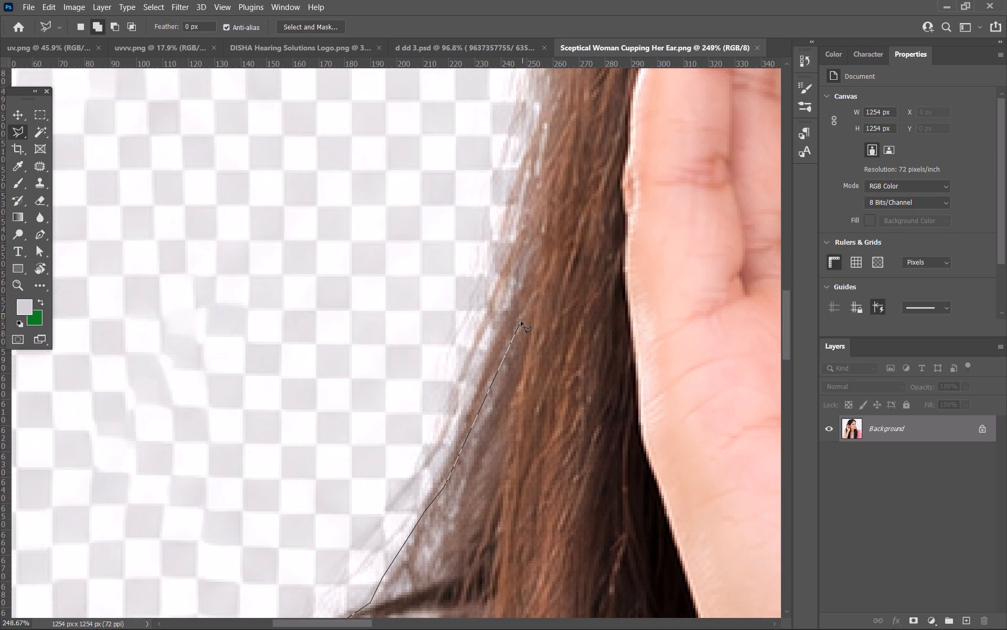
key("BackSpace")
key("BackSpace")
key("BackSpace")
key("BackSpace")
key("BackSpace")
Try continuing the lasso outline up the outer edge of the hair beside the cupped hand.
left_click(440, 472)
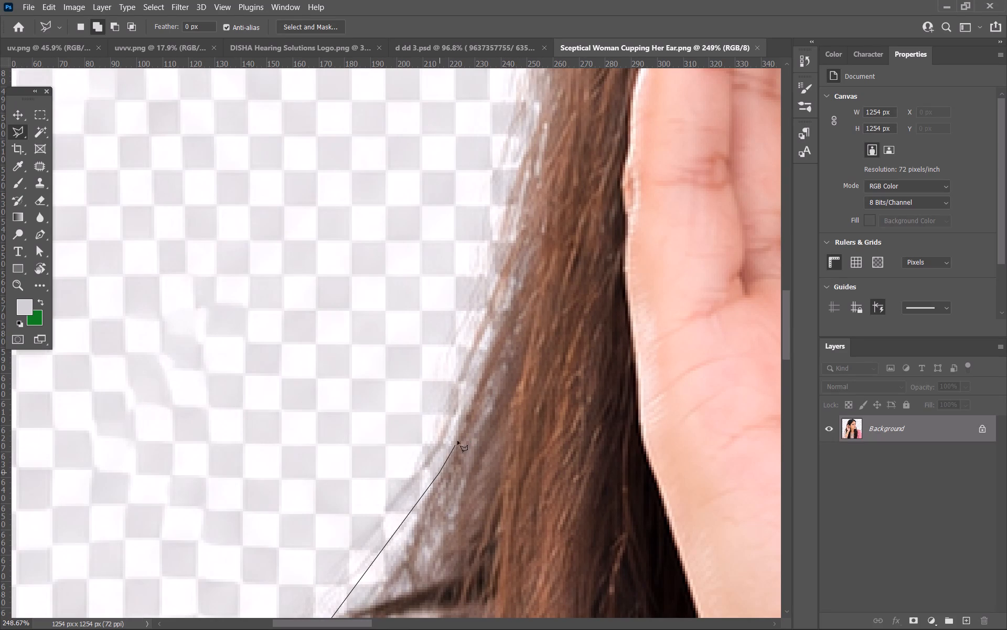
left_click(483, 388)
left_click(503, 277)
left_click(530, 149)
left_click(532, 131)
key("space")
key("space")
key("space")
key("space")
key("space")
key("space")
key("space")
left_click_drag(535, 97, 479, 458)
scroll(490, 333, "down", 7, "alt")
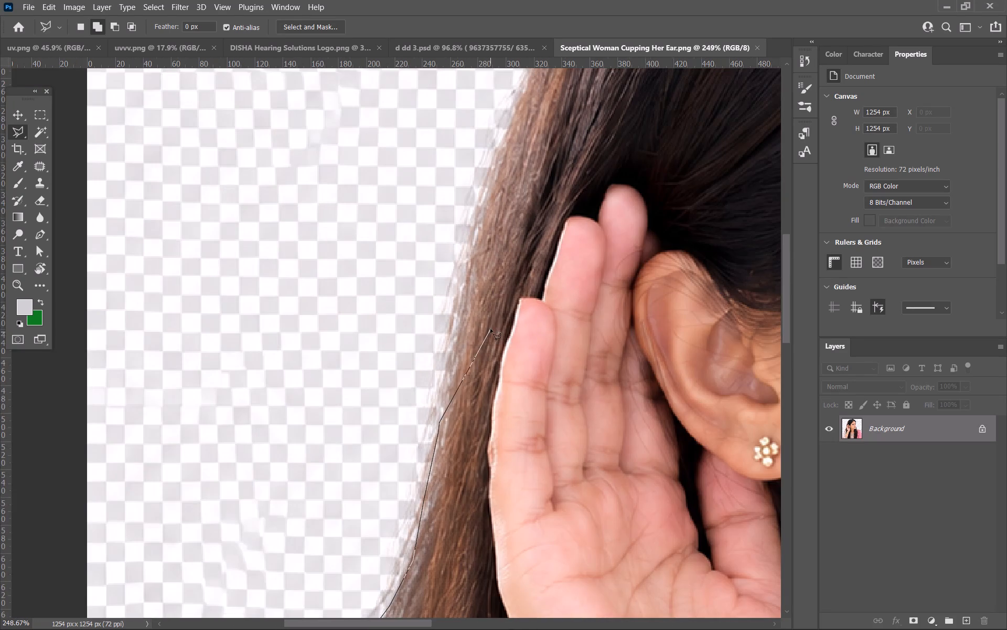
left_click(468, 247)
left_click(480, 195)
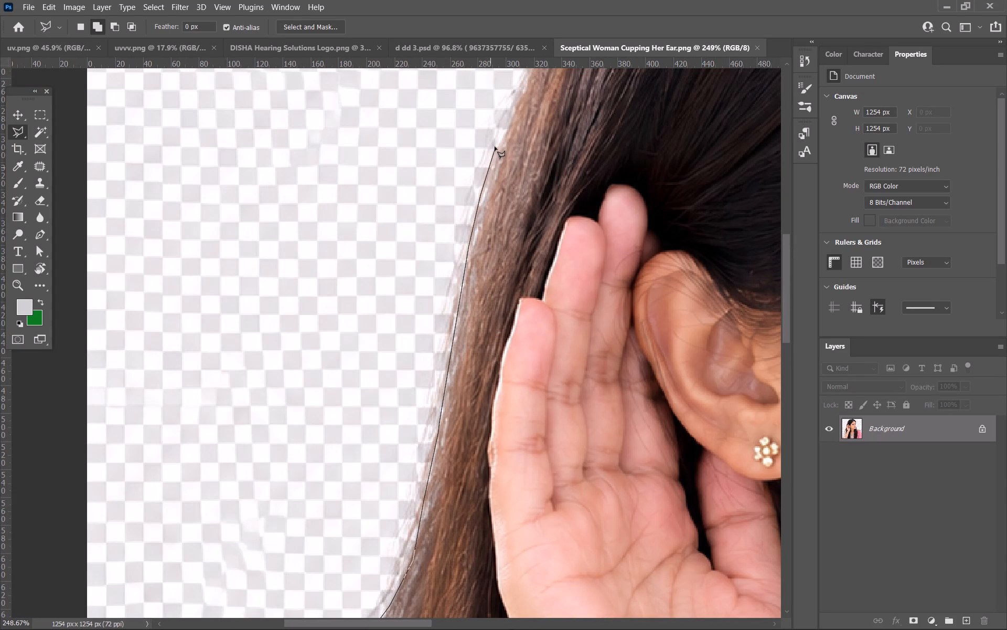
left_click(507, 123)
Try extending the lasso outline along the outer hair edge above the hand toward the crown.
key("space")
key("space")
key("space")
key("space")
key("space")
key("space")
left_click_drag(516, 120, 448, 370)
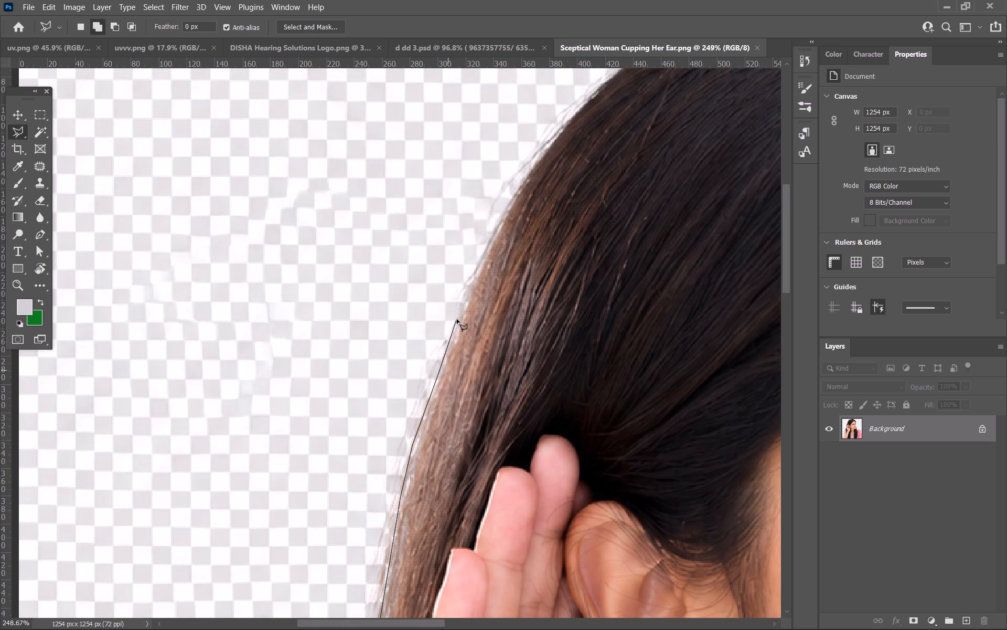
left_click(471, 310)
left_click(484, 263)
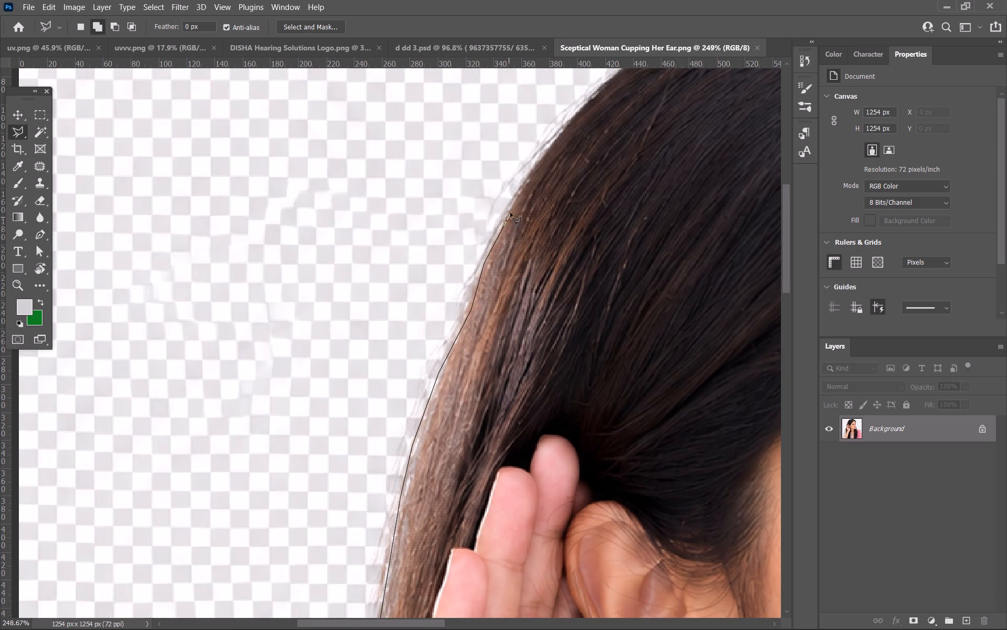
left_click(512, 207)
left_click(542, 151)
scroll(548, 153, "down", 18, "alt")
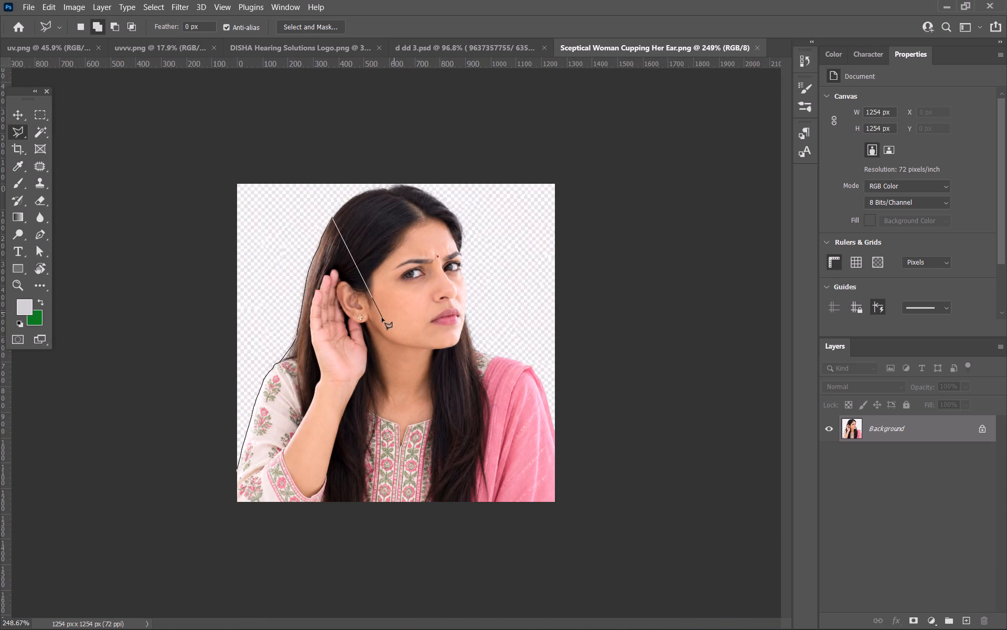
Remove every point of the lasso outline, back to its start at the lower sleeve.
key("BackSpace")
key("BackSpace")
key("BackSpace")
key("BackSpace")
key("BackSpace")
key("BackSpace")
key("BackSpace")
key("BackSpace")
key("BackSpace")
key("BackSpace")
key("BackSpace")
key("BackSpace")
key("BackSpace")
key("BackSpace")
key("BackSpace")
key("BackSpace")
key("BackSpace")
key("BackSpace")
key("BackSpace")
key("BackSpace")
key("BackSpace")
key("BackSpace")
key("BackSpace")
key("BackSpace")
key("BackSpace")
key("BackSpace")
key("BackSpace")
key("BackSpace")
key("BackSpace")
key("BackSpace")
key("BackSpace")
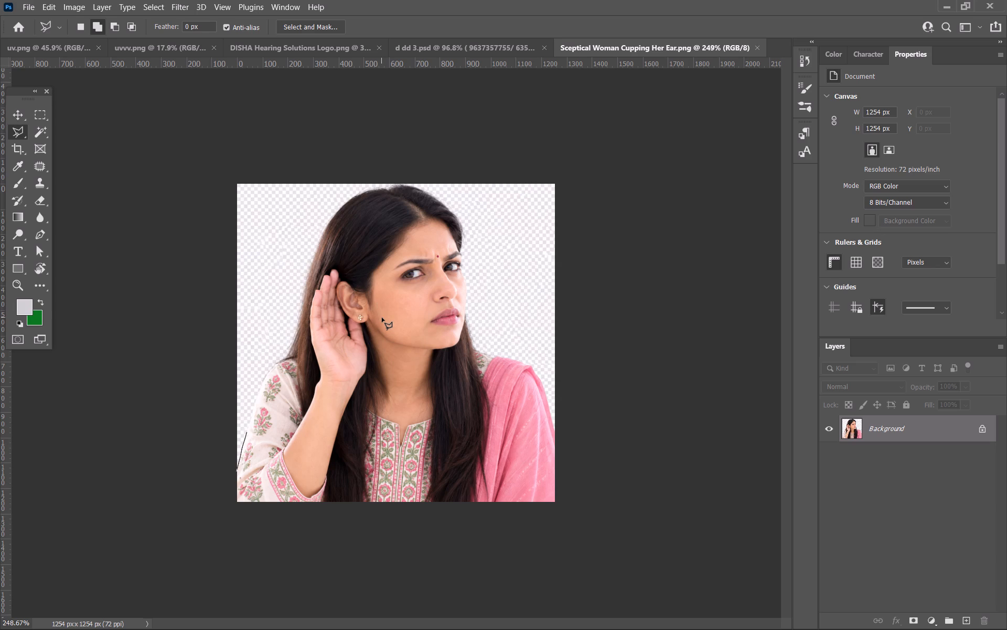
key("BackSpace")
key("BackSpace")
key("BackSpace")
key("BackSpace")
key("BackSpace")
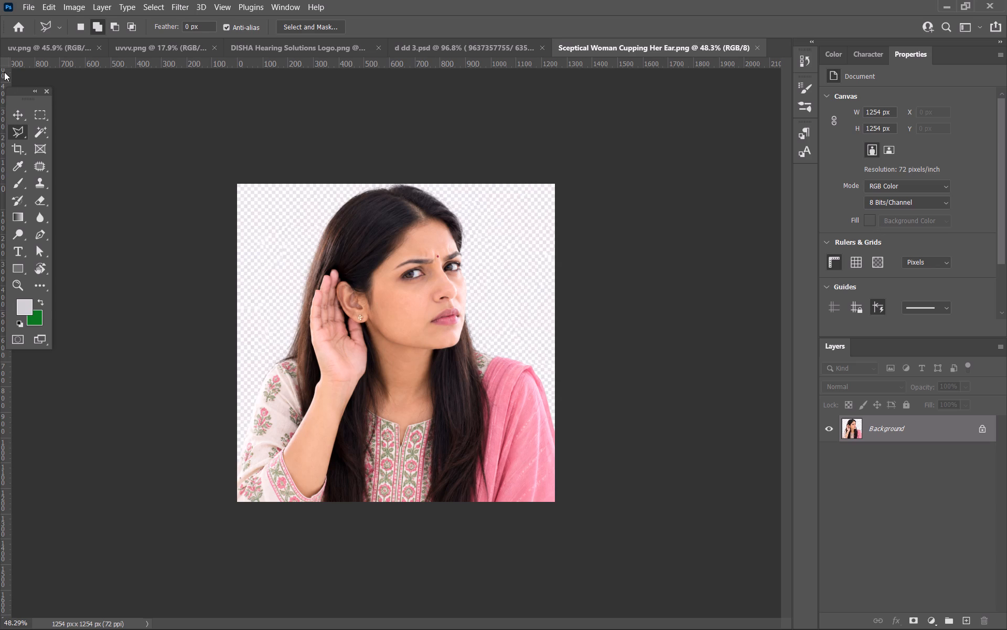
Unlock the Background layer and add a layer mask to it.
left_click(13, 108)
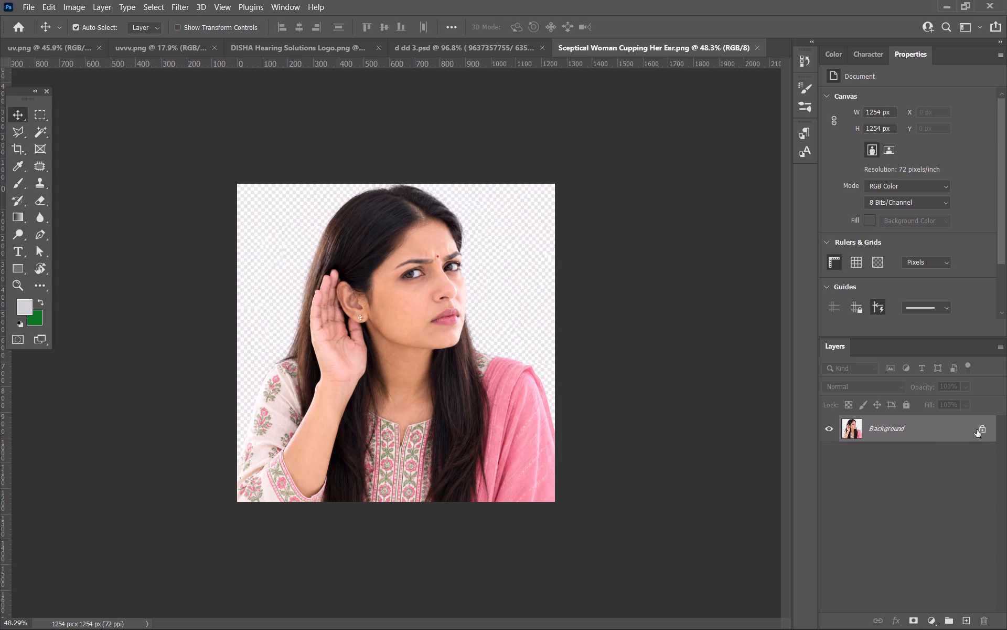
left_click(977, 429)
left_click(981, 429)
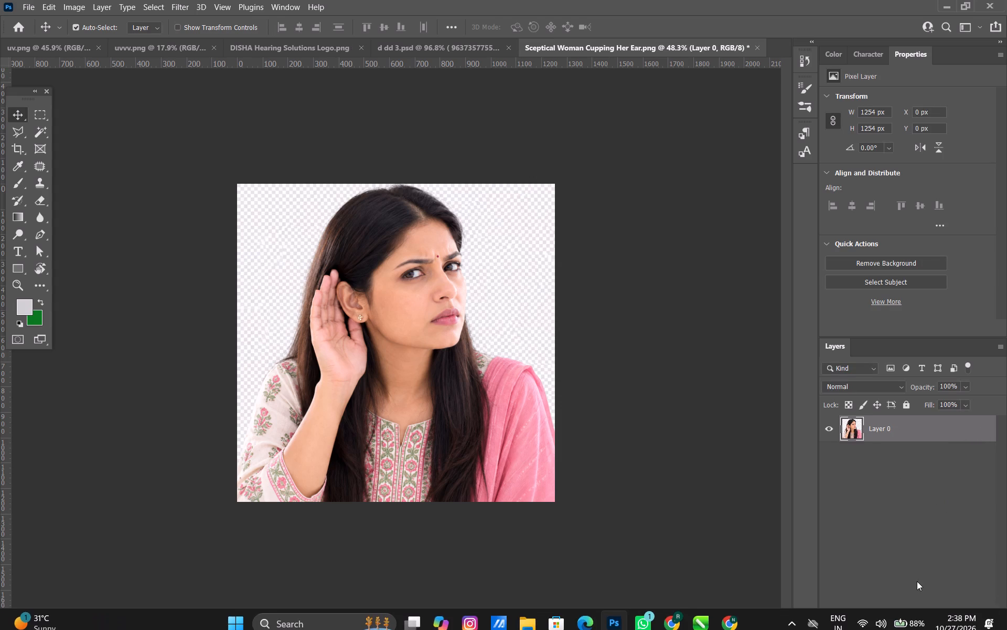
left_click(919, 621)
Mask out the checkered background in front of the woman's face with a hard black 514 px brush.
scroll(441, 334, "up", 4, "alt")
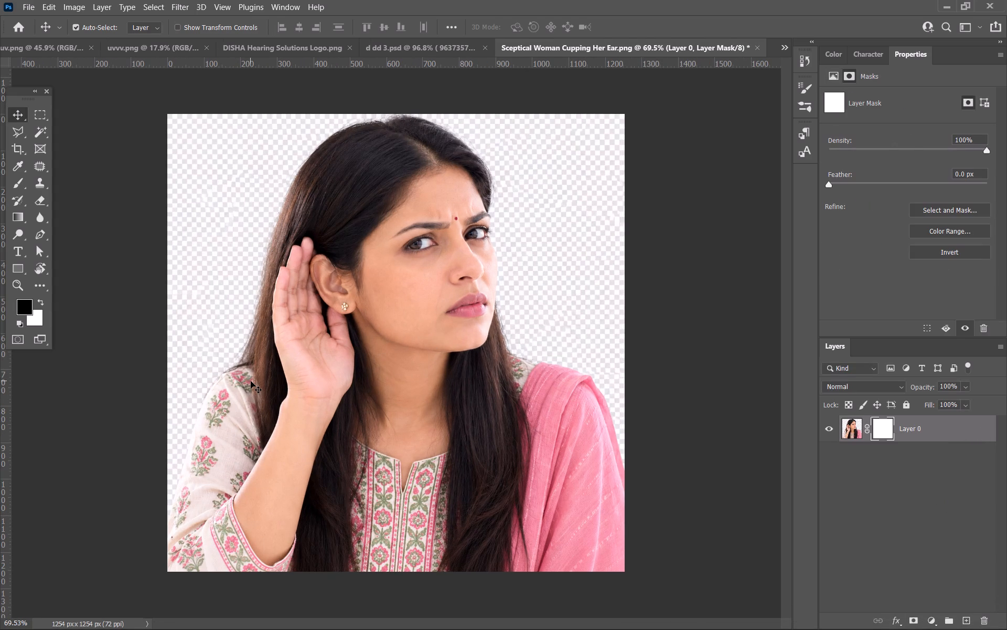
key("b")
left_click_drag(194, 248, 181, 166)
key("ctrl+z")
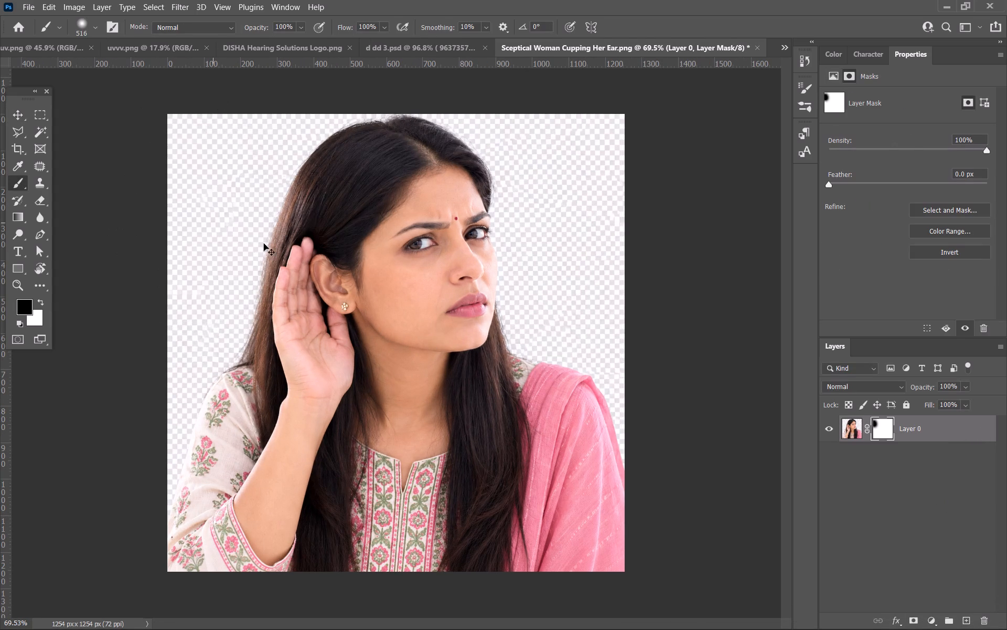
right_click_drag(570, 245, 558, 461, "alt")
scroll(567, 276, "up", 4, "alt")
left_click(610, 233)
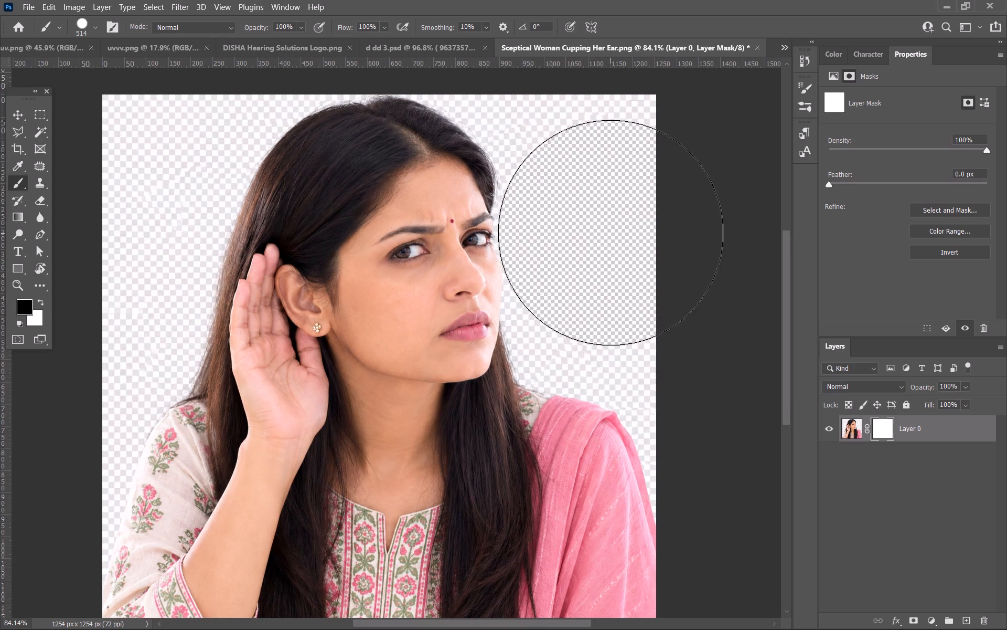
left_click(638, 209)
left_click(637, 176)
left_click(634, 134)
left_click(649, 271)
left_click(653, 287)
double_click(653, 293)
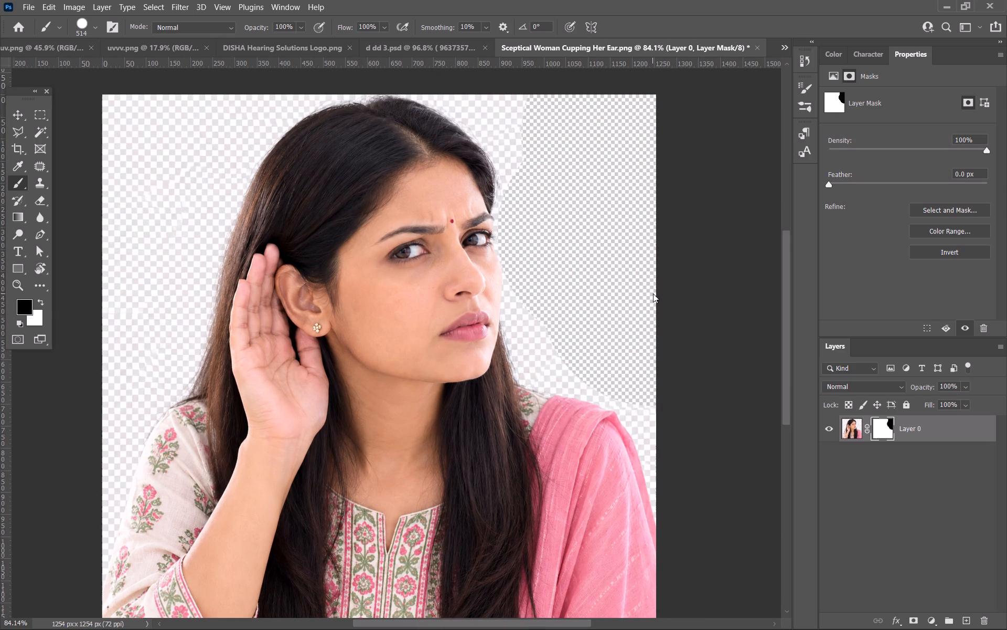
Mask out the background behind her head, from the image's upper-left corner down past the cupped hand.
key("space")
key("space")
key("space")
key("space")
key("space")
key("space")
key("space")
key("space")
left_click_drag(404, 255, 657, 389)
double_click(372, 239)
left_click(384, 245)
left_click_drag(380, 264, 374, 271)
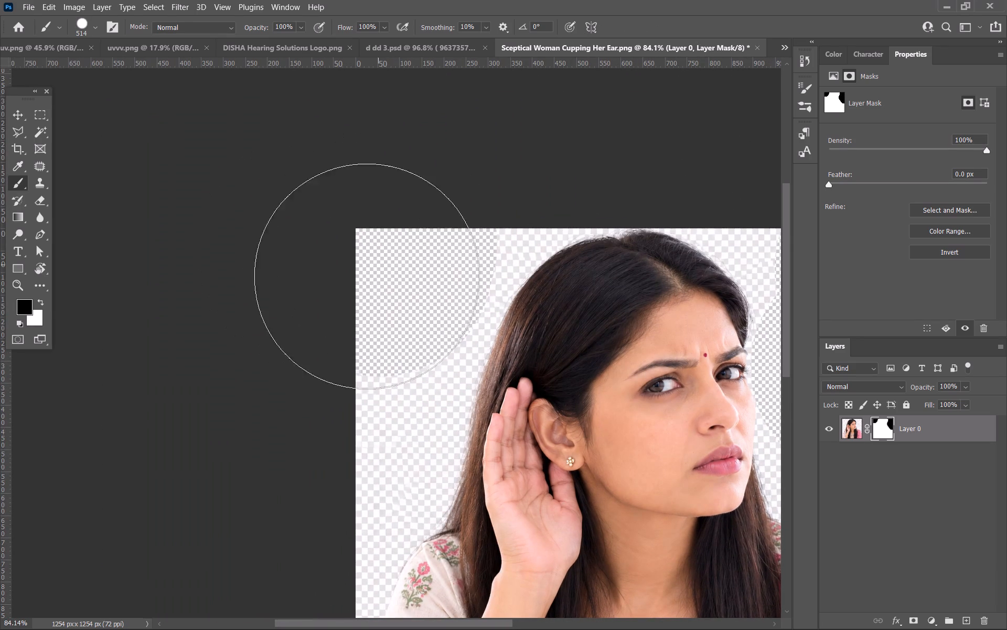
left_click_drag(335, 328, 333, 335)
left_click_drag(330, 374, 327, 394)
left_click_drag(324, 424, 322, 429)
left_click_drag(319, 437, 316, 442)
Mask out the checkered background between the image's left edge and the sleeve with the large brush.
key("space")
key("space")
key("space")
key("space")
key("space")
left_click_drag(318, 444, 355, 209)
scroll(320, 383, "up", 5, "alt")
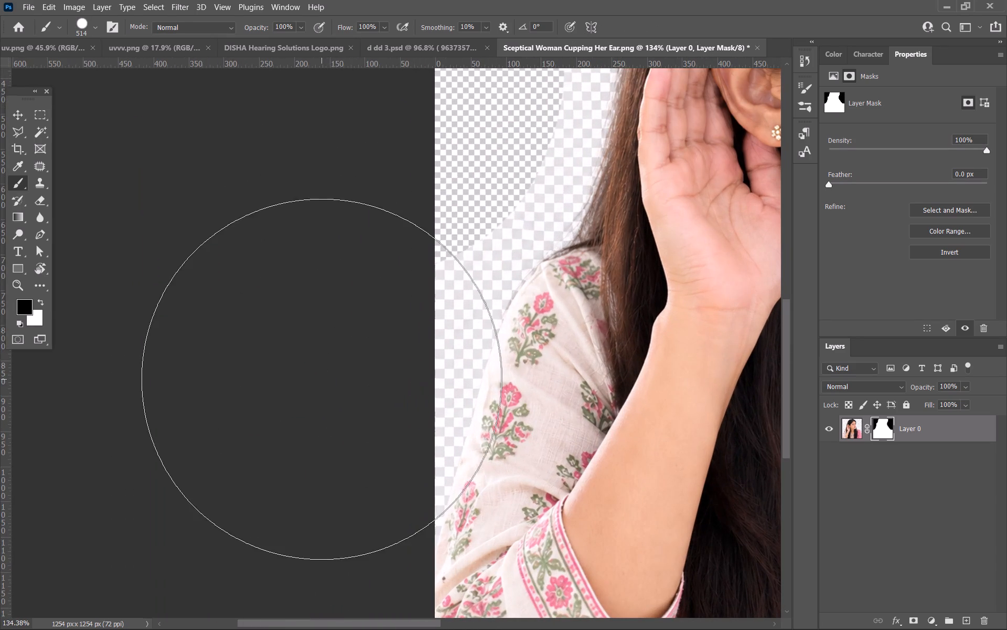
double_click(307, 328)
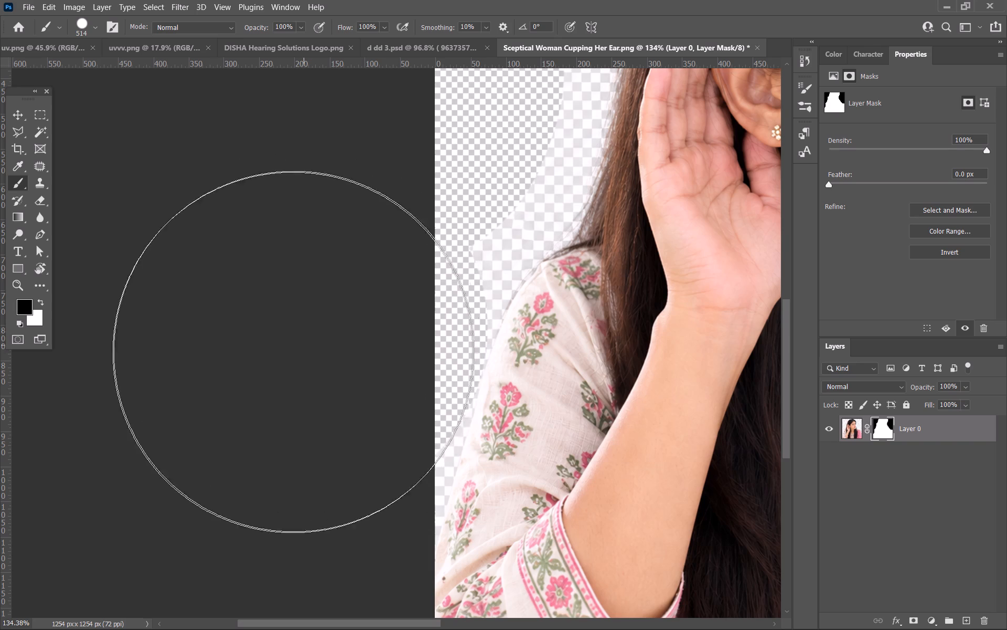
left_click(288, 403)
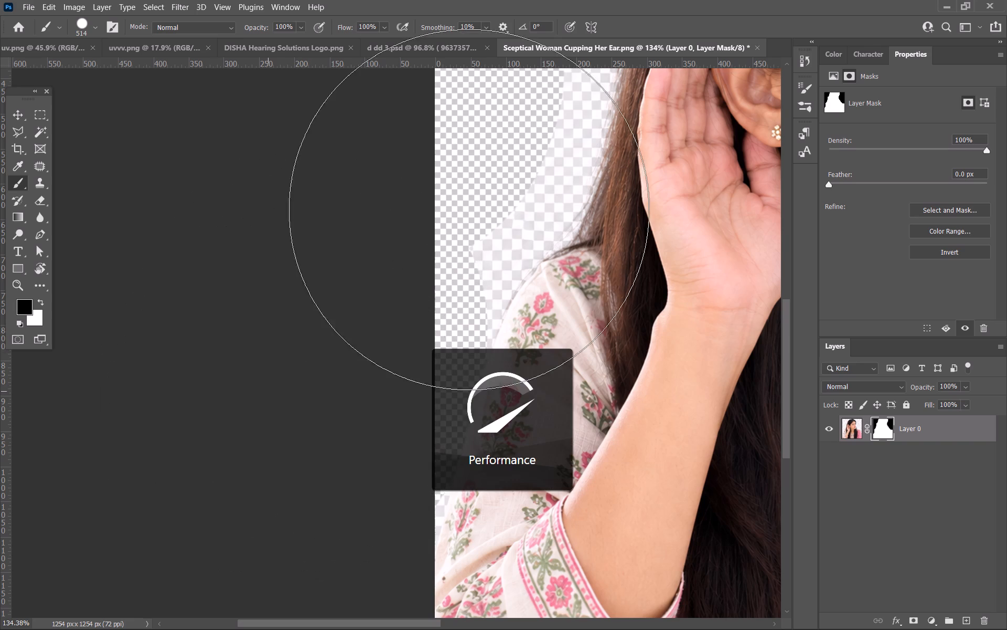
Reduce the brush to 127 px and mask out the leftover background along the lower sleeve's outer edge.
right_click_drag(432, 347, 341, 337, "alt")
right_click_drag(501, 330, 336, 334, "alt")
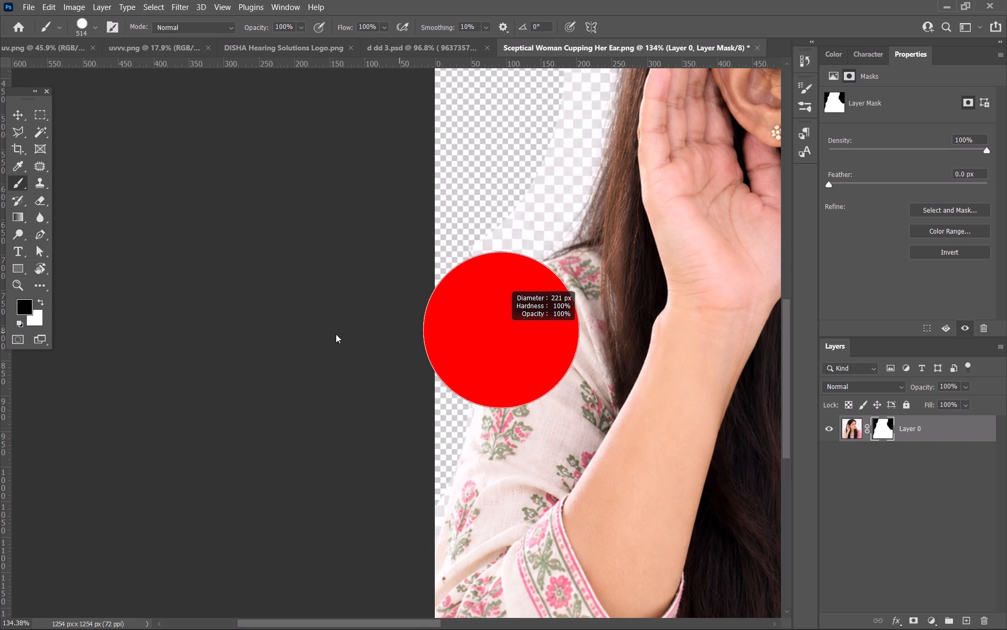
right_click_drag(336, 334, 331, 334, "alt")
scroll(421, 443, "up", 6, "alt")
key("space")
key("space")
key("space")
key("space")
key("space")
left_click_drag(435, 510, 485, 278)
scroll(476, 297, "up", 5, "alt")
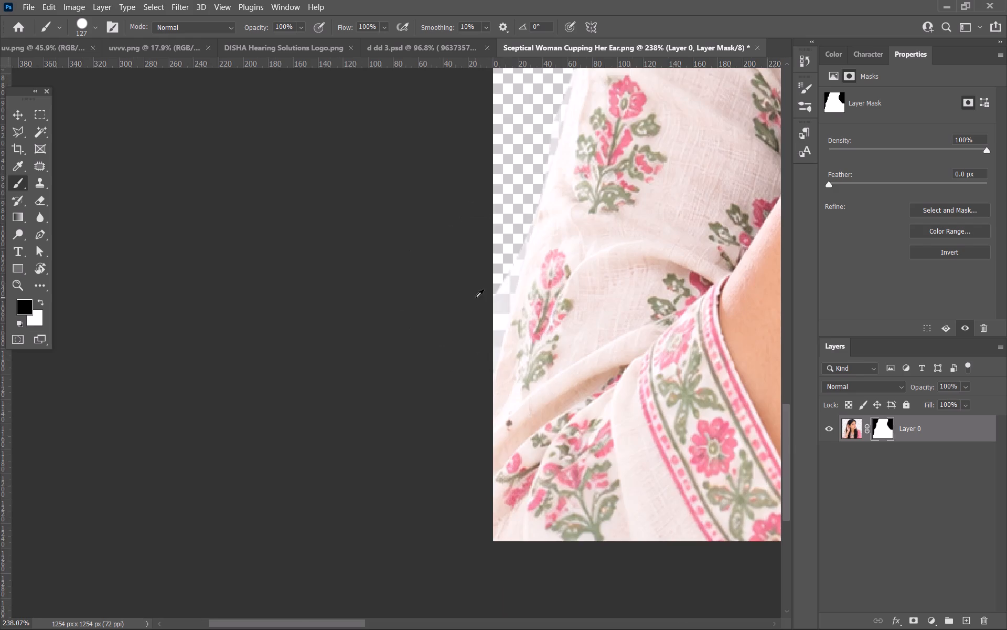
scroll(476, 297, "up", 1, "alt")
left_click(410, 264)
left_click(425, 217)
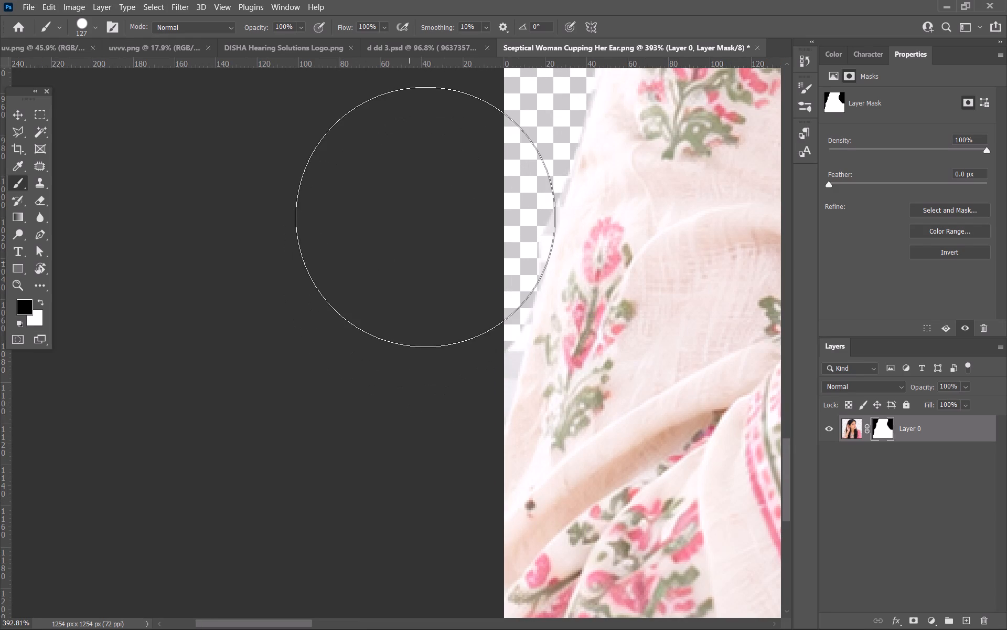
left_click(431, 195)
left_click(433, 187)
left_click(440, 191)
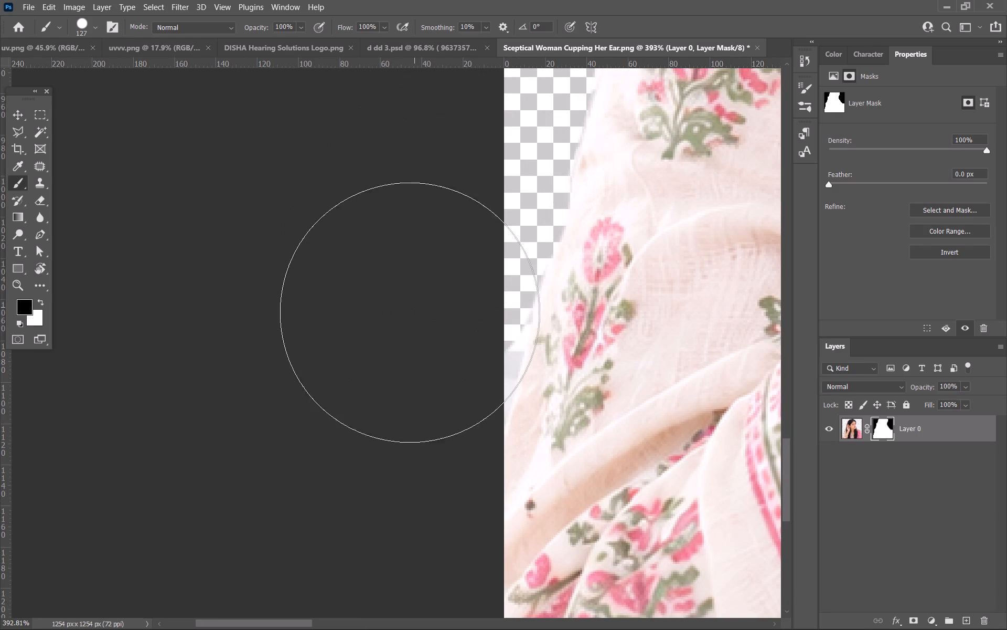
double_click(397, 331)
Mask out the remaining checkered background along the upper sleeve's outer edge up to the shoulder.
scroll(401, 312, "down", 6, "alt")
key("space")
key("space")
key("space")
key("space")
key("space")
key("space")
key("space")
key("space")
key("space")
key("space")
key("space")
key("space")
left_click_drag(467, 233, 392, 566)
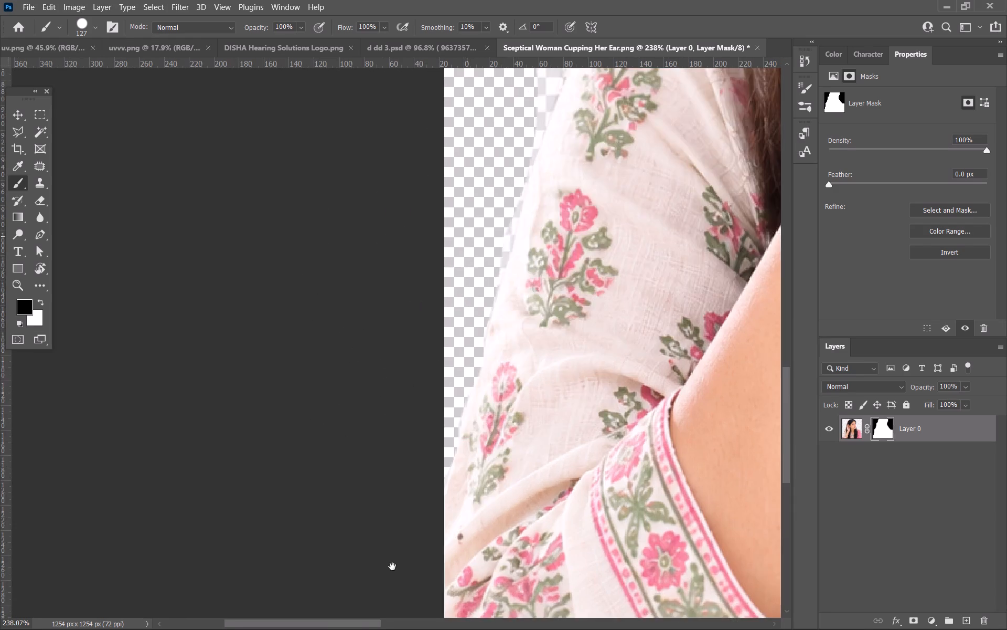
left_click_drag(392, 566, 387, 589)
triple_click(461, 171)
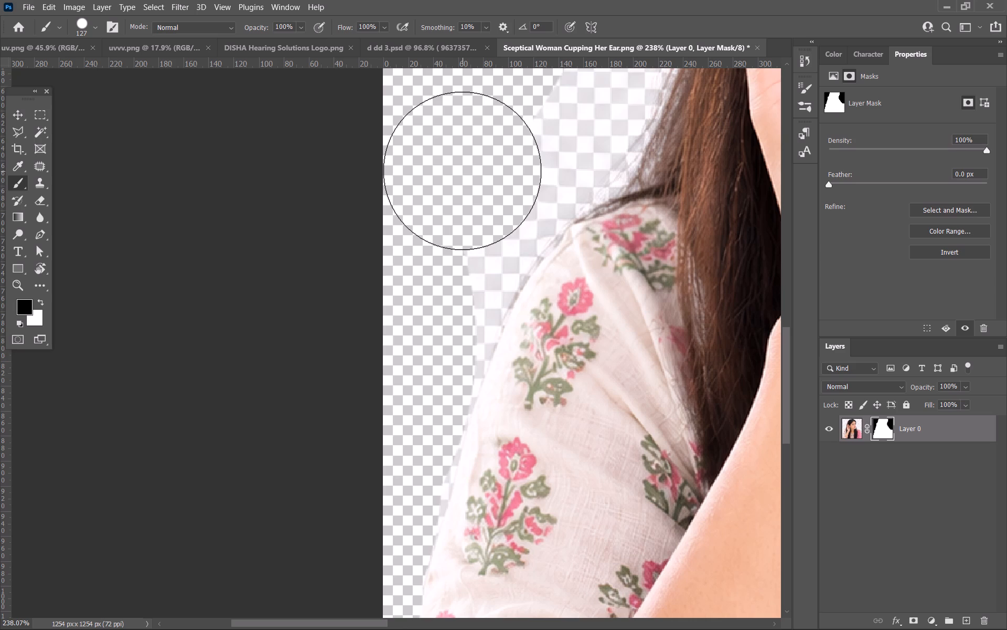
double_click(445, 236)
left_click(434, 274)
left_click(422, 323)
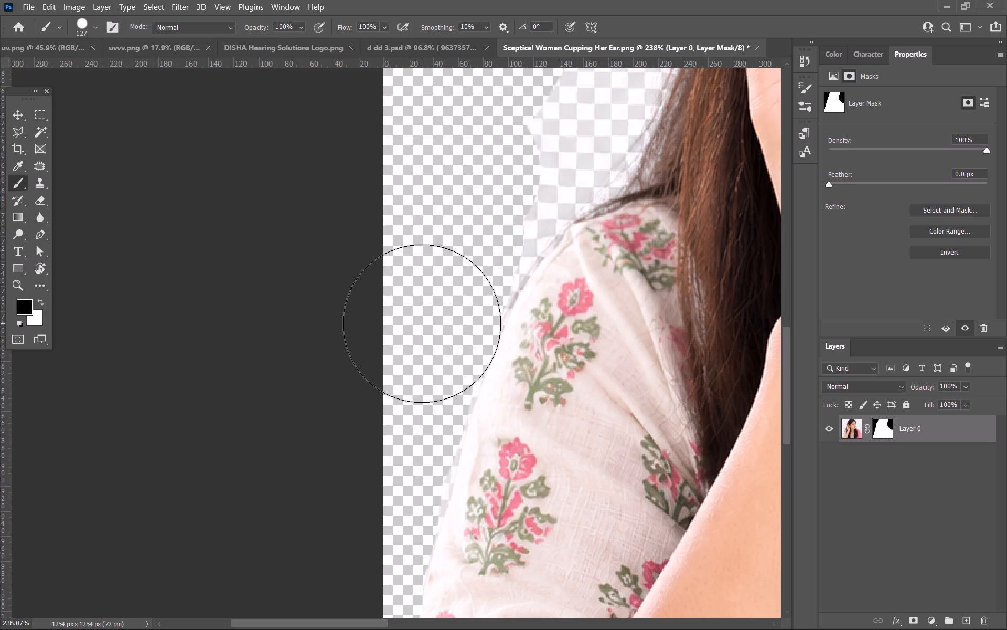
Mask out the checkered background above the upper sleeve and beside the hair at her shoulder.
left_click(466, 219)
left_click(484, 174)
left_click_drag(496, 156, 499, 148)
left_click(502, 137)
left_click(506, 131)
key("space")
key("space")
key("space")
key("space")
key("space")
key("space")
key("space")
key("space")
key("space")
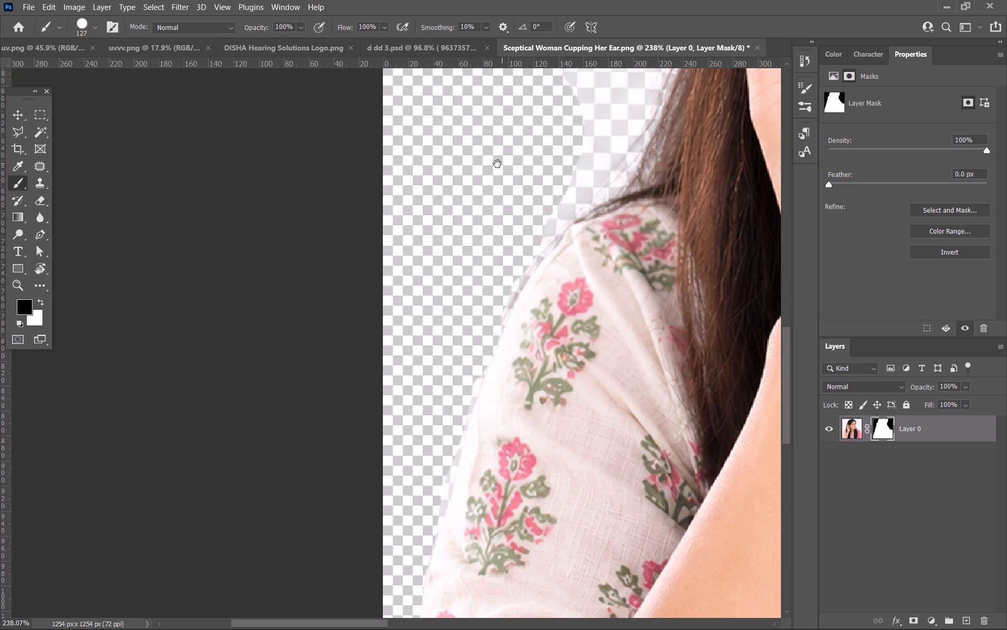
left_click_drag(496, 167, 421, 434)
left_click_drag(441, 334, 516, 141)
Mask out the background farther up along the outer edge of her hair and the cupped-hand side.
key("space")
key("space")
key("space")
key("space")
key("space")
key("space")
key("space")
key("space")
key("space")
left_click_drag(511, 198, 457, 505)
left_click_drag(463, 475, 507, 114)
Mask out the checkered background along the back of her head toward the crown.
key("space")
key("space")
key("space")
key("space")
key("space")
key("space")
key("space")
key("space")
key("space")
key("space")
left_click_drag(530, 298, 242, 629)
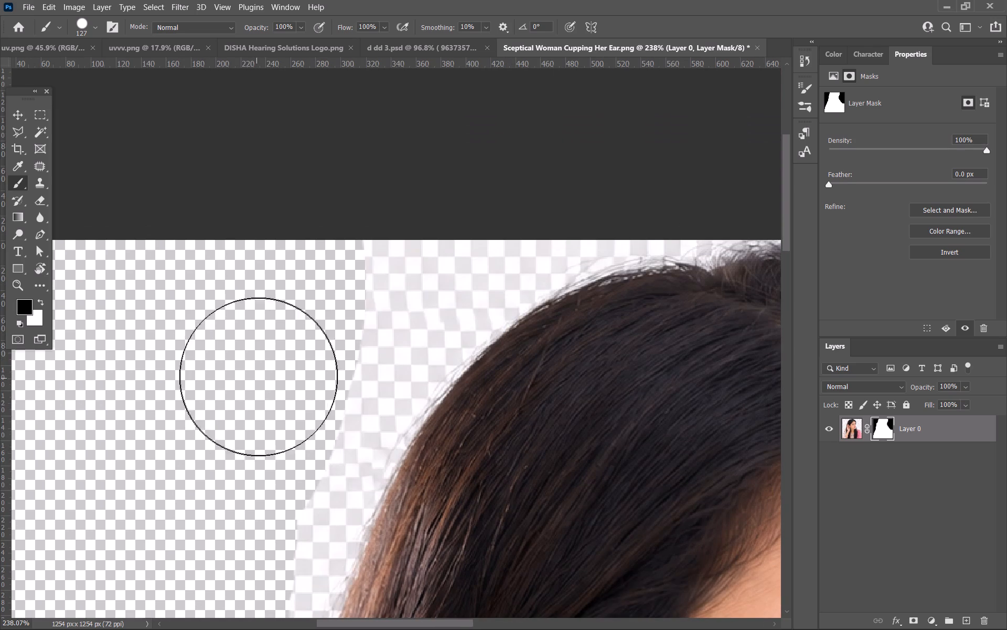
left_click_drag(289, 351, 456, 219)
Mask out the background around the forehead side of her head, up toward the image's top edge.
scroll(504, 327, "down", 5, "alt")
key("space")
key("space")
key("space")
key("space")
key("space")
key("space")
key("space")
key("space")
key("space")
left_click_drag(601, 384, 112, 255)
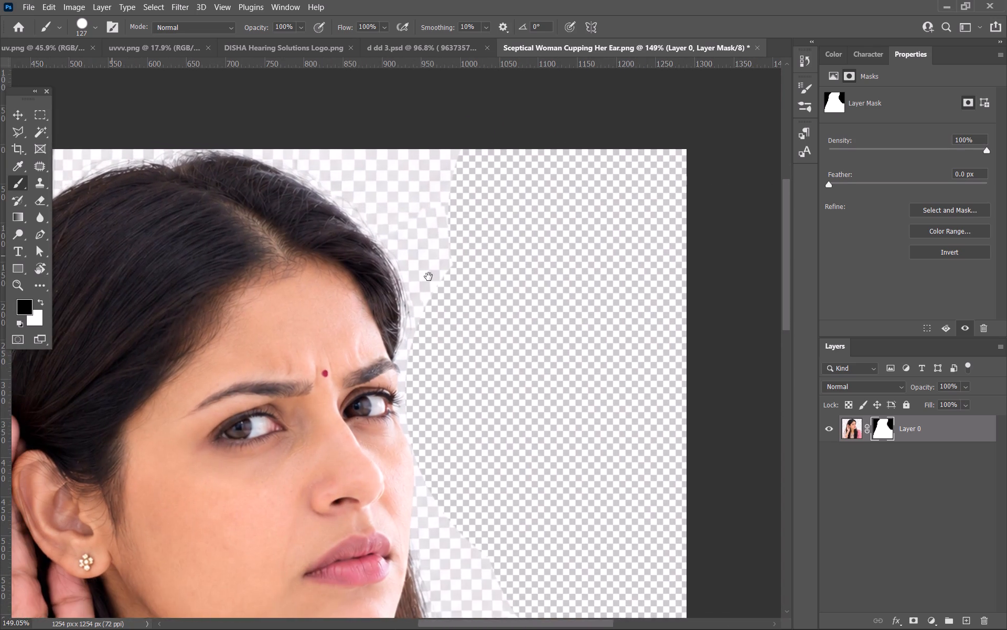
left_click_drag(533, 274, 347, 61)
Mask out the background from beside her lips and hair, above the pink scarf, to the image's right edge.
key("space")
key("space")
key("space")
key("space")
key("space")
key("space")
key("space")
key("space")
key("space")
key("space")
key("space")
left_click_drag(615, 362, 501, 14)
left_click_drag(421, 186, 444, 246)
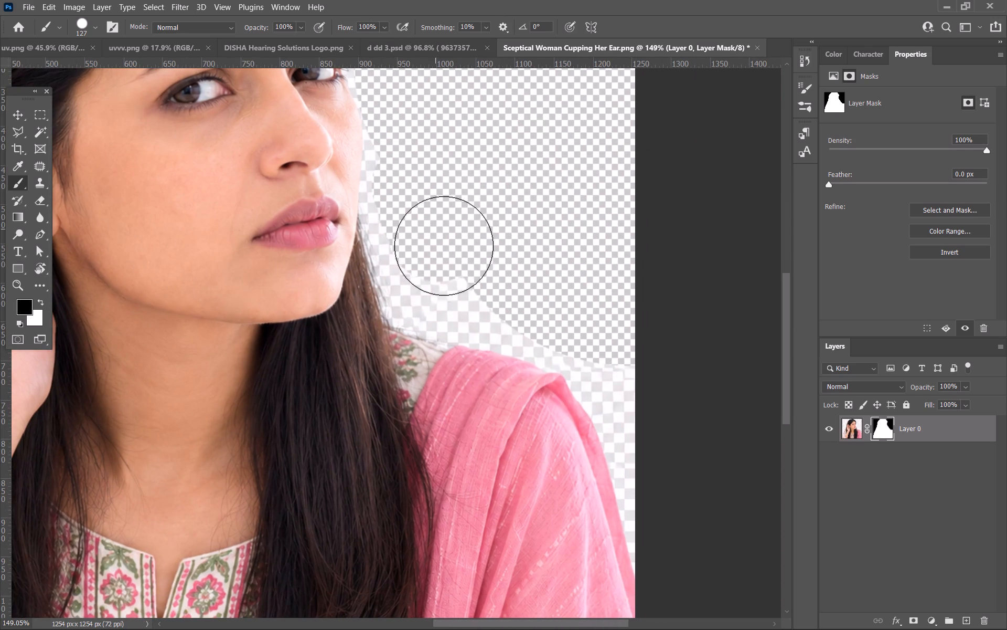
left_click_drag(444, 246, 662, 406)
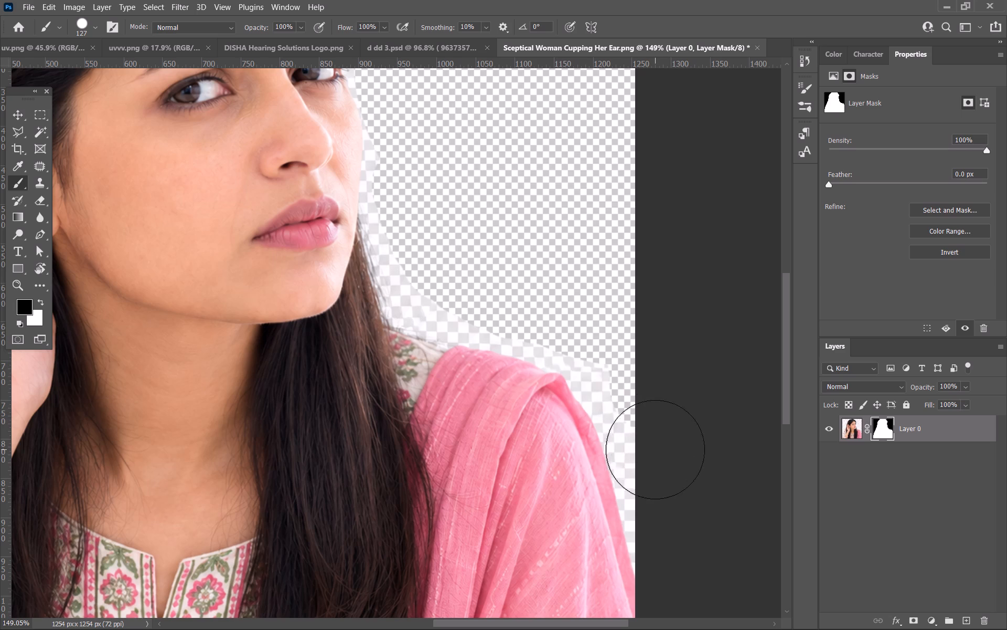
triple_click(655, 450)
Mask out the leftover background between the lower outer edge of the pink scarf and the image's right edge.
key("space")
key("space")
key("space")
key("space")
key("space")
key("space")
key("space")
left_click_drag(667, 469, 494, 223)
scroll(446, 320, "up", 10, "alt")
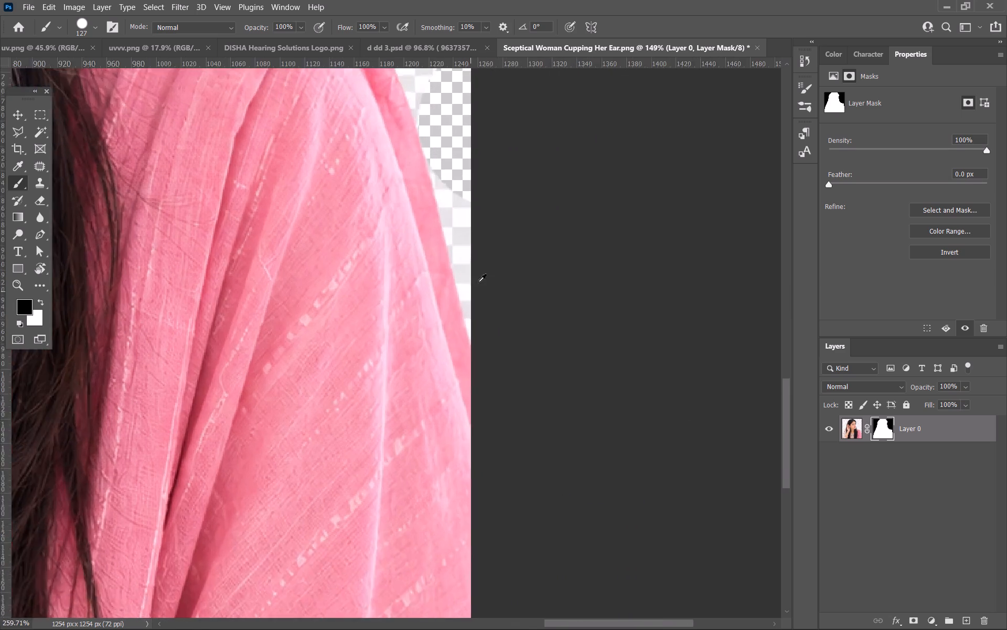
double_click(558, 292)
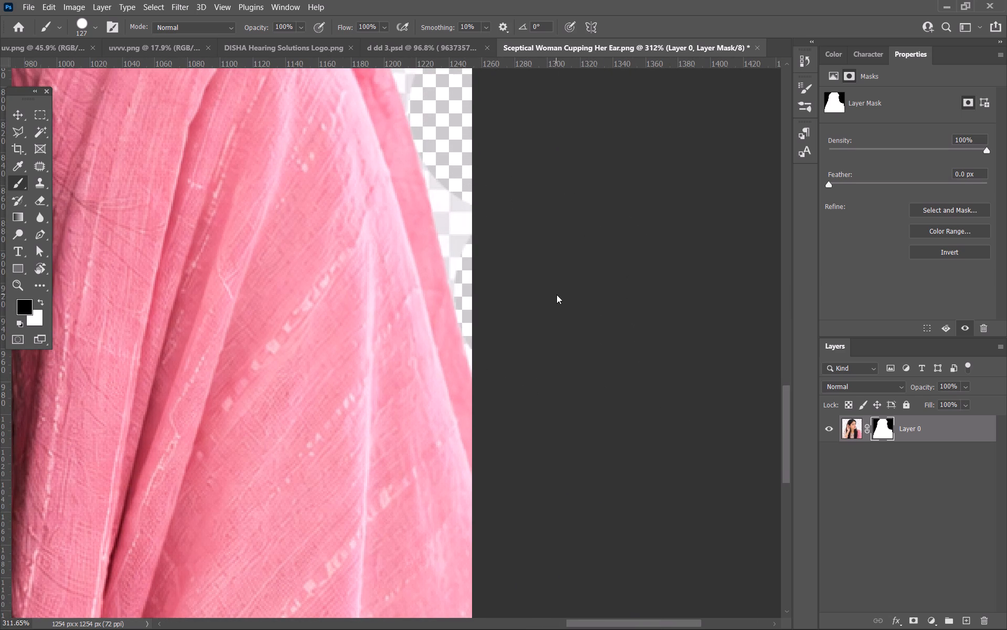
left_click(556, 295)
left_click(547, 243)
left_click(543, 238)
left_click(540, 233)
left_click_drag(539, 221, 539, 214)
left_click(537, 206)
left_click(533, 190)
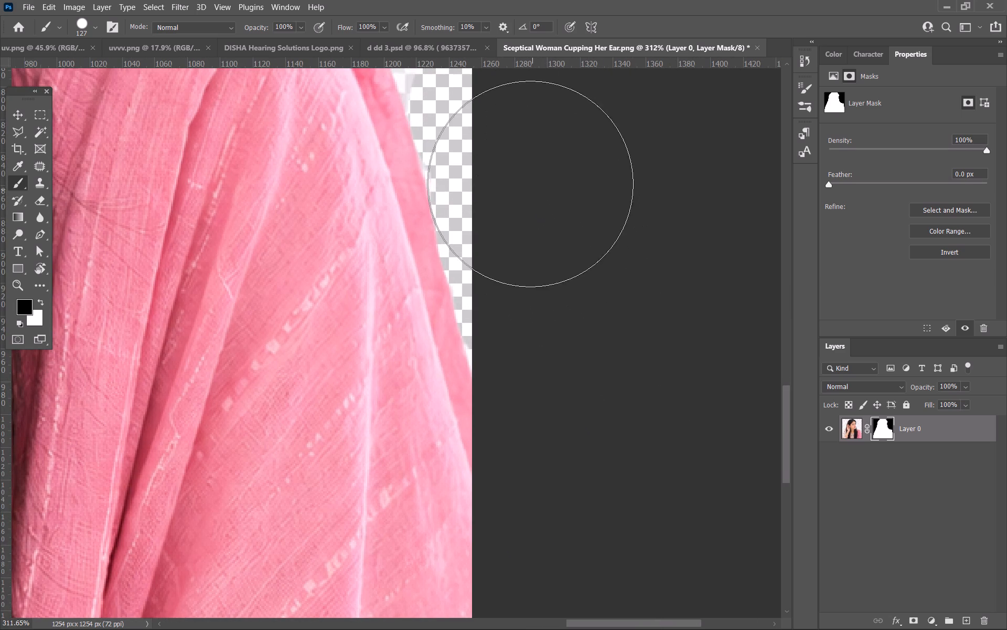
left_click(528, 176)
left_click_drag(524, 149, 523, 140)
Mask out the checkered background along the pink scarf's outer curve, up to the fold at the shoulder.
scroll(573, 289, "down", 6, "alt")
key("space")
key("space")
key("space")
key("space")
key("space")
left_click_drag(447, 203, 526, 517)
scroll(566, 472, "up", 6, "alt")
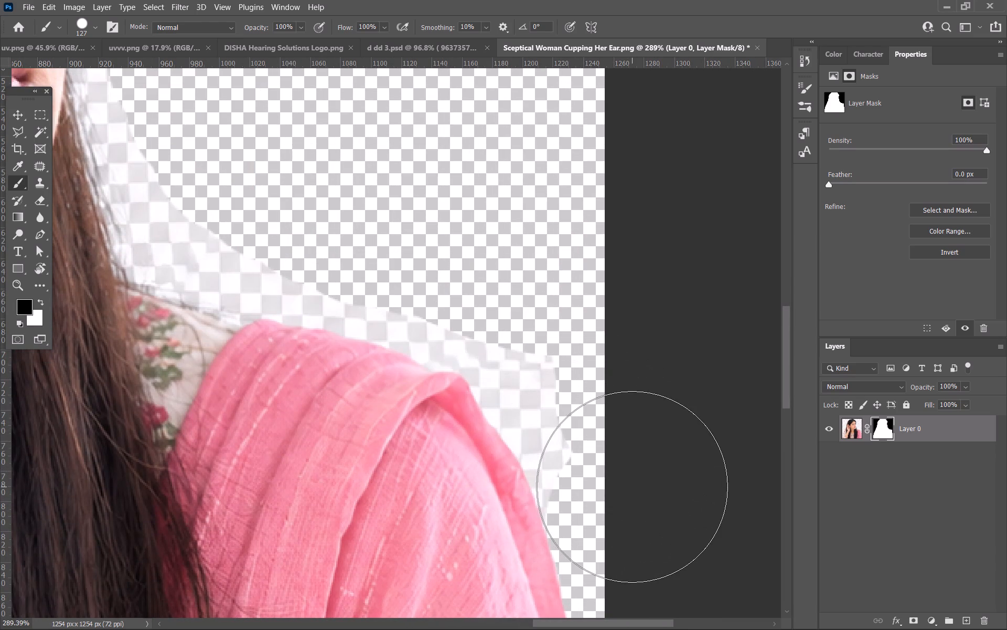
double_click(632, 487)
left_click(610, 412)
left_click_drag(599, 393, 595, 385)
left_click(583, 370)
left_click_drag(566, 355, 560, 346)
left_click(553, 336)
left_click(545, 329)
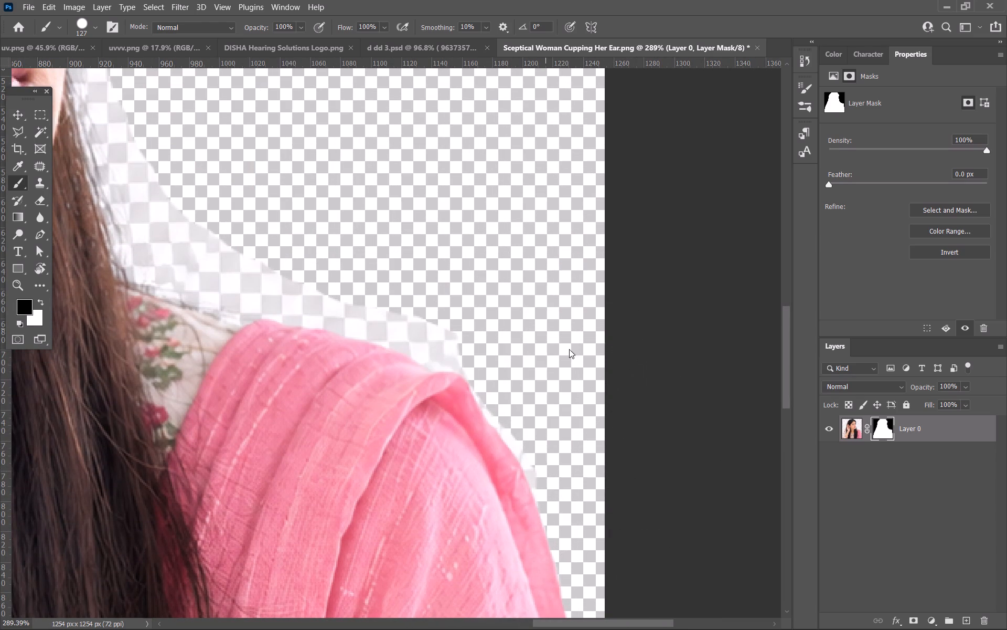
double_click(577, 377)
left_click(590, 397)
double_click(607, 425)
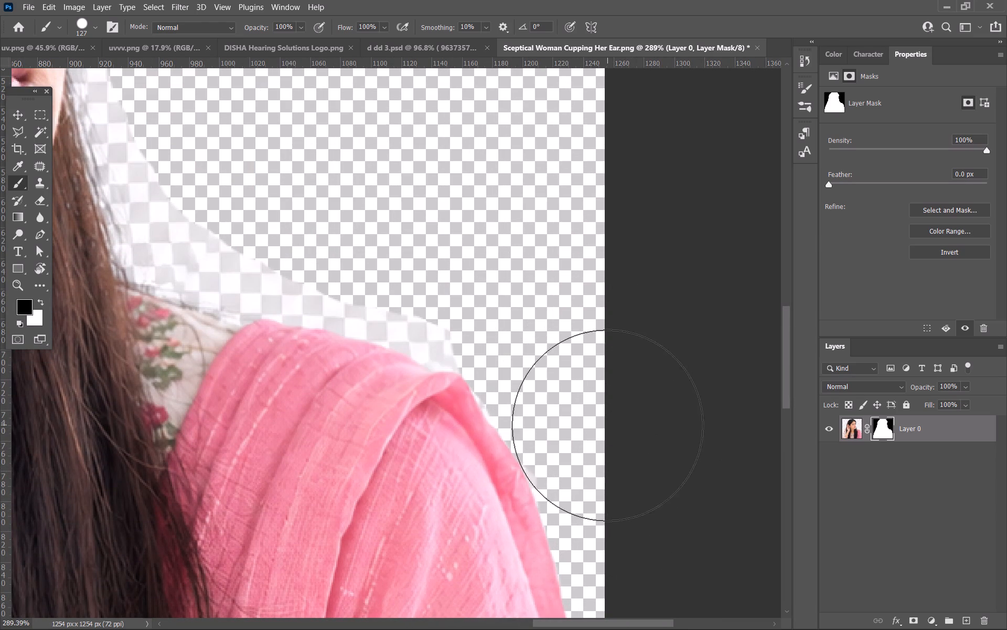
left_click(612, 436)
Mask out the background along the top of the pink scarf and floral shoulder, to the corner beside her hair.
key("space")
key("space")
key("space")
key("space")
key("space")
key("space")
key("space")
left_click_drag(502, 287, 654, 384)
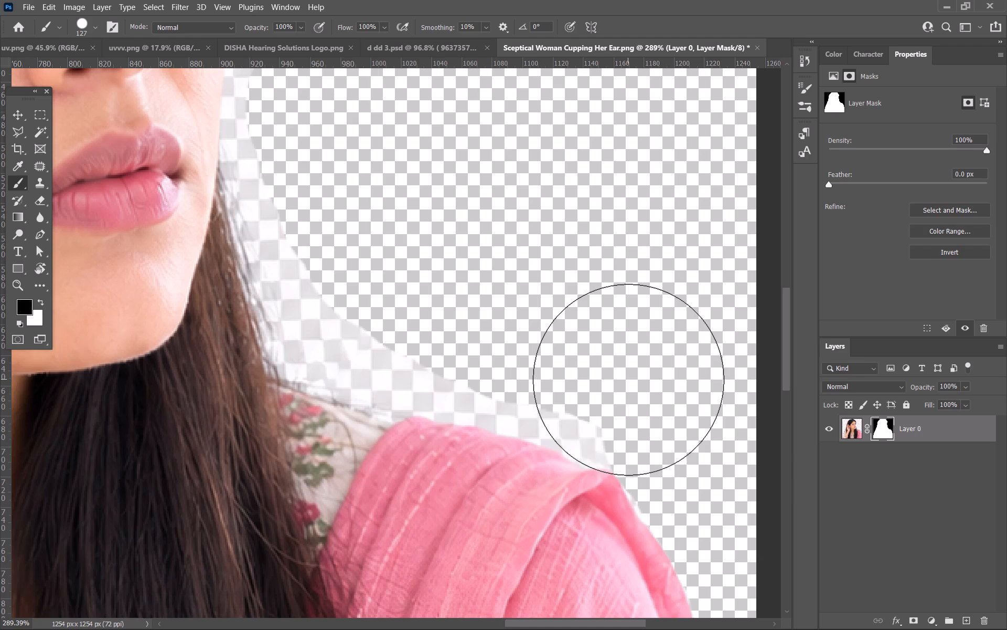
left_click(628, 380)
left_click(607, 373)
left_click(553, 346)
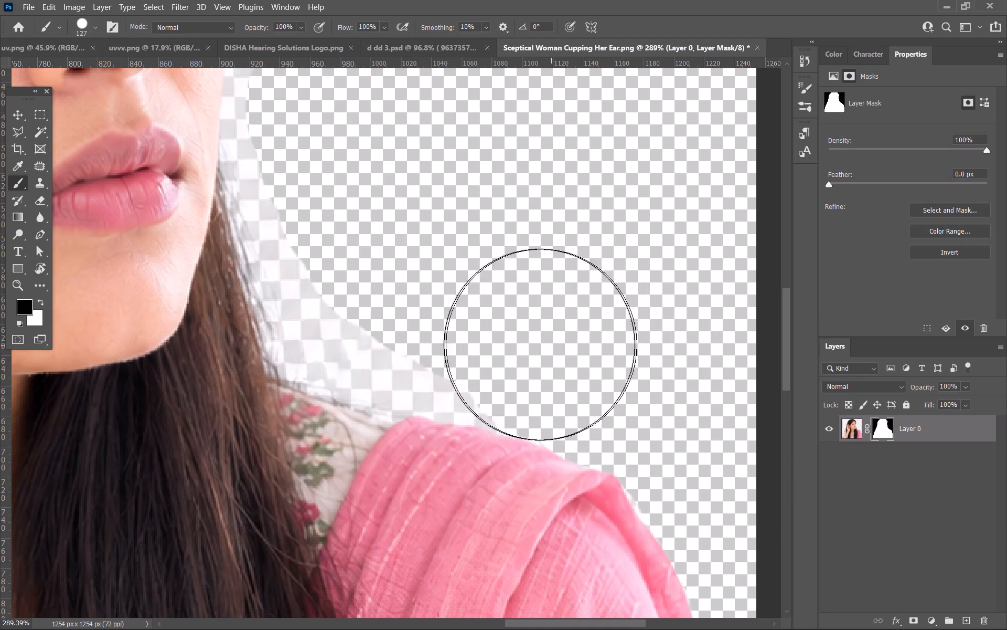
left_click(528, 341)
left_click_drag(500, 335, 494, 334)
left_click(469, 330)
left_click_drag(446, 327, 441, 327)
left_click_drag(417, 322, 410, 320)
left_click_drag(398, 313, 387, 307)
left_click_drag(378, 301, 373, 298)
left_click(369, 295)
Mask out the background along the outer edge of her hair from the shoulder up to lip level.
left_click_drag(348, 254, 340, 237)
left_click_drag(334, 222, 333, 215)
left_click_drag(328, 191, 325, 182)
left_click(325, 178)
left_click(325, 173)
left_click(337, 154)
Reduce the brush to 58 px and mask out the leftover background in the corner between her hair and floral shoulder.
scroll(345, 316, "up", 5, "alt")
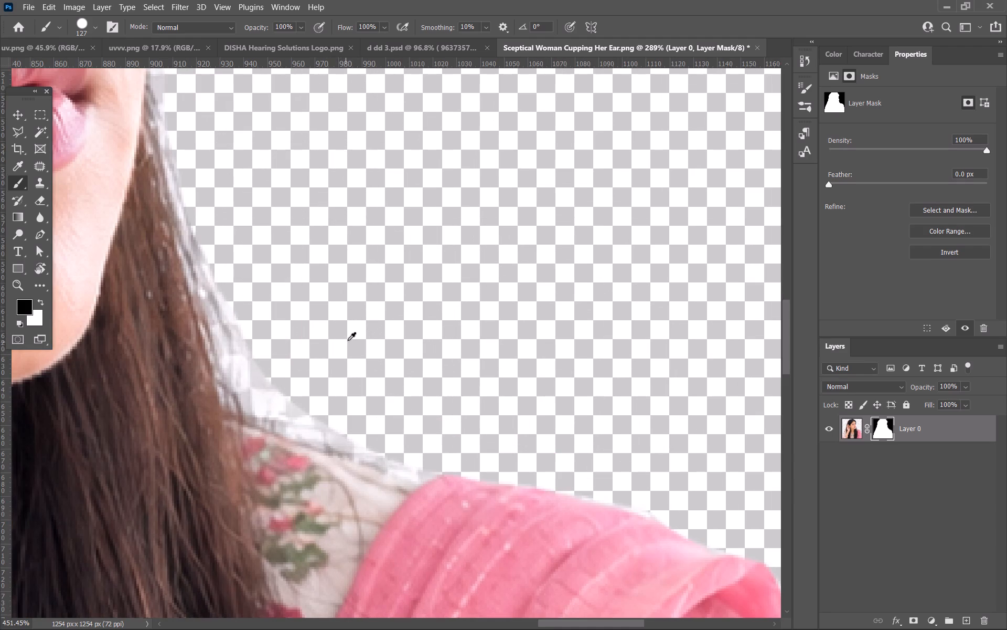
right_click_drag(346, 340, 244, 335, "alt")
left_click(293, 337)
left_click(296, 344)
left_click(302, 360)
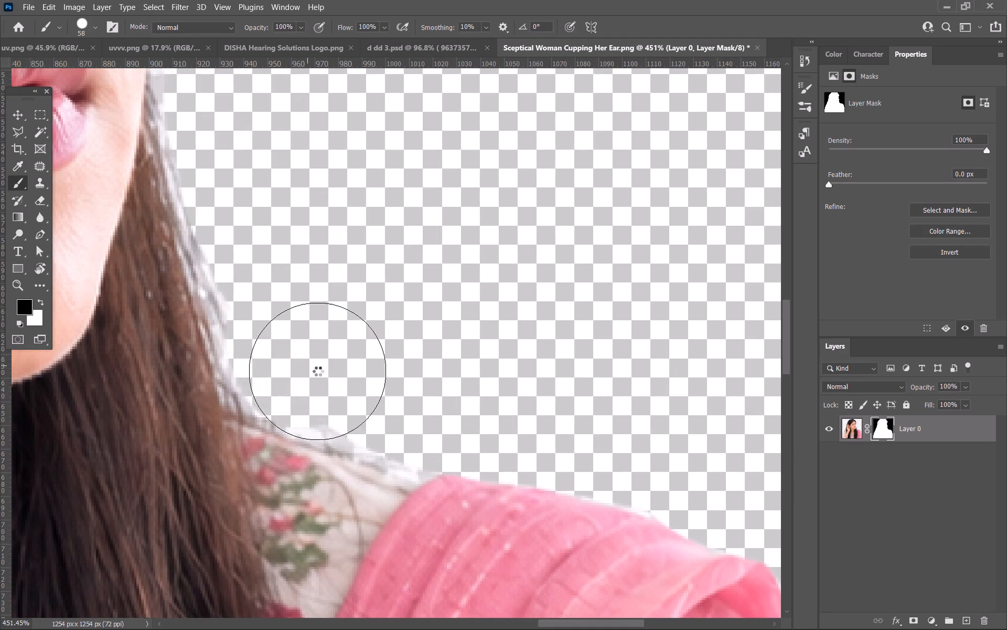
left_click(318, 372)
left_click(340, 373)
left_click_drag(369, 385, 377, 386)
Mask out the remaining fringe along the outer edge of the hair beside her chin with the small brush.
left_click_drag(278, 281, 278, 275)
left_click_drag(273, 262, 270, 255)
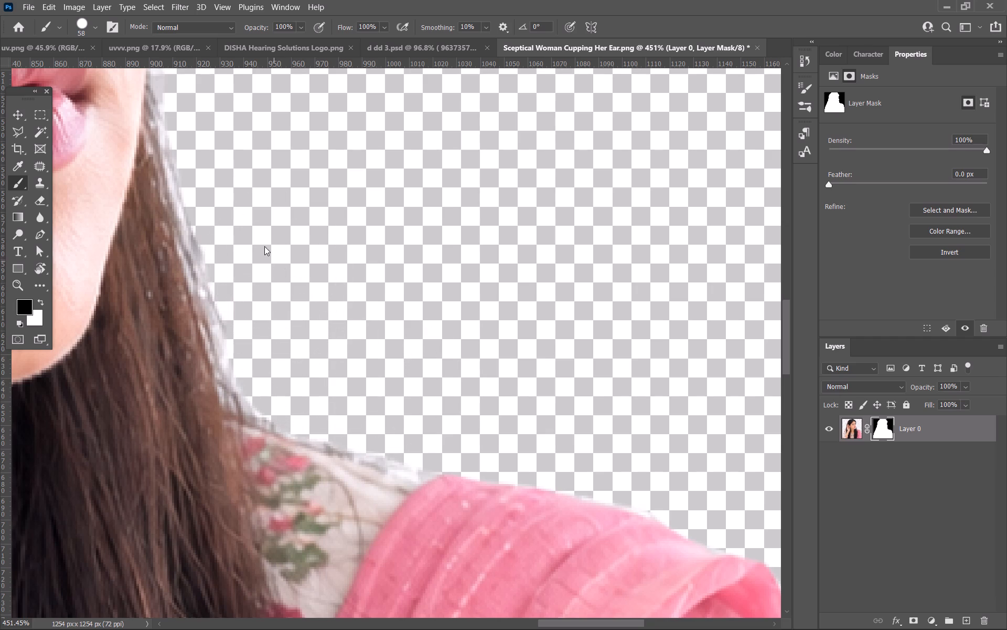
left_click(251, 212)
left_click_drag(259, 244, 261, 256)
left_click(265, 278)
left_click_drag(271, 313, 272, 320)
left_click(281, 335)
Mask out the leftover background along the edge of her cheek, from the lips up to nose level.
key("space")
key("space")
key("space")
key("space")
key("space")
key("space")
key("space")
key("space")
key("space")
key("space")
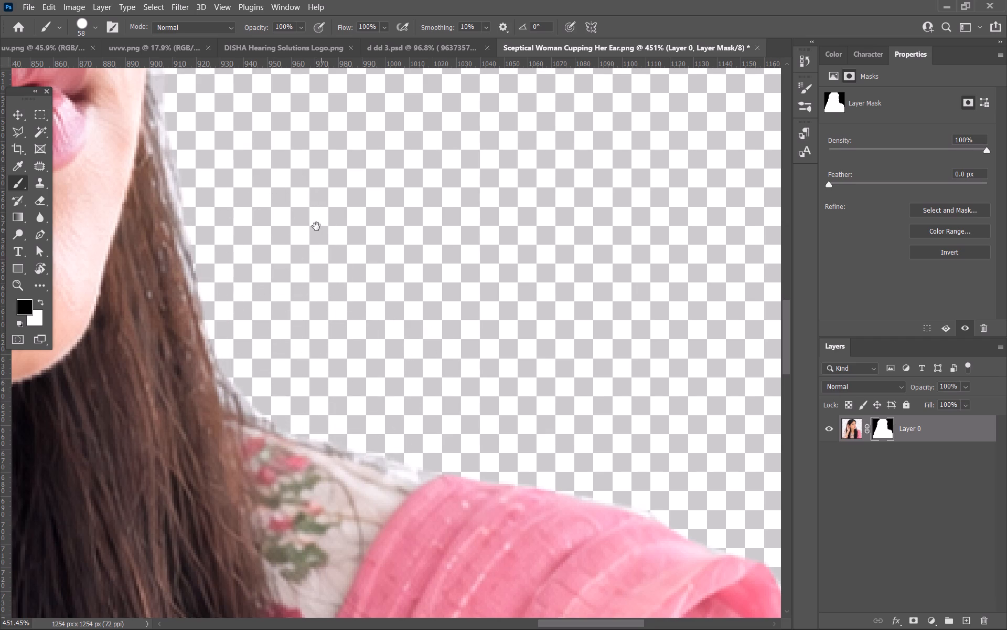
left_click_drag(325, 239, 537, 509)
left_click(425, 356)
left_click_drag(427, 340, 427, 335)
left_click(428, 316)
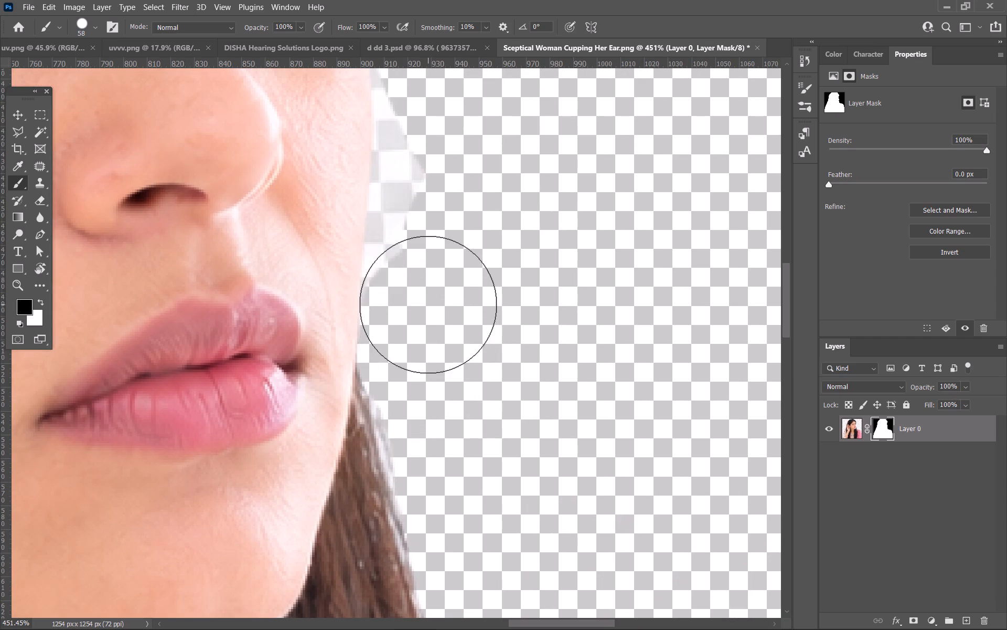
left_click(428, 304)
left_click_drag(430, 296, 430, 289)
left_click(434, 275)
left_click(436, 262)
left_click(437, 244)
left_click(437, 236)
left_click(438, 222)
left_click_drag(440, 211, 442, 203)
Mask out the background fringe along the outer cheek edge between nose level and the area below her eye.
key("space")
key("space")
key("space")
key("space")
key("space")
key("space")
key("space")
key("space")
key("space")
key("space")
key("space")
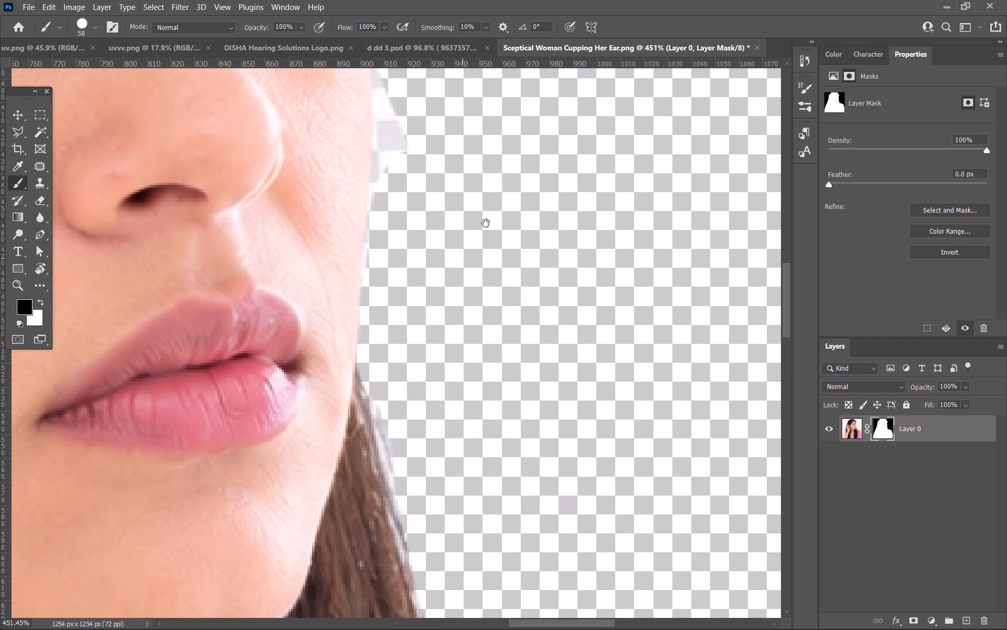
left_click_drag(474, 204, 552, 382)
double_click(519, 350)
left_click_drag(528, 331, 528, 321)
left_click(528, 312)
left_click(526, 302)
left_click(526, 296)
left_click(523, 269)
left_click(524, 292)
left_click(522, 307)
Mask out the background beside the outer corner of her eye and lashes, up to the eyebrow.
key("space")
key("space")
key("space")
key("space")
key("space")
key("space")
key("space")
key("space")
key("space")
key("space")
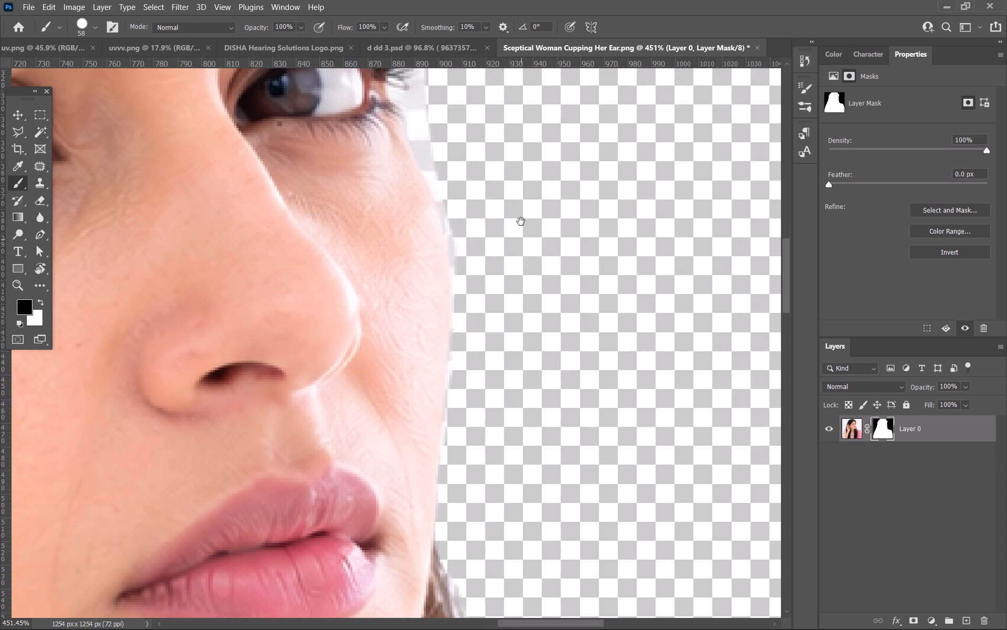
left_click_drag(521, 222, 564, 393)
left_click(536, 270)
left_click_drag(536, 269, 532, 263)
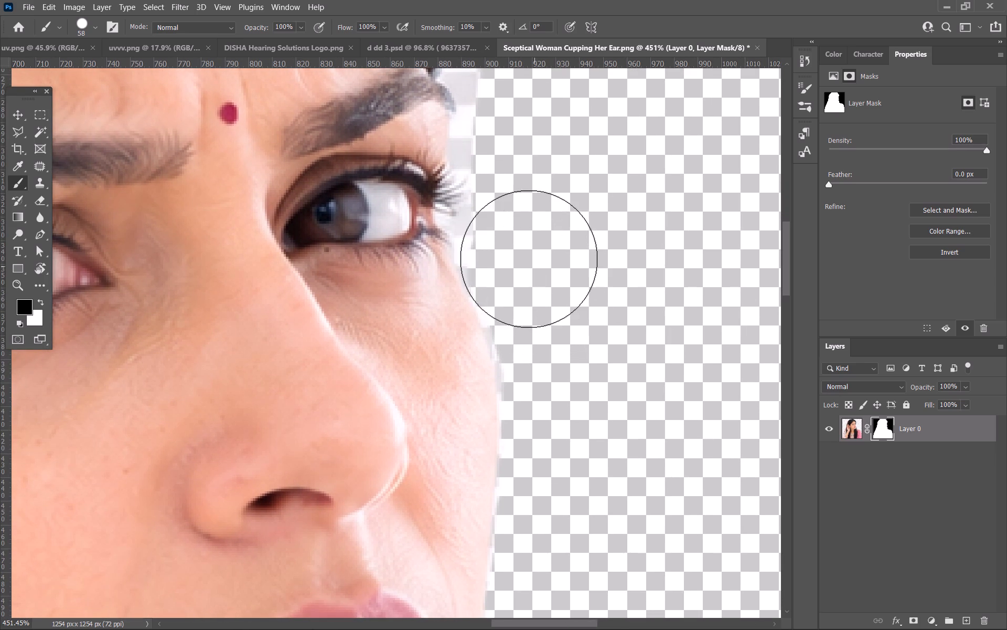
double_click(528, 258)
left_click(523, 248)
left_click_drag(527, 231, 527, 225)
left_click_drag(531, 204, 531, 198)
left_click_drag(531, 183, 531, 177)
left_click(521, 159)
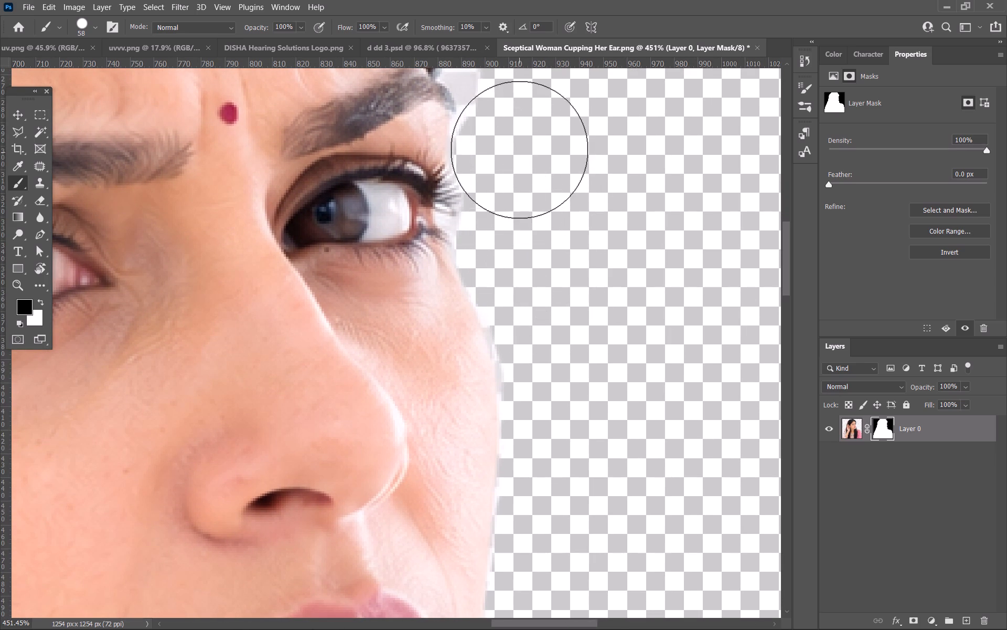
left_click(518, 142)
Mask out the background from the eyebrow's outer end up along the hair beside her forehead.
key("space")
key("space")
key("space")
key("space")
key("space")
key("space")
key("space")
key("space")
key("space")
key("space")
key("space")
key("space")
left_click_drag(530, 151, 538, 429)
double_click(527, 358)
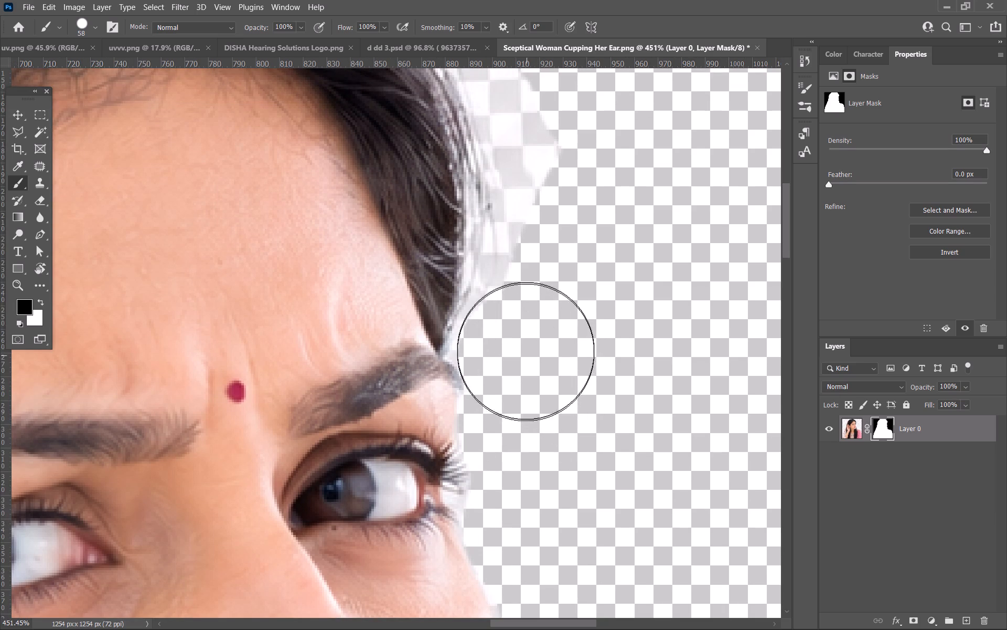
left_click(535, 335)
left_click(513, 353)
left_click(535, 318)
left_click_drag(545, 299, 548, 287)
left_click_drag(552, 260, 554, 254)
left_click_drag(565, 225, 566, 218)
left_click_drag(569, 196, 568, 174)
scroll(560, 292, "down", 20, "alt")
scroll(560, 292, "down", 7, "alt")
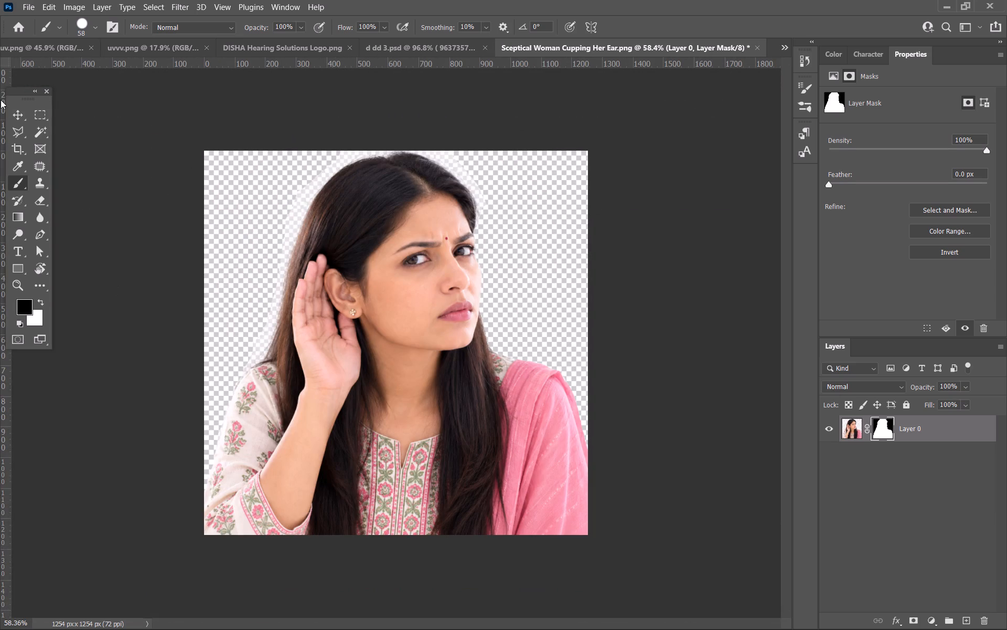
left_click(15, 109)
key("alt+Tab")
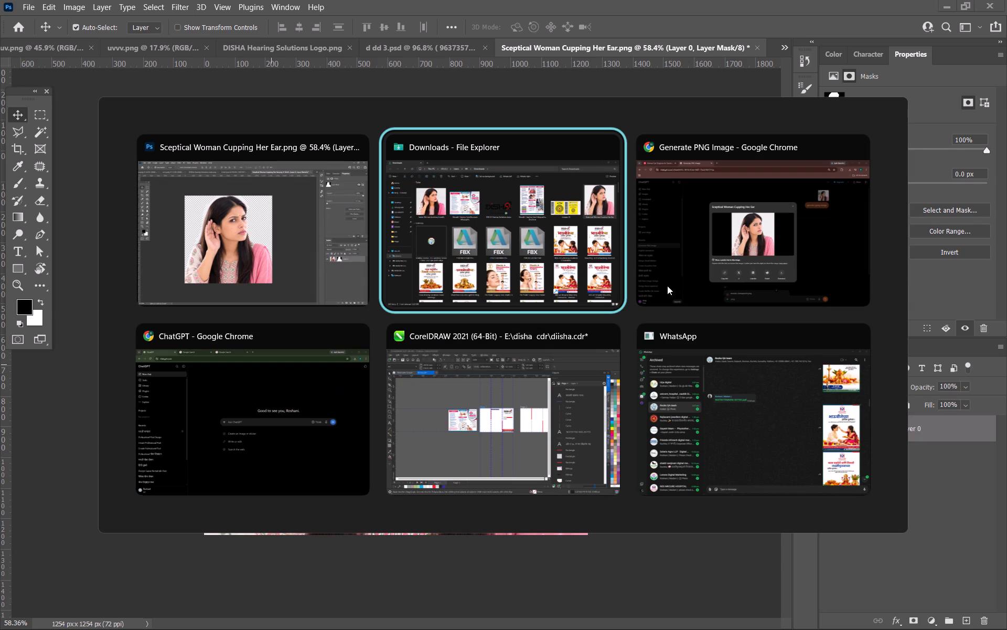
left_click(456, 233, "alt")
key("alt+Tab")
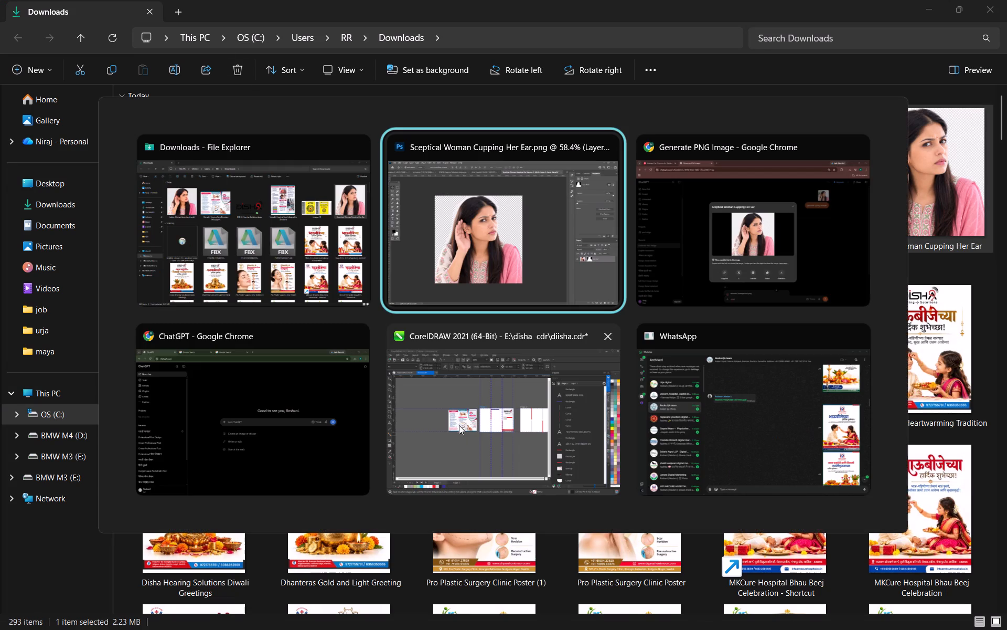
left_click(712, 210, "alt")
left_click(360, 12)
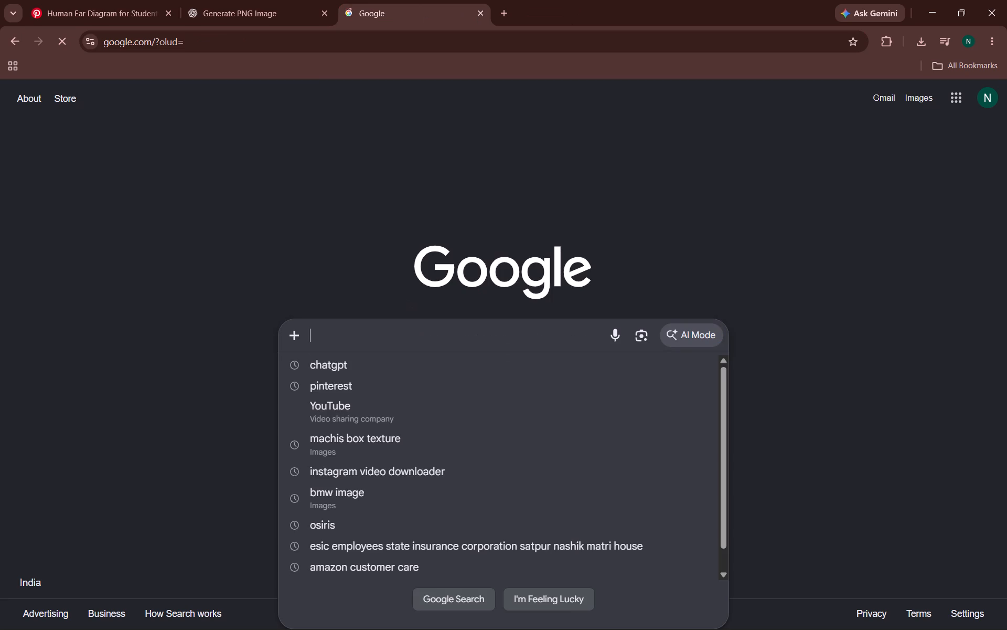
key("p")
key("BackSpace")
type("back")
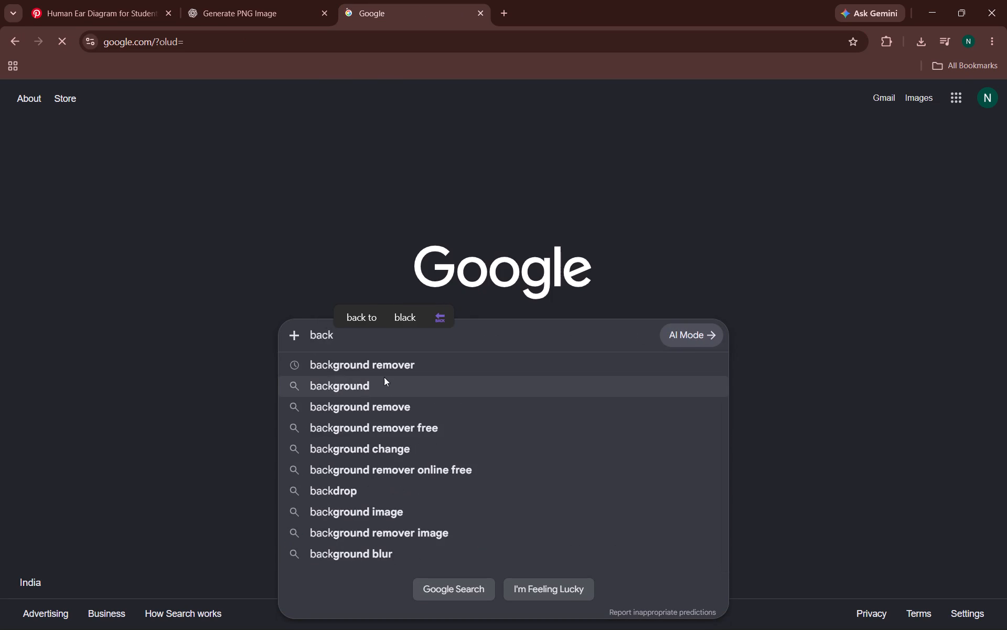
left_click(374, 369)
left_click(216, 233)
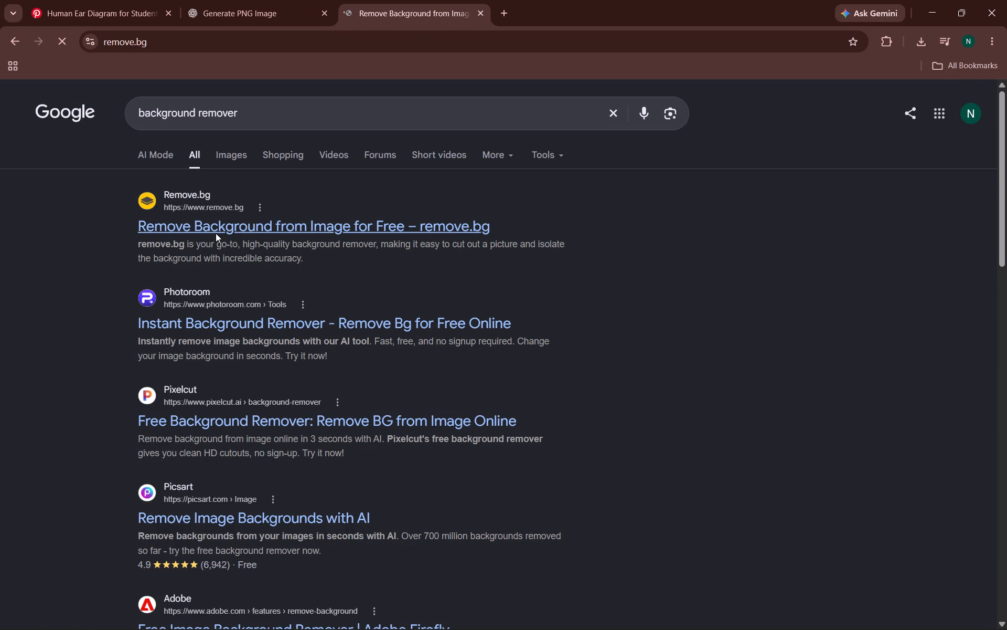
Upload the "Indian Woman Listening Intently" image from the Downloads folder to remove.bg.
key("alt+Tab")
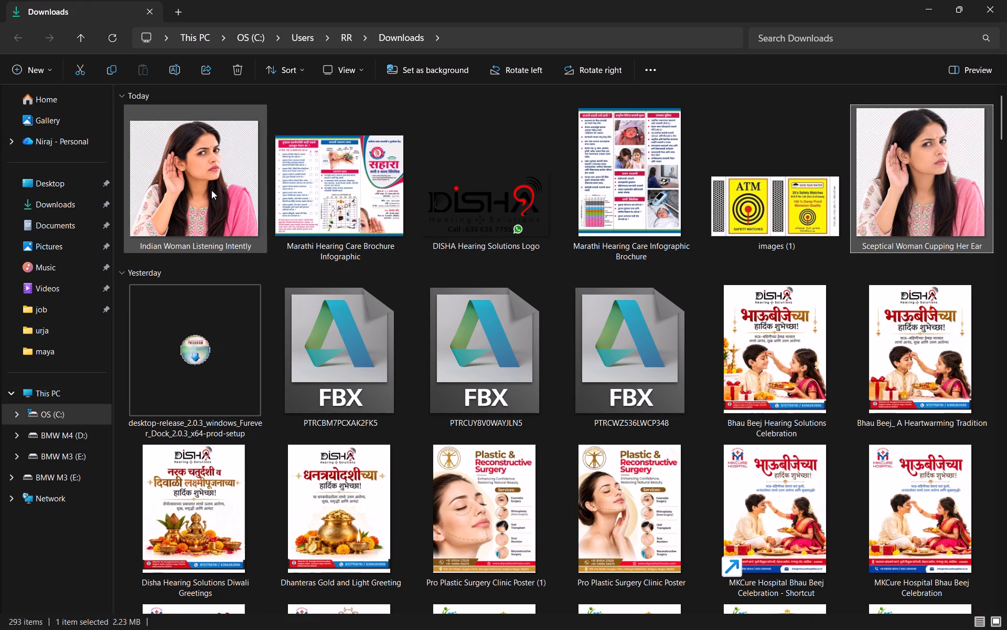
left_click_drag(212, 191, 291, 267)
key("alt+Tab")
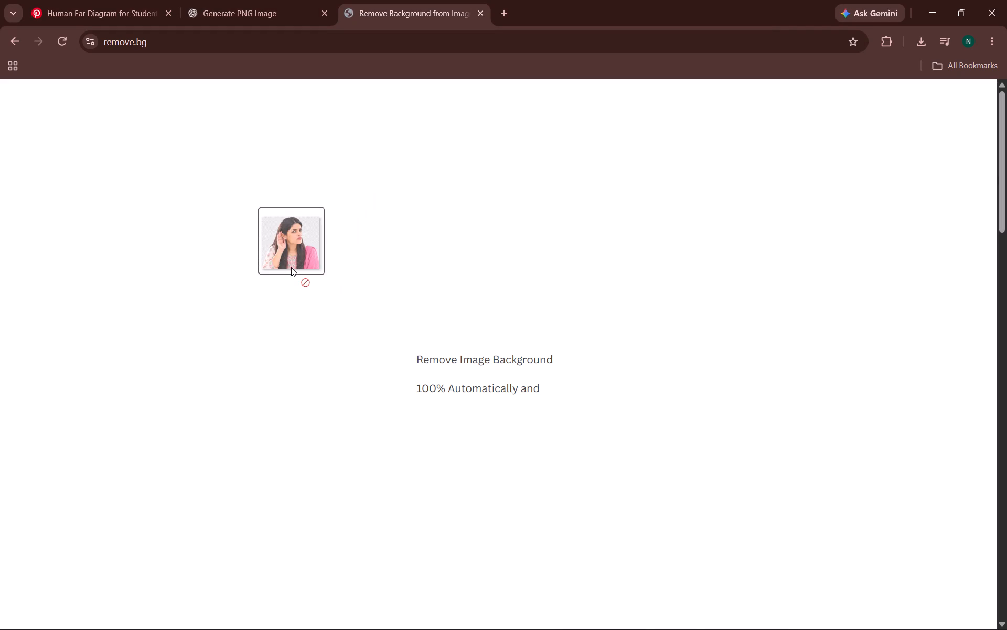
left_click_drag(291, 267, 398, 346)
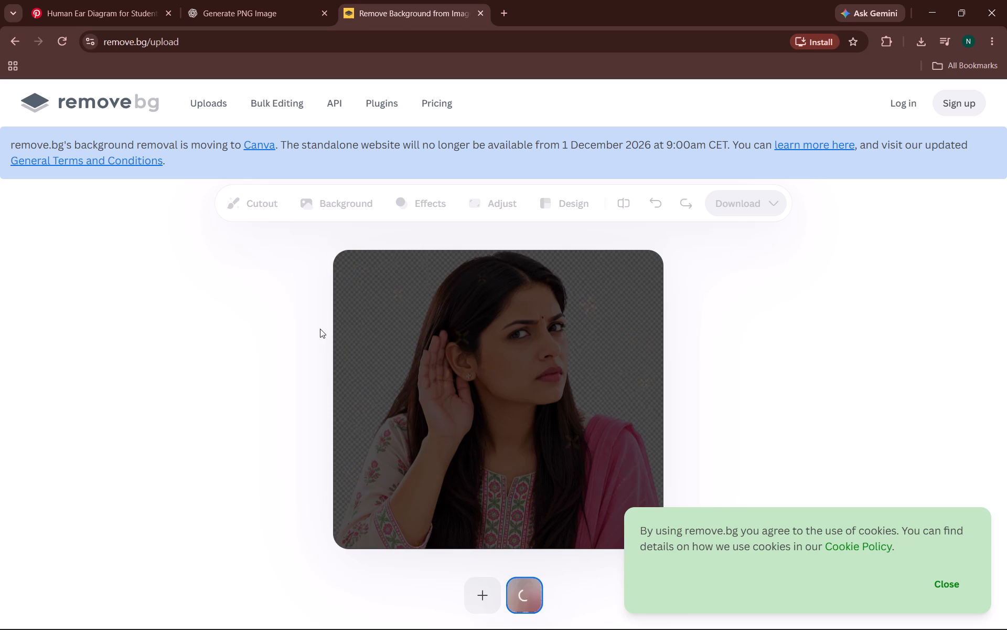
Download the free 525 x 475 preview of the background-removed image.
scroll(503, 421, "down", 5)
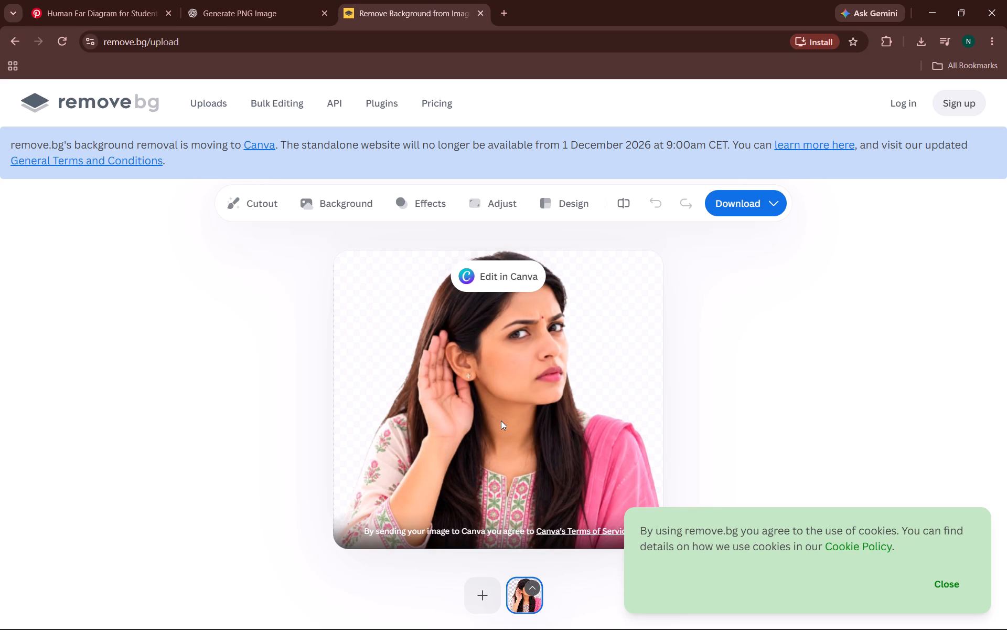
scroll(575, 386, "down", 4)
left_click(747, 201)
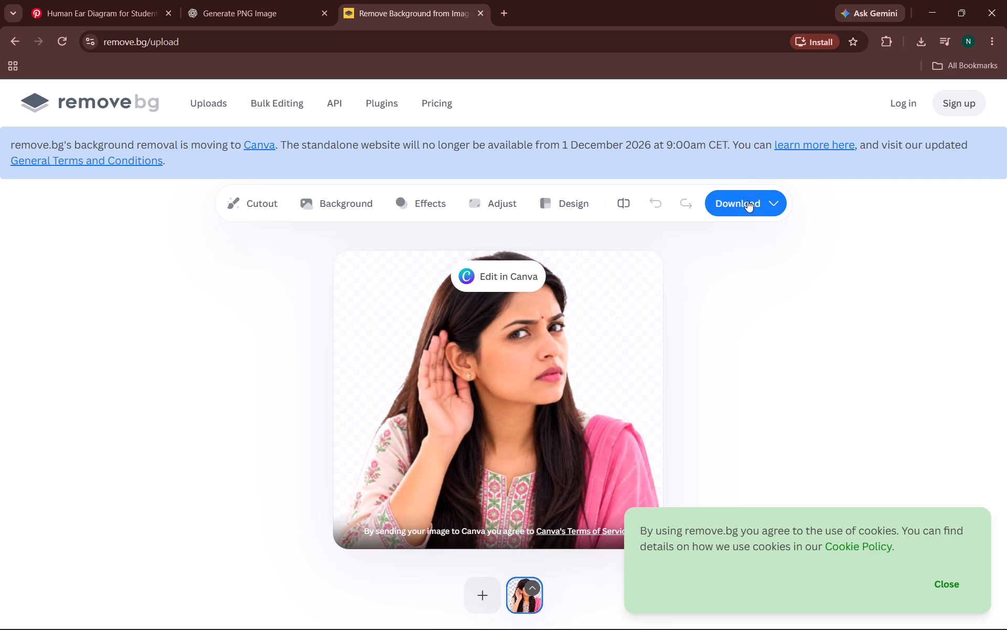
left_click(757, 234)
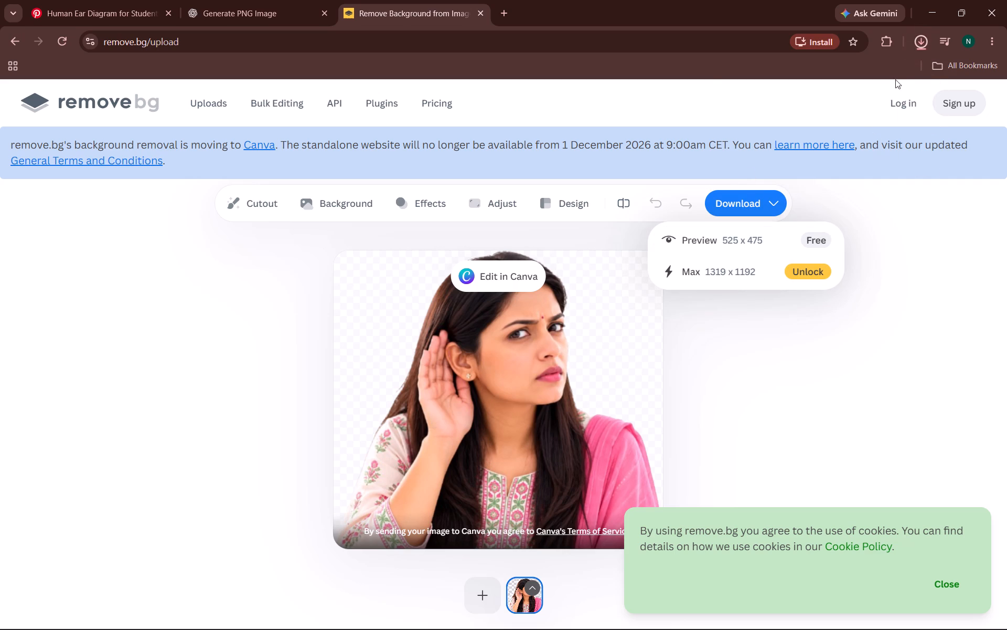
Import the downloaded "Indian_Woman_Listening_Intently-removebg-preview" image into the diisha.cdr document in CorelDRAW.
left_click(881, 74)
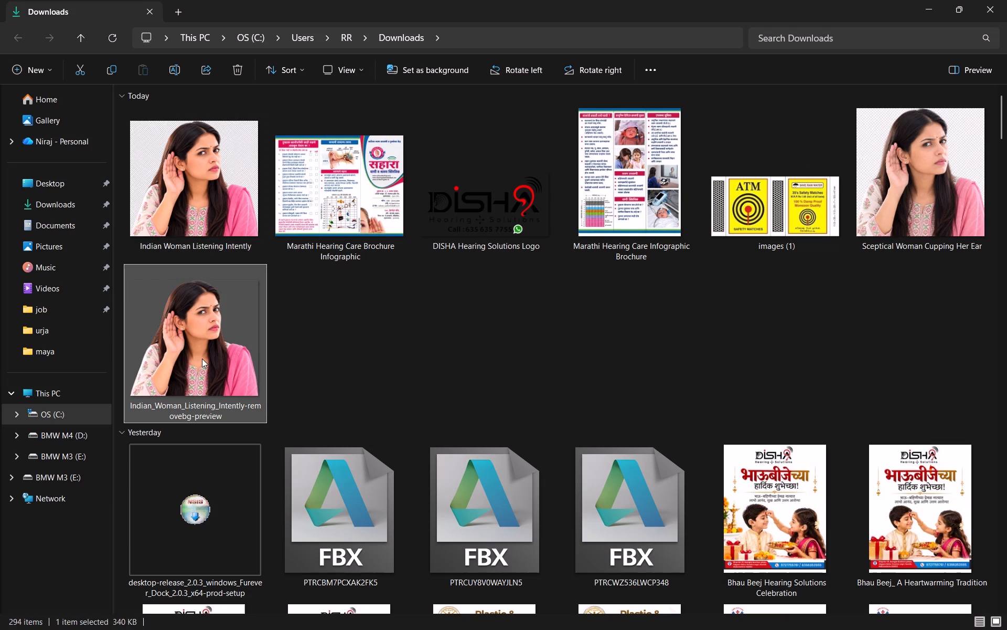
left_click_drag(191, 337, 284, 383)
key("alt+Tab")
key("alt+Tab")
key("alt+Tab")
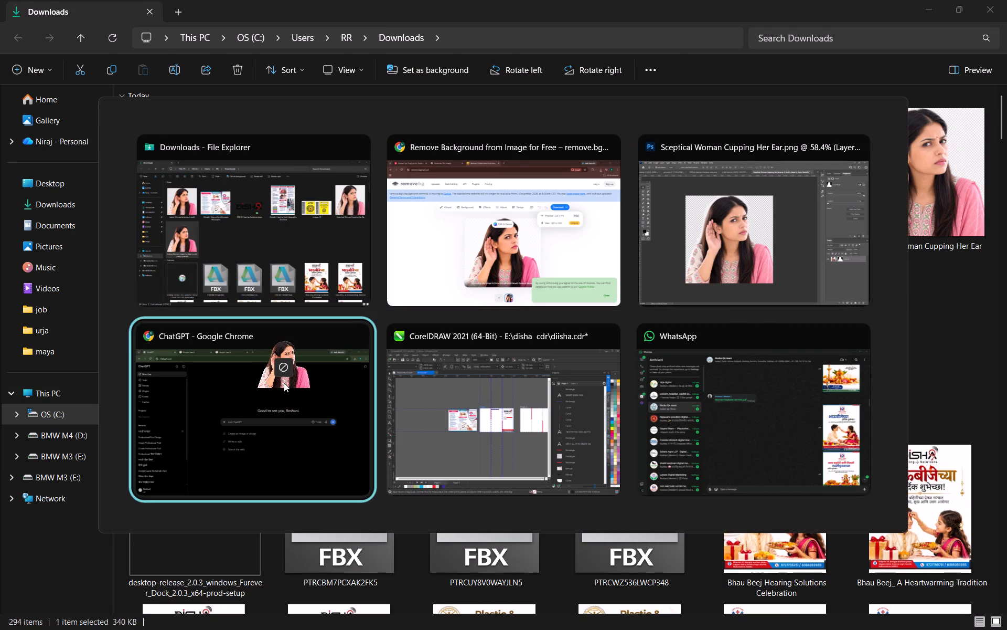
left_click_drag(284, 383, 526, 319)
key("alt+Tab")
Scale the woman's image to about 73.6 × 66.6 mm and place it overlapping the top of the red address banner.
scroll(530, 330, "up", 11)
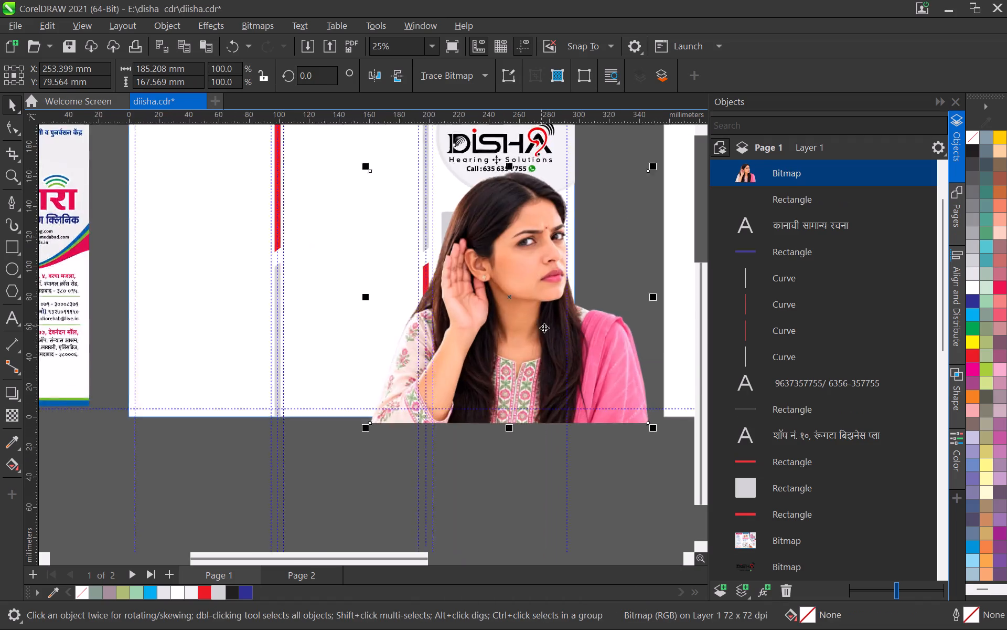
scroll(544, 328, "up", 4)
scroll(549, 343, "down", 5)
left_click_drag(670, 450, 659, 448, "shift")
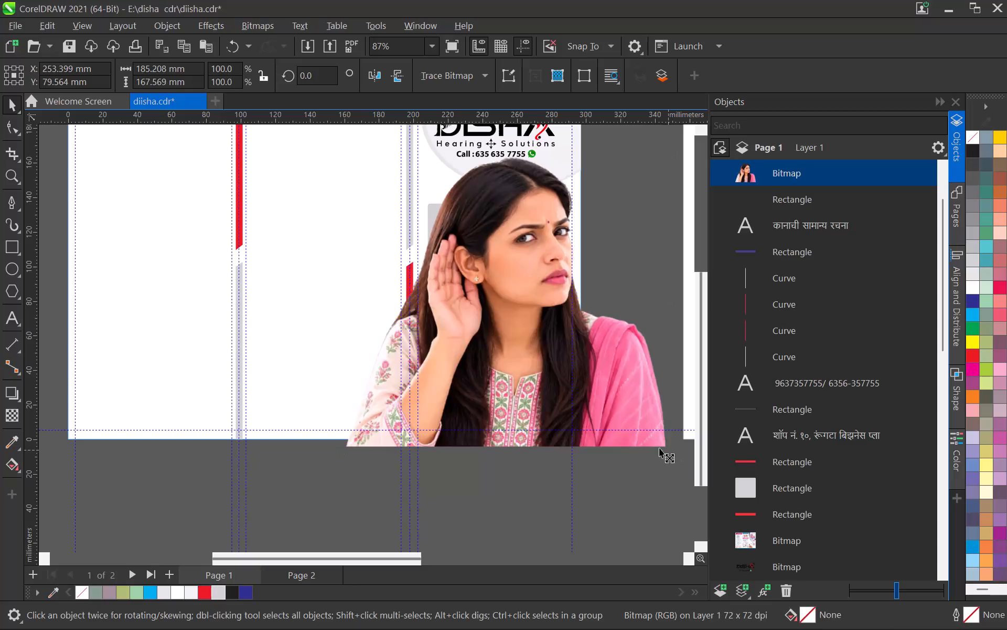
left_click_drag(659, 448, 553, 383, "shift")
scroll(553, 387, "up", 5)
left_click_drag(485, 278, 485, 281)
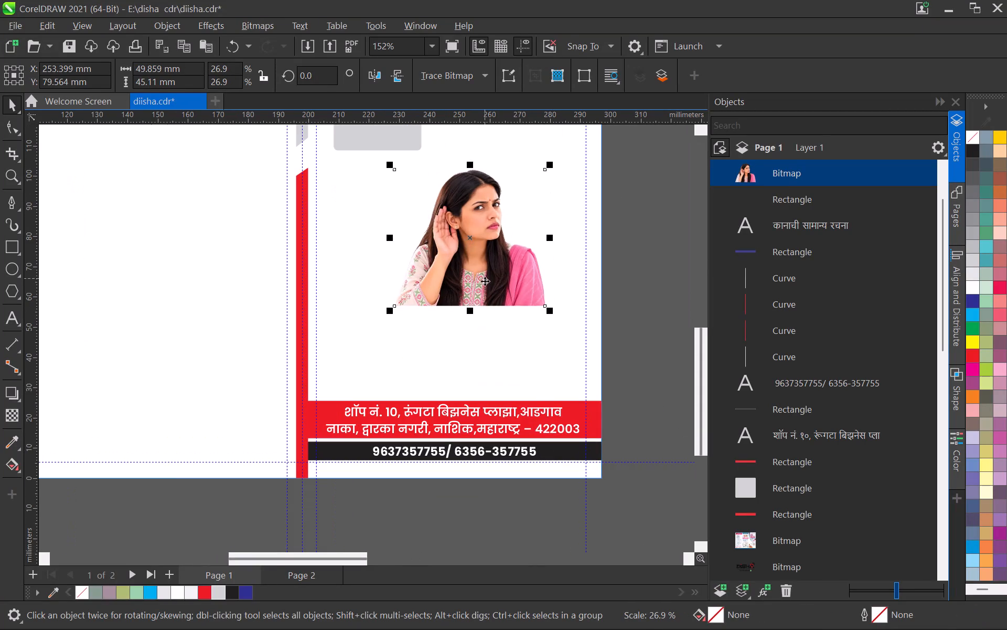
left_click_drag(485, 281, 484, 382)
left_click_drag(475, 360, 473, 354)
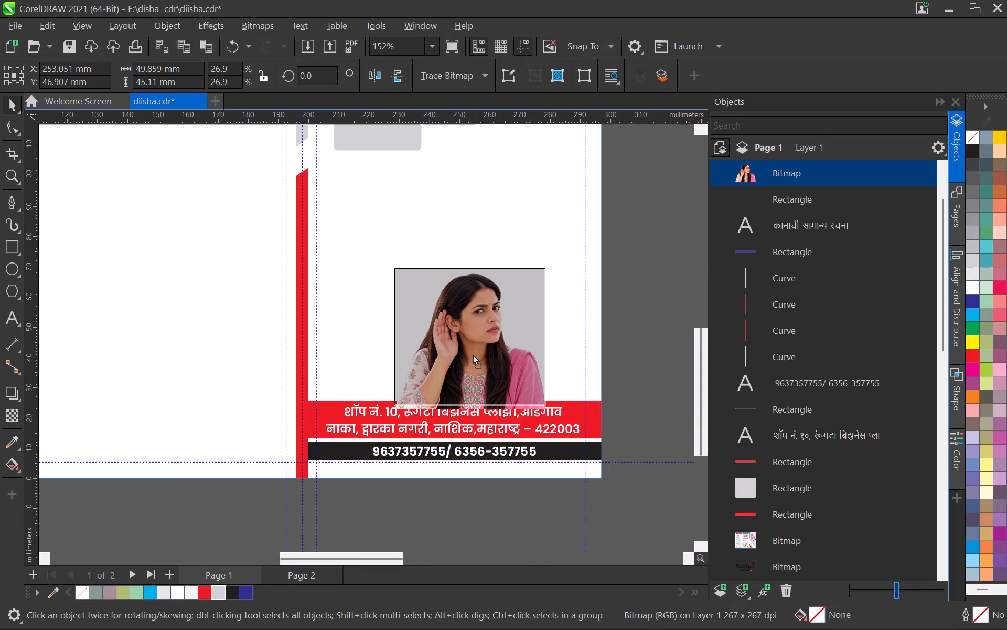
left_click_drag(473, 354, 471, 354)
left_click_drag(384, 261, 349, 222, "shift")
left_click_drag(469, 355, 465, 331)
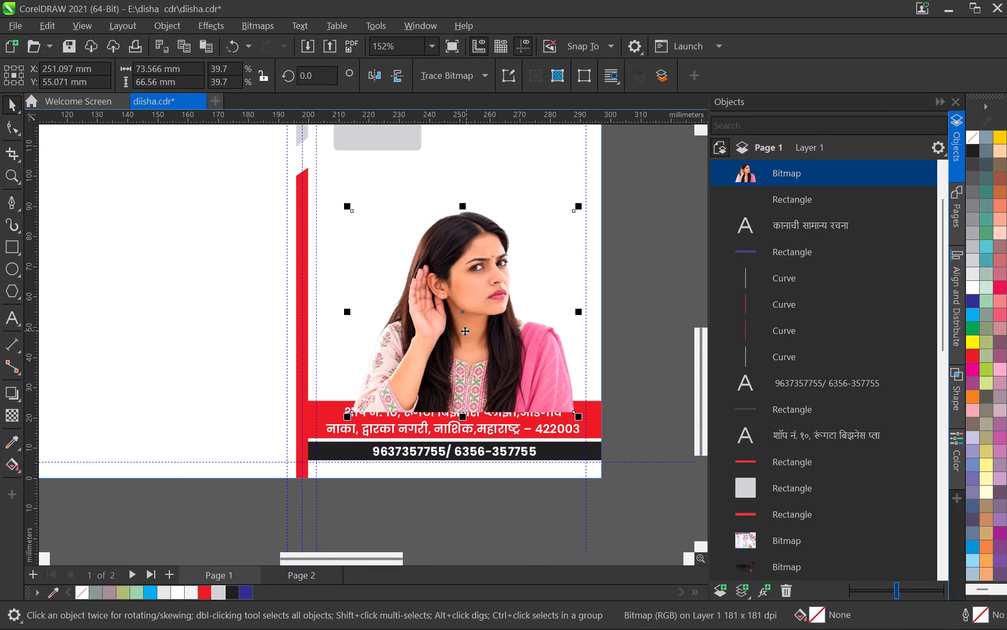
Reorder the woman's bitmap in the object stack to sit behind the address banner, just above the brochure bitmap.
left_click_drag(751, 183, 742, 529)
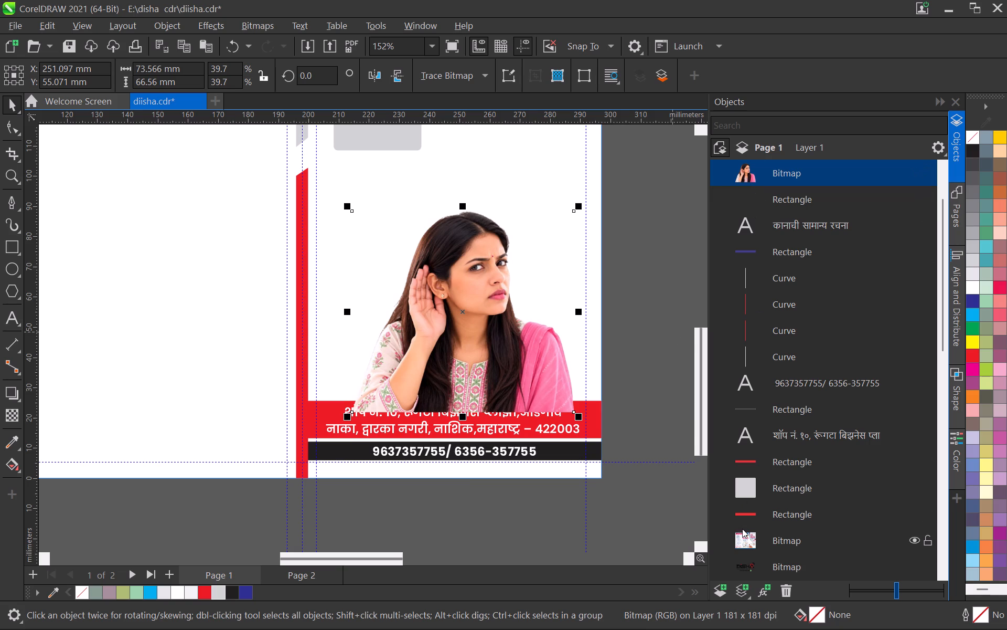
left_click_drag(742, 529, 743, 393)
left_click_drag(742, 170, 743, 380)
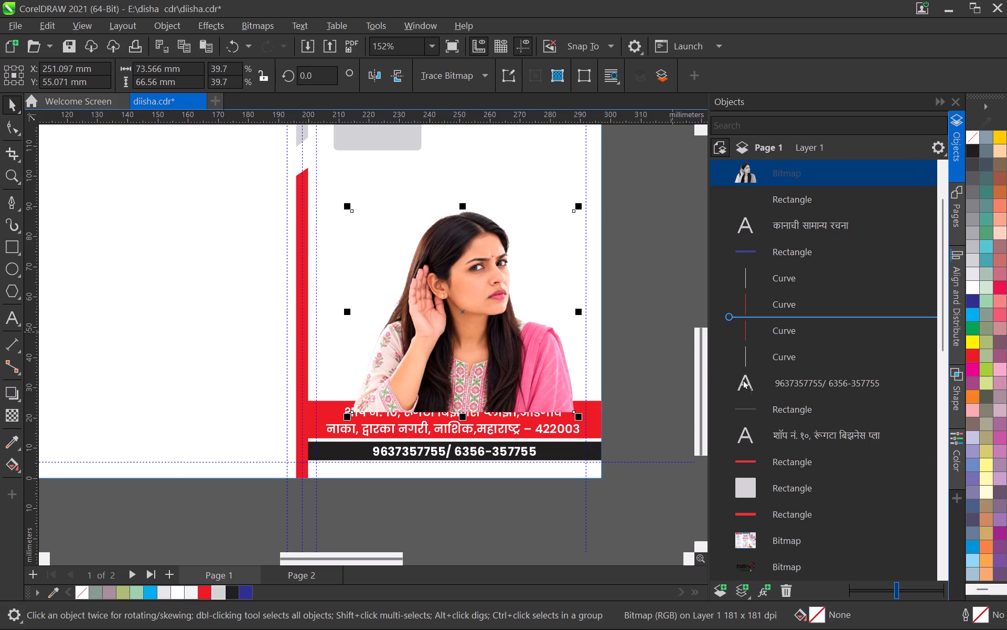
left_click_drag(743, 380, 752, 527)
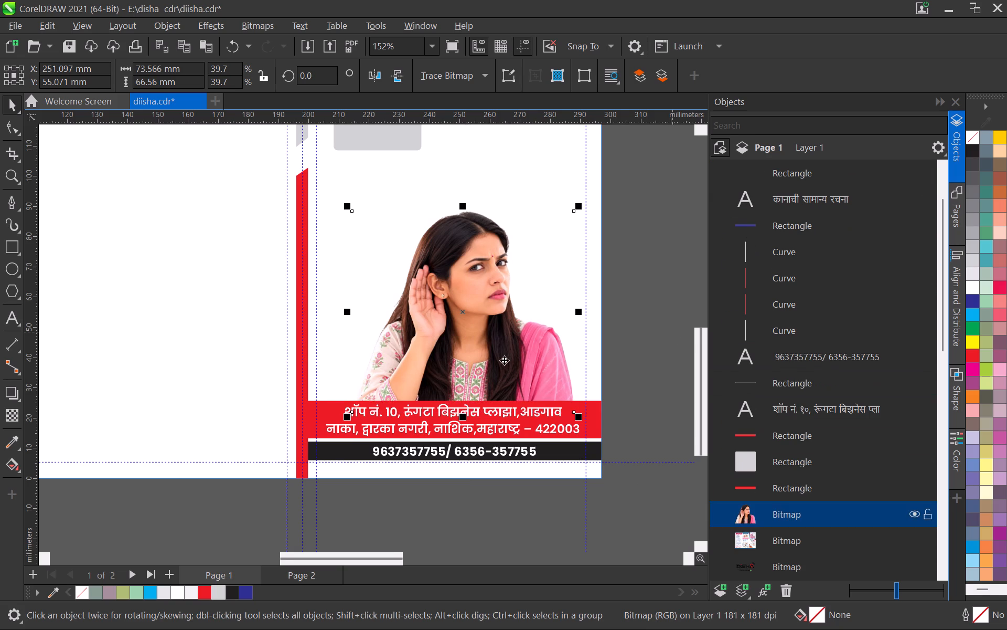
Nudge the woman's image up and to the left, to about X 248.5 mm, Y 57.3 mm.
scroll(498, 354, "down", 5)
key("Up")
key("Left")
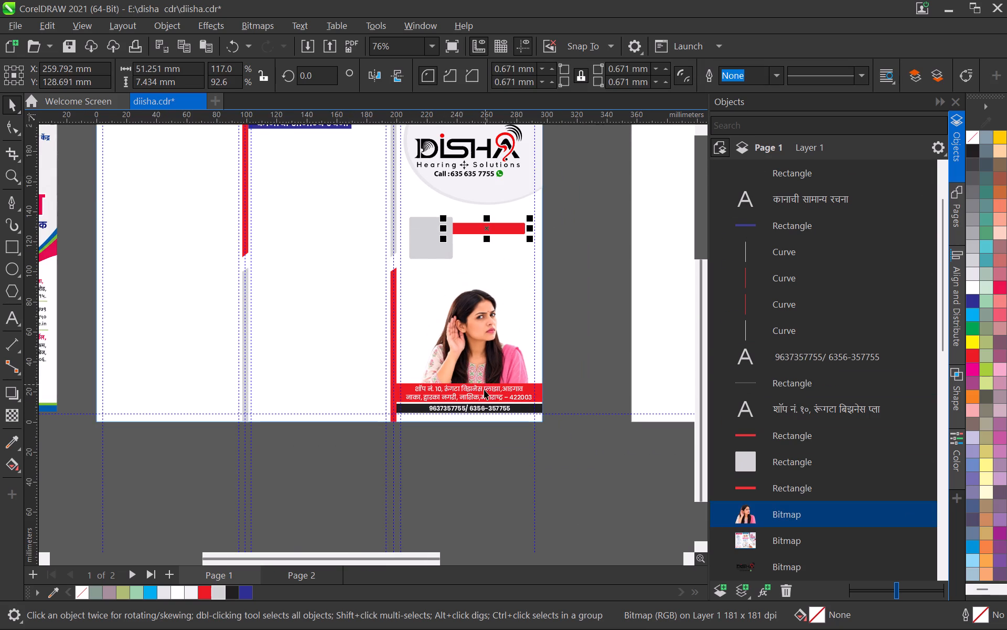
left_click(478, 342)
key("Up")
key("Up")
key("Up")
key("Up")
key("Up")
key("Up")
key("Up")
key("Up")
key("Up")
key("Up")
key("Up")
key("Up")
key("Up")
key("Up")
key("Up")
key("Up")
key("Up")
key("Up")
key("Up")
key("Up")
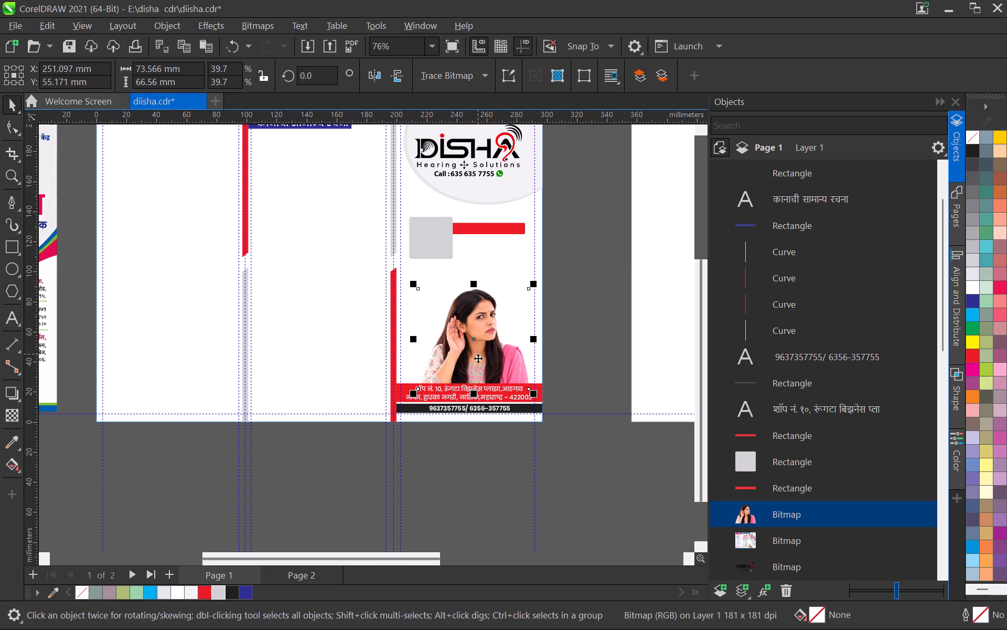
key("Left")
key("Left")
key("Left")
key("Left")
key("Left")
key("Left")
key("Left")
key("Left")
key("Left")
key("Left")
key("Left")
key("Left")
key("Left")
key("Left")
key("Left")
key("Left")
key("Left")
key("Left")
key("Left")
key("Left")
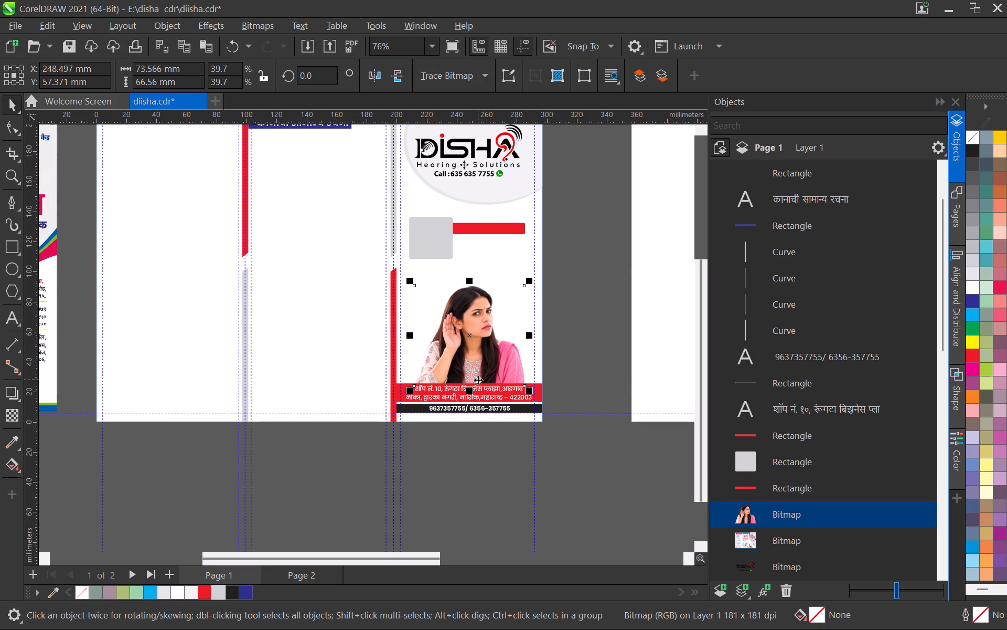
key("Down")
left_click(456, 472)
Enlarge the woman's image proportionally to about 85.3 × 77.2 mm and nudge it left to about X 246.7 mm.
scroll(482, 400, "down", 11)
middle_click_drag(445, 376, 504, 382)
scroll(508, 384, "up", 10)
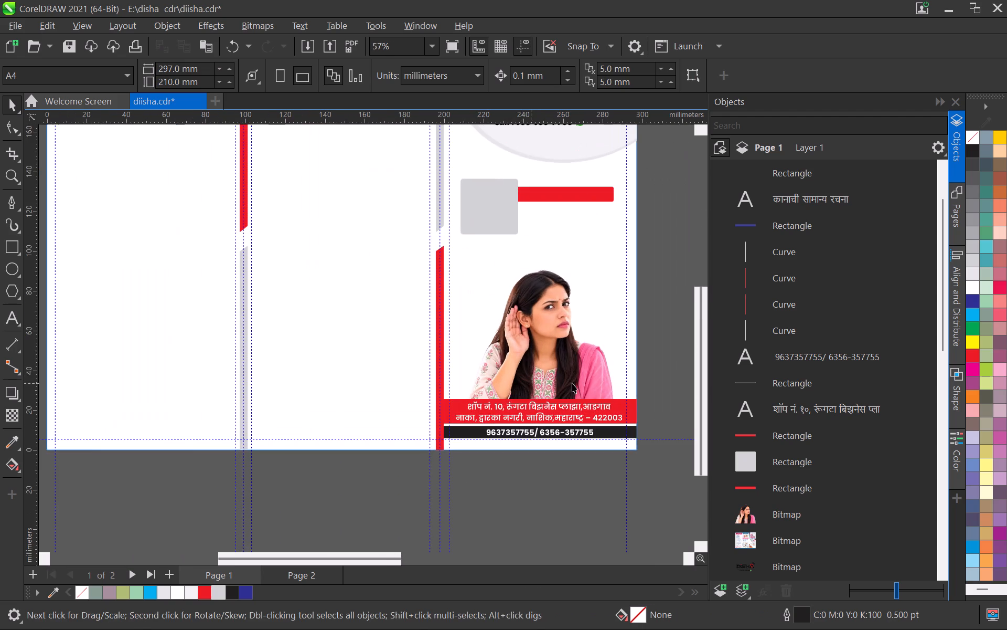
scroll(501, 353, "down", 9)
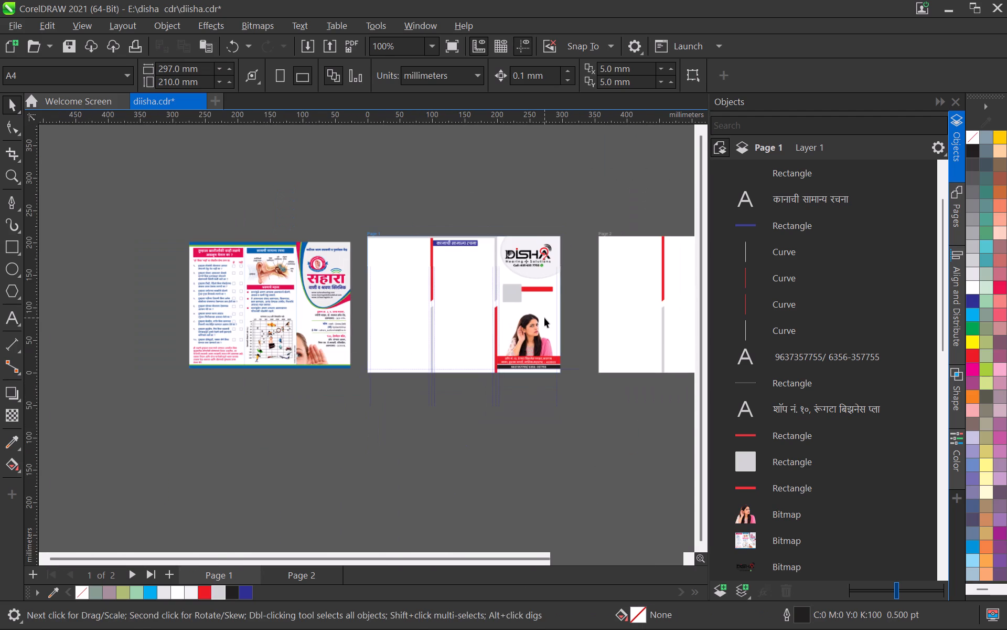
scroll(543, 330, "up", 9)
left_click(520, 353)
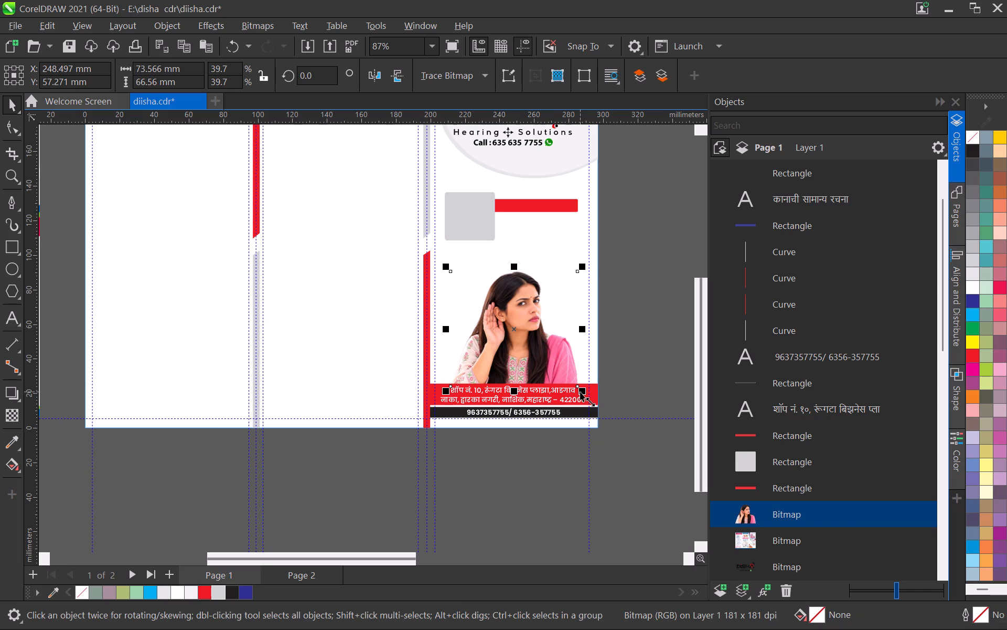
left_click_drag(580, 392, 591, 414)
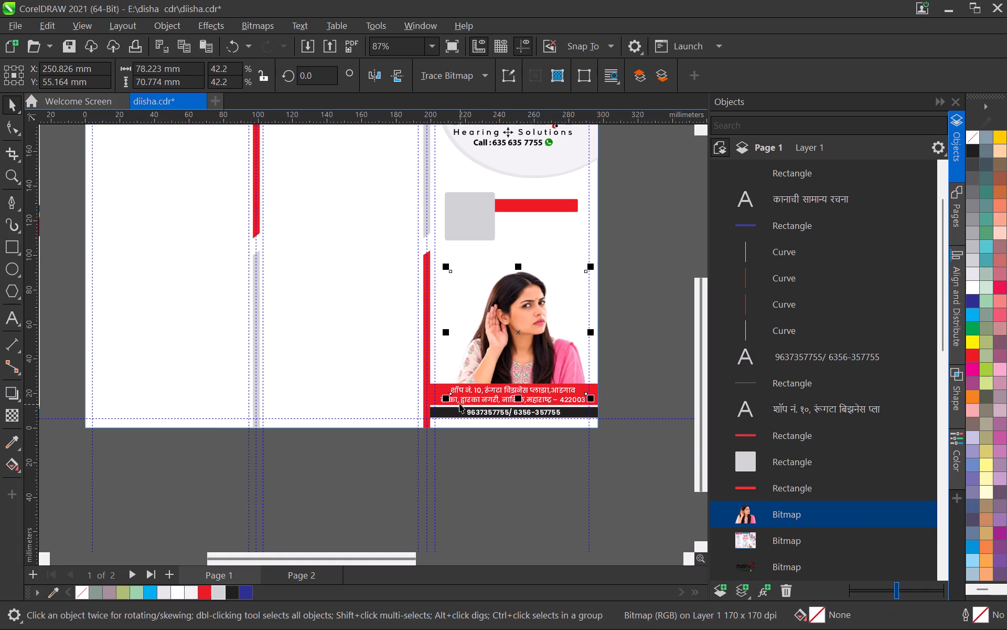
left_click_drag(442, 398, 434, 412)
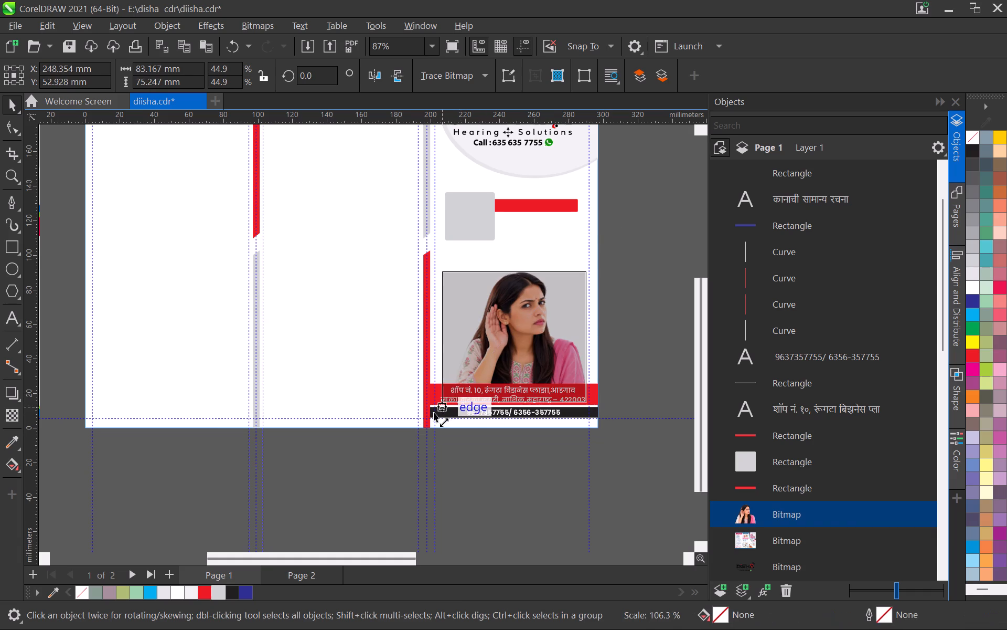
left_click_drag(434, 412, 430, 429)
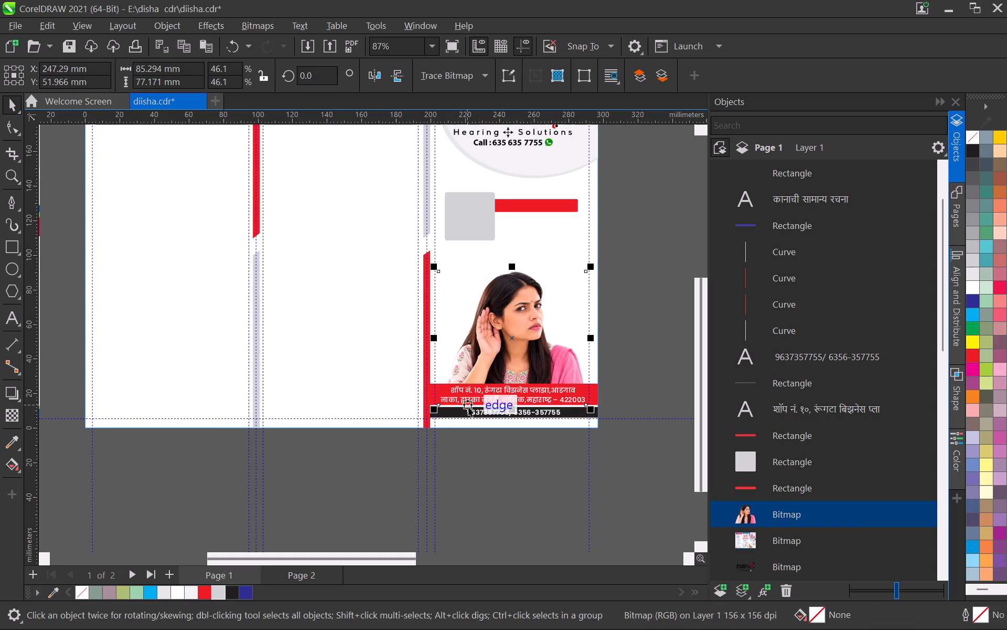
key("Left")
key("Left")
key("Left")
key("Left")
key("Left")
key("Left")
left_click(497, 454)
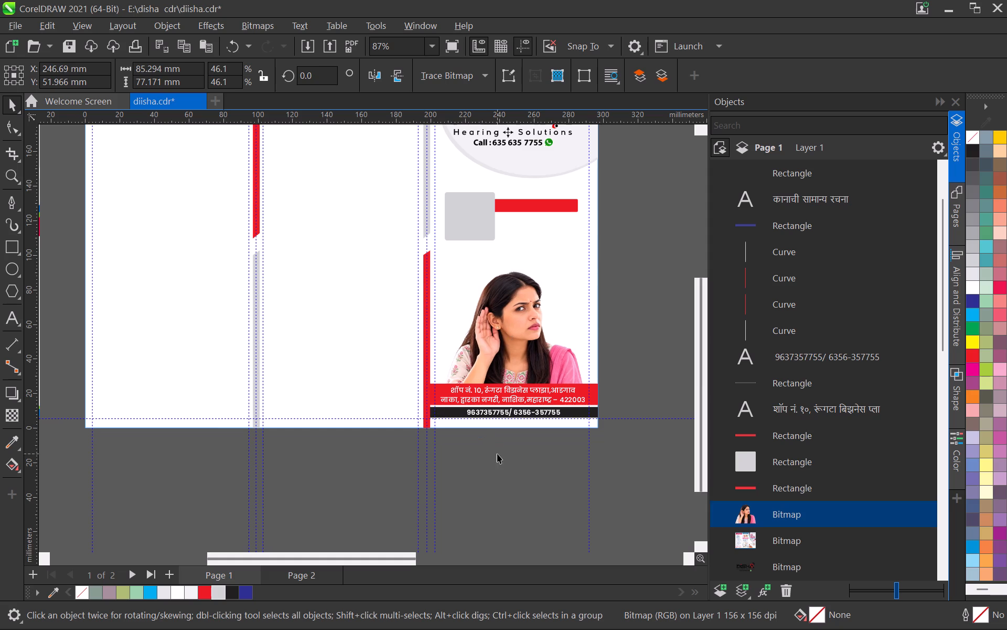
Examine the DISHA front panel's layout alongside the reference brochure.
scroll(488, 409, "down", 6)
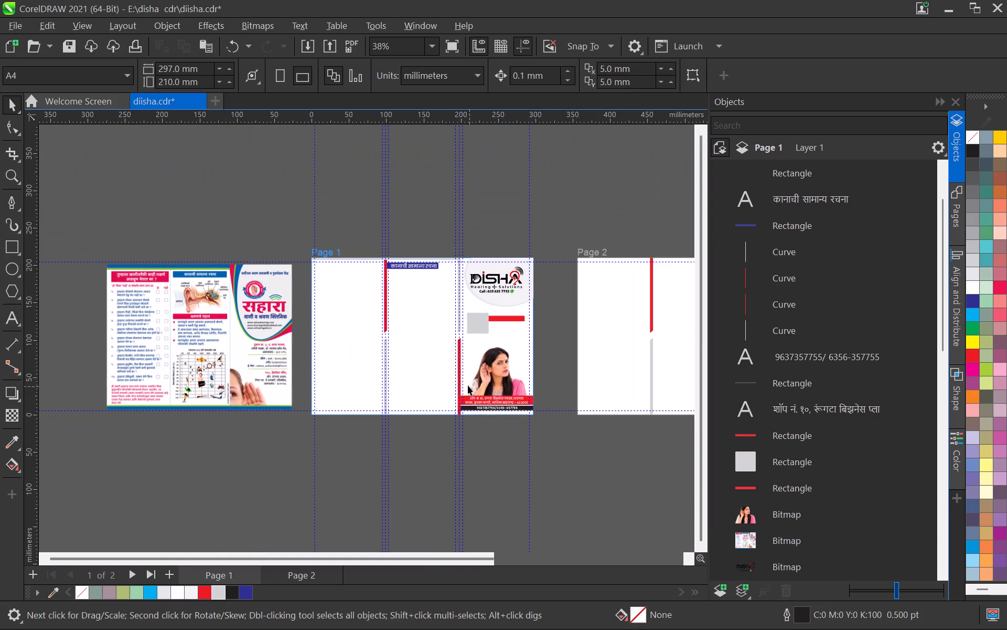
middle_click_drag(415, 360, 466, 392)
scroll(459, 360, "up", 3)
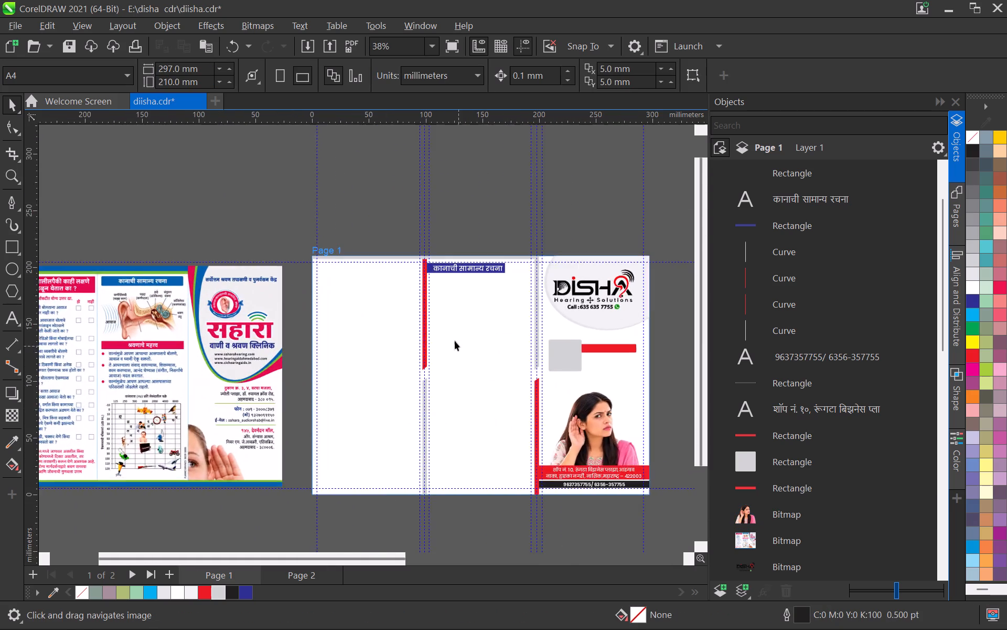
scroll(423, 335, "up", 3)
scroll(421, 339, "down", 3)
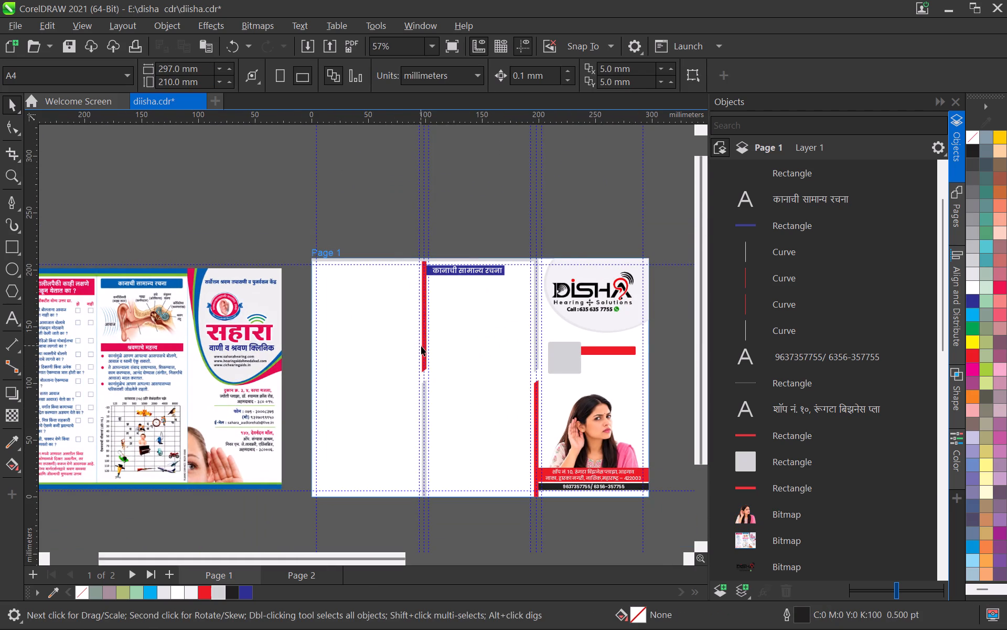
scroll(543, 349, "up", 8)
scroll(595, 368, "down", 2)
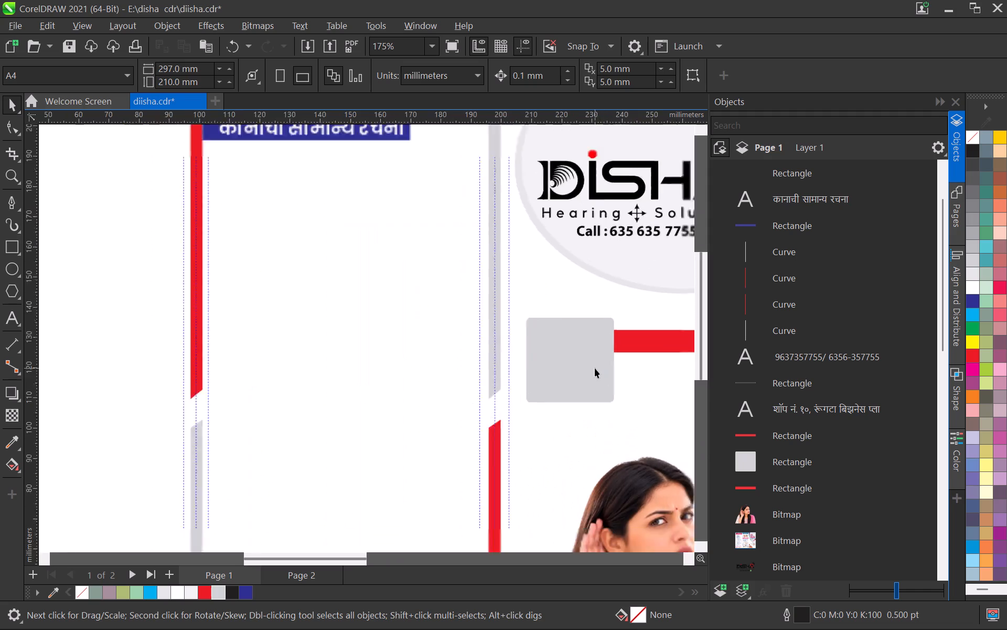
scroll(595, 368, "down", 2)
middle_click_drag(586, 364, 515, 304)
scroll(512, 298, "up", 1)
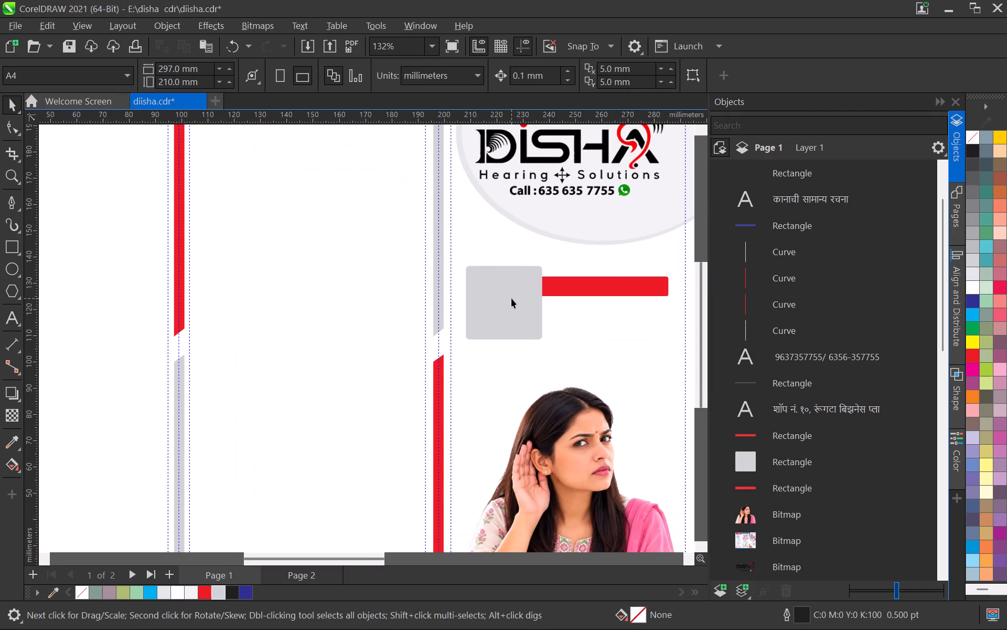
scroll(562, 339, "down", 7)
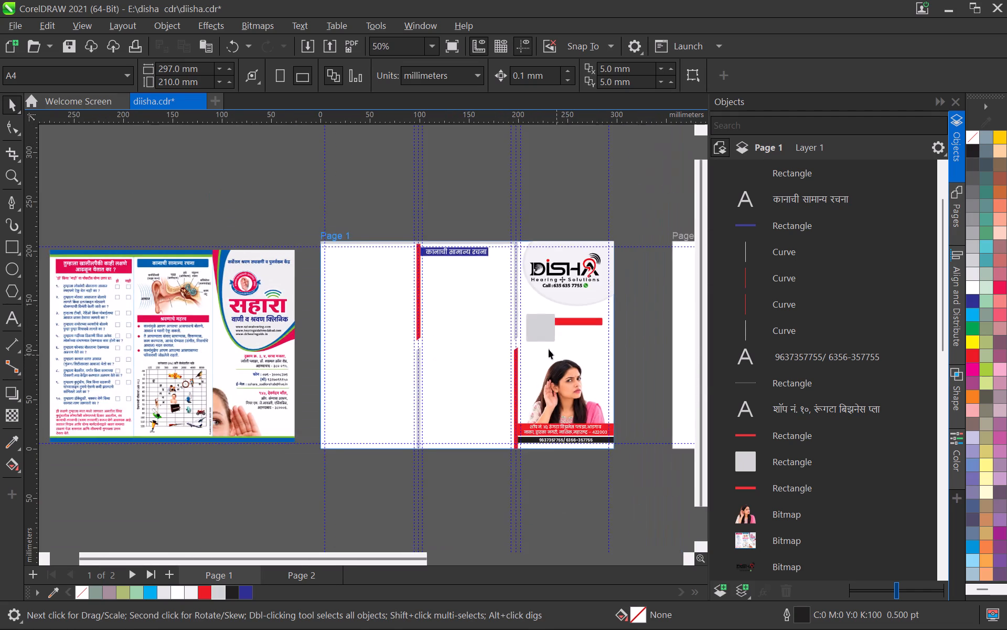
Draw an ellipse about 88.4 × 54.5 mm over the woman, filled with 10% black and without an outline.
middle_click_drag(542, 338, 463, 228)
scroll(475, 281, "up", 10)
middle_click_drag(543, 307, 468, 317)
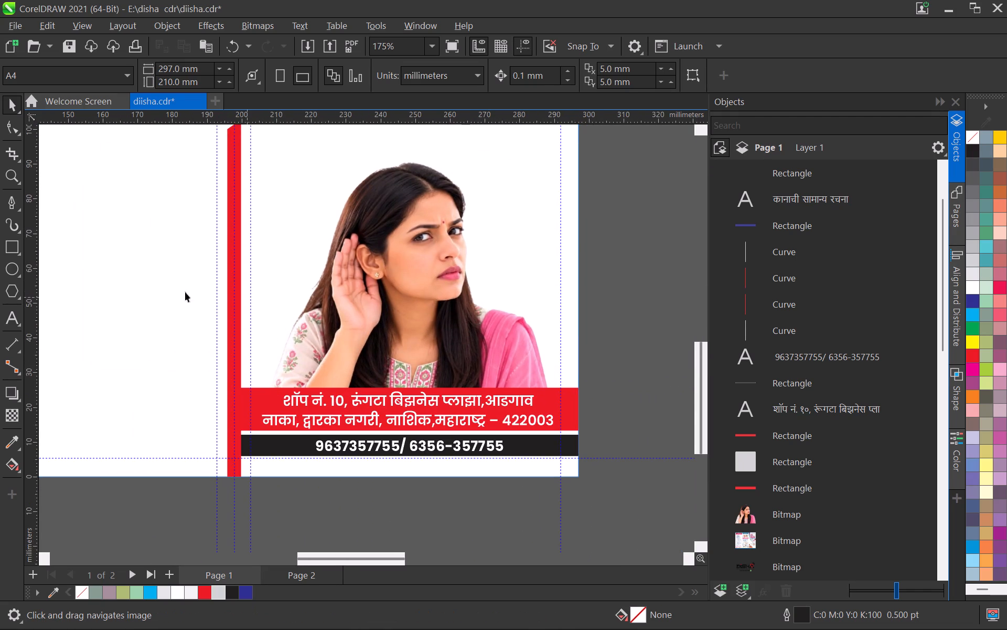
left_click(19, 265)
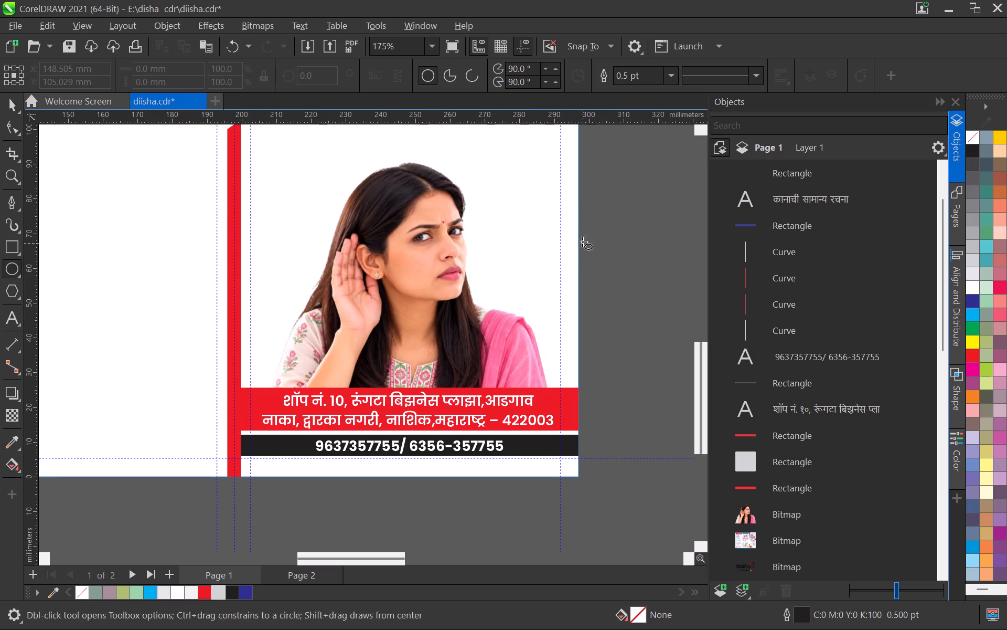
left_click_drag(599, 180, 294, 380)
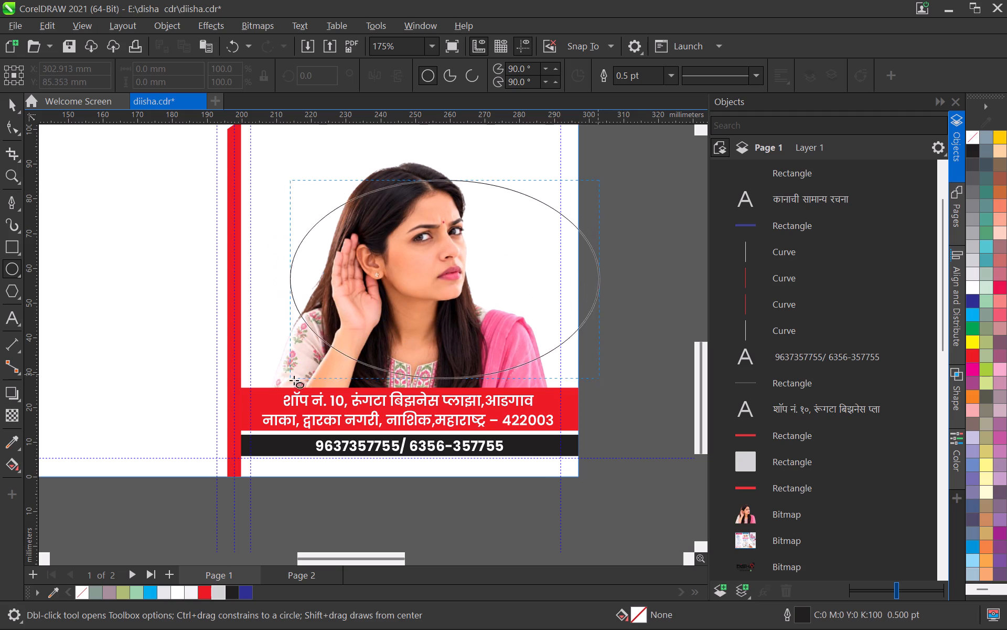
left_click_drag(294, 380, 350, 370)
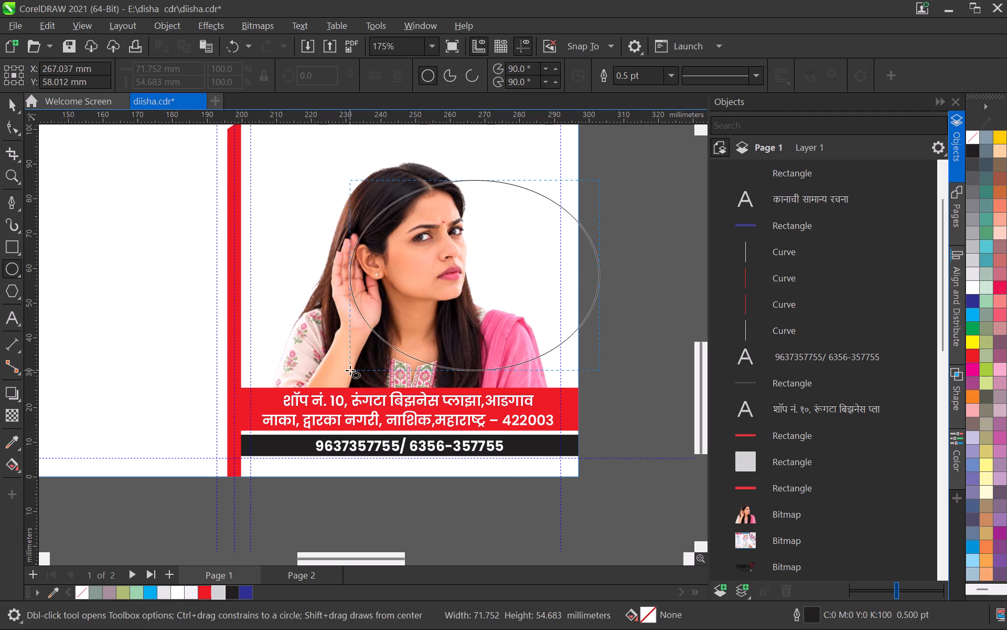
left_click_drag(350, 370, 292, 370)
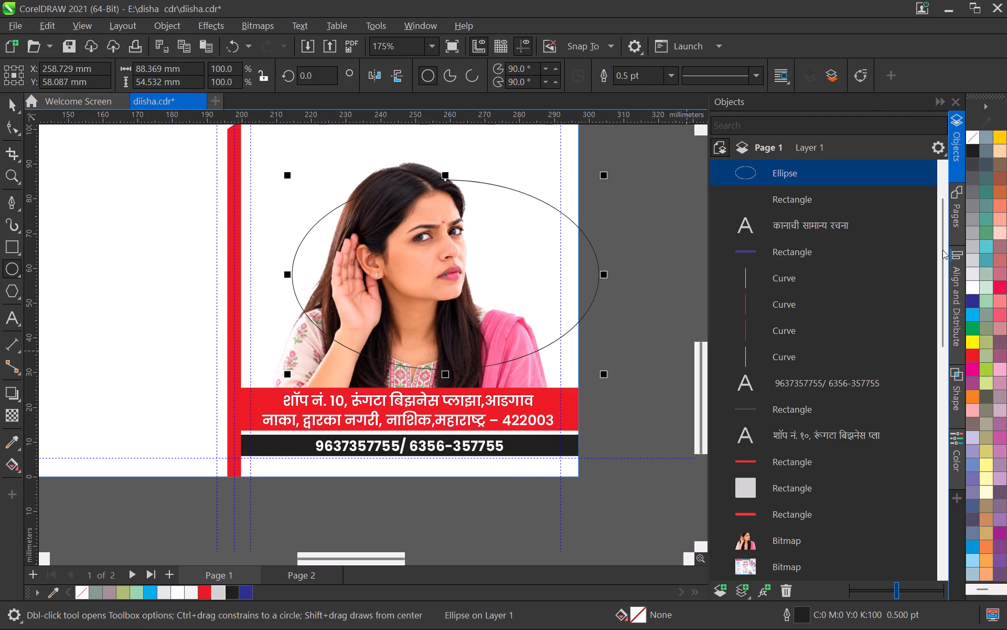
left_click(969, 272)
right_click(975, 134)
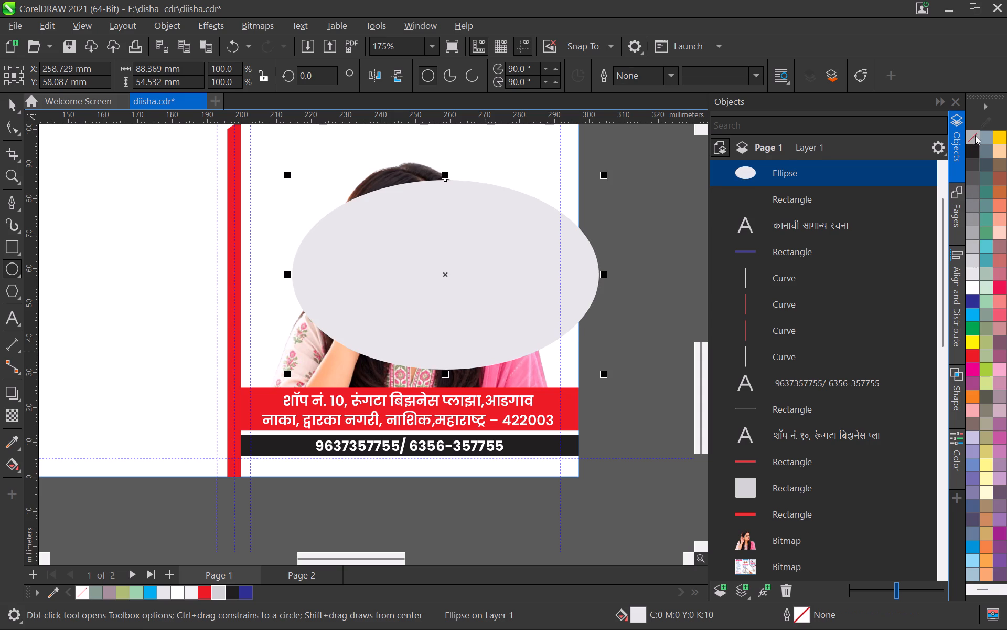
Reorder the grey ellipse in the object stack to sit directly behind the woman's bitmap.
left_click(10, 108)
middle_click_drag(445, 229, 420, 283)
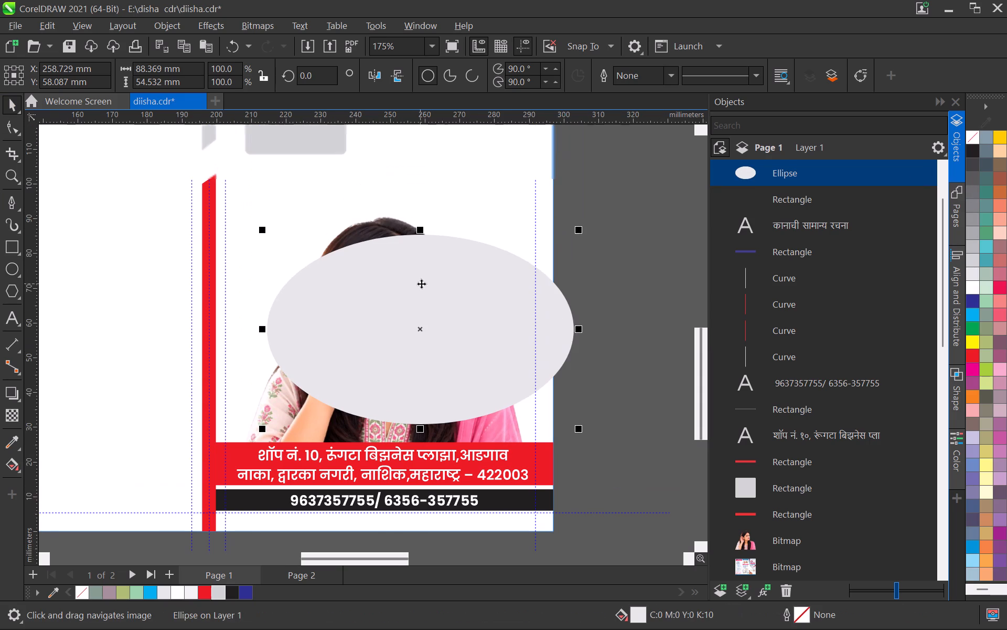
left_click_drag(745, 171, 754, 548)
scroll(599, 281, "down", 4)
left_click(635, 302)
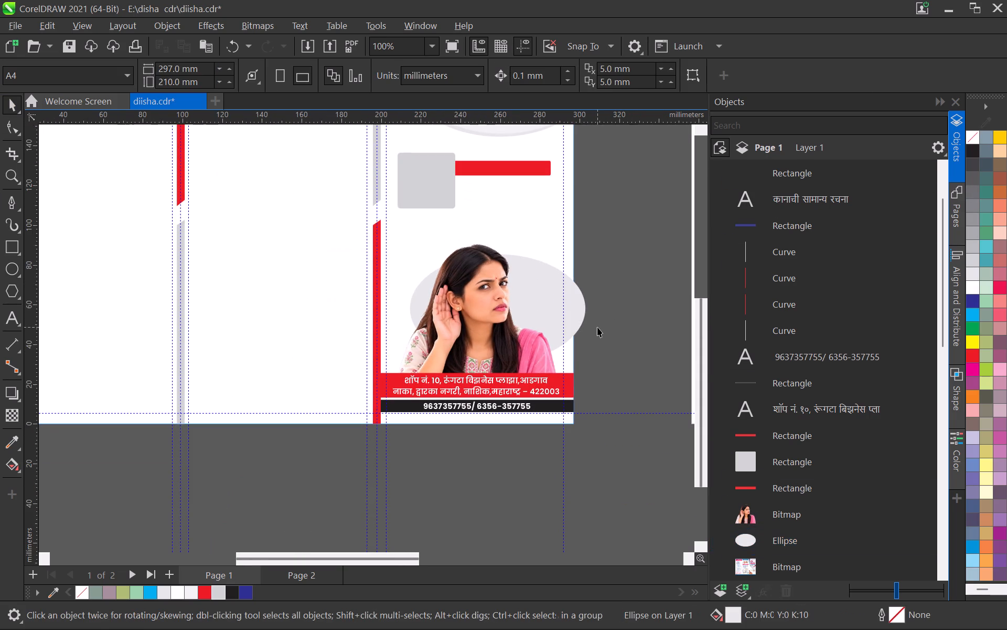
Stretch the grey ellipse to about 109.1 × 59.7 mm, extending it farther past the page's right edge and upward.
middle_click_drag(594, 326, 525, 322)
scroll(524, 323, "up", 3)
left_click(457, 270)
scroll(518, 304, "up", 3)
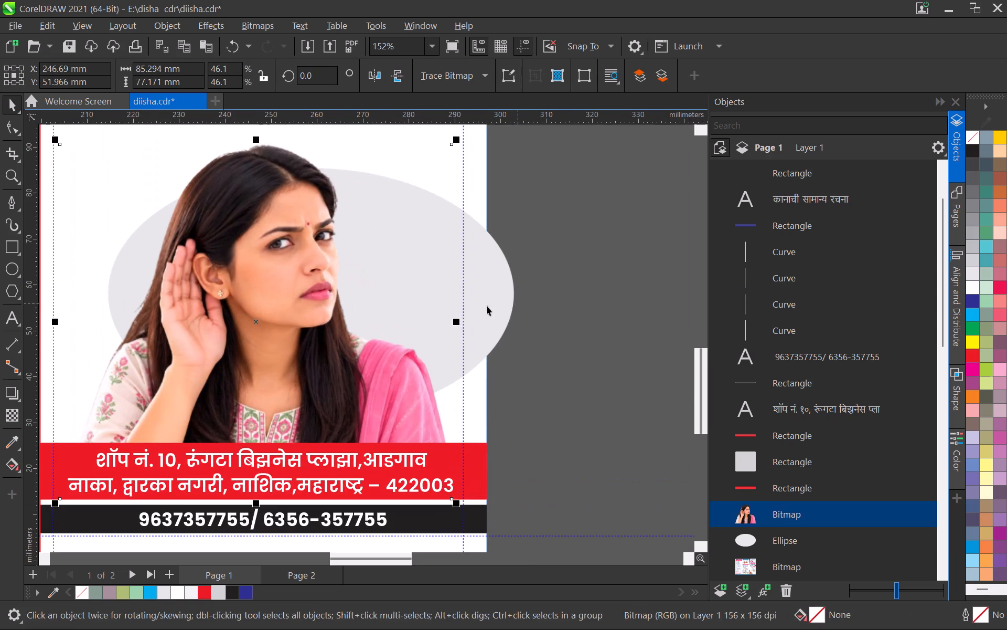
left_click(497, 293)
scroll(497, 295, "down", 4)
left_click_drag(518, 292, 581, 307)
left_click_drag(409, 205, 410, 205)
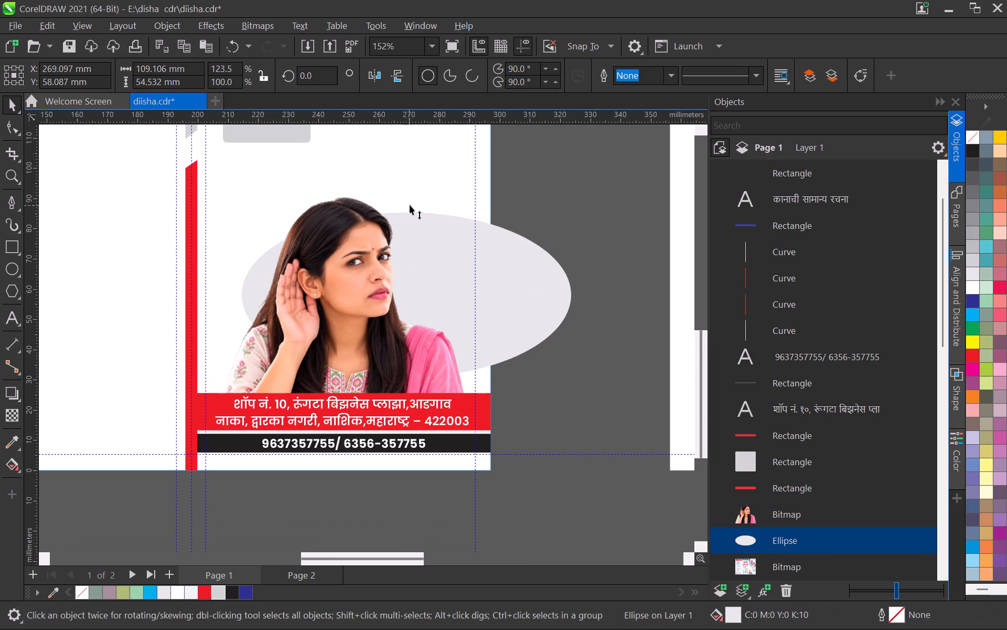
left_click_drag(410, 205, 406, 190)
scroll(412, 214, "down", 4)
scroll(474, 263, "up", 3)
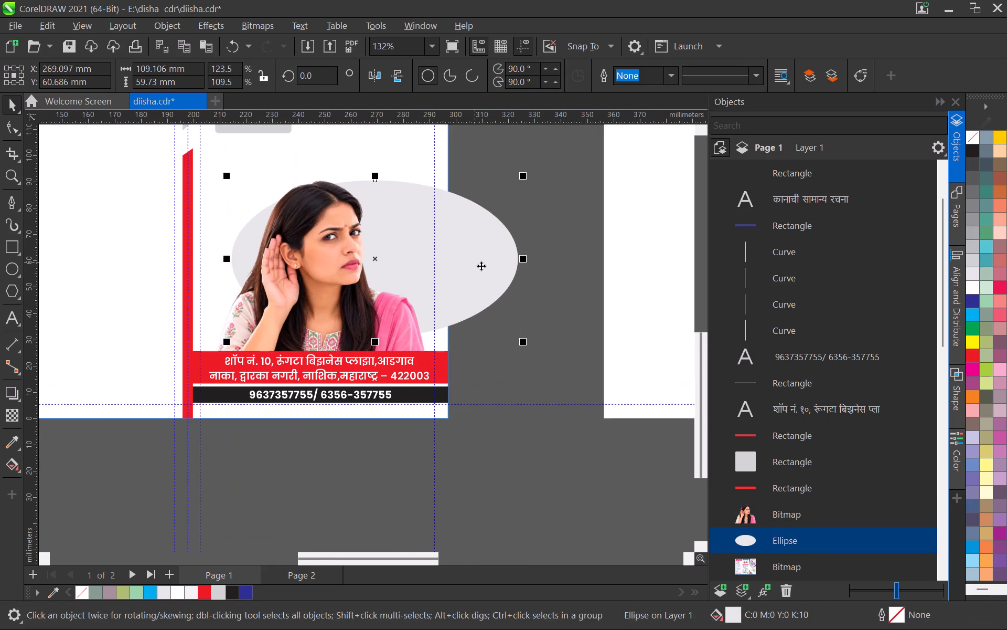
Draw a green-filled rectangle about 35.1 × 69.3 mm covering the part of the ellipse beyond the page's right edge.
middle_click_drag(489, 275, 444, 307)
left_click(13, 244)
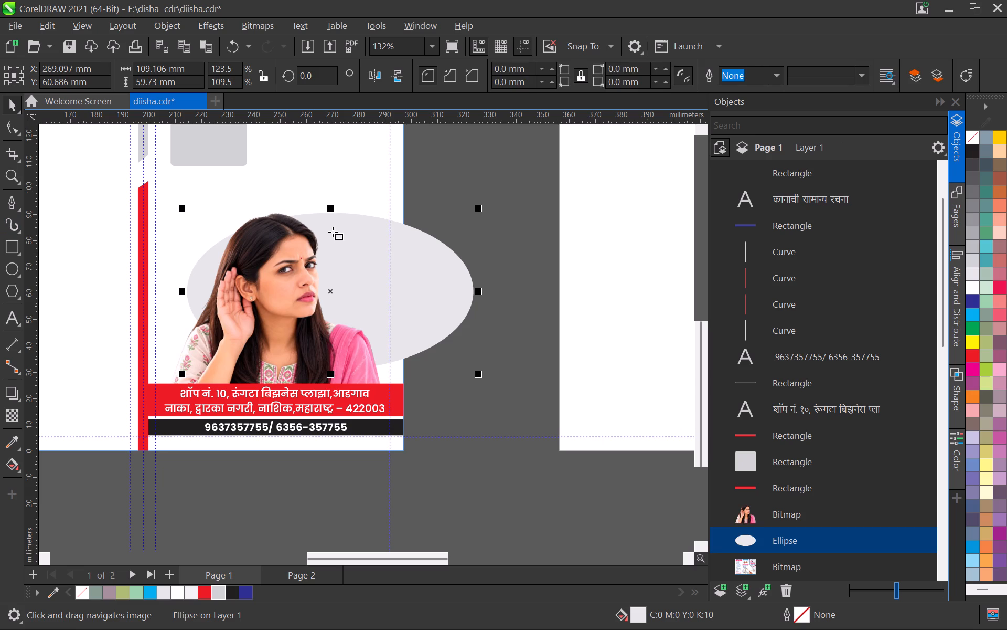
left_click_drag(404, 207, 496, 389)
left_click(988, 346)
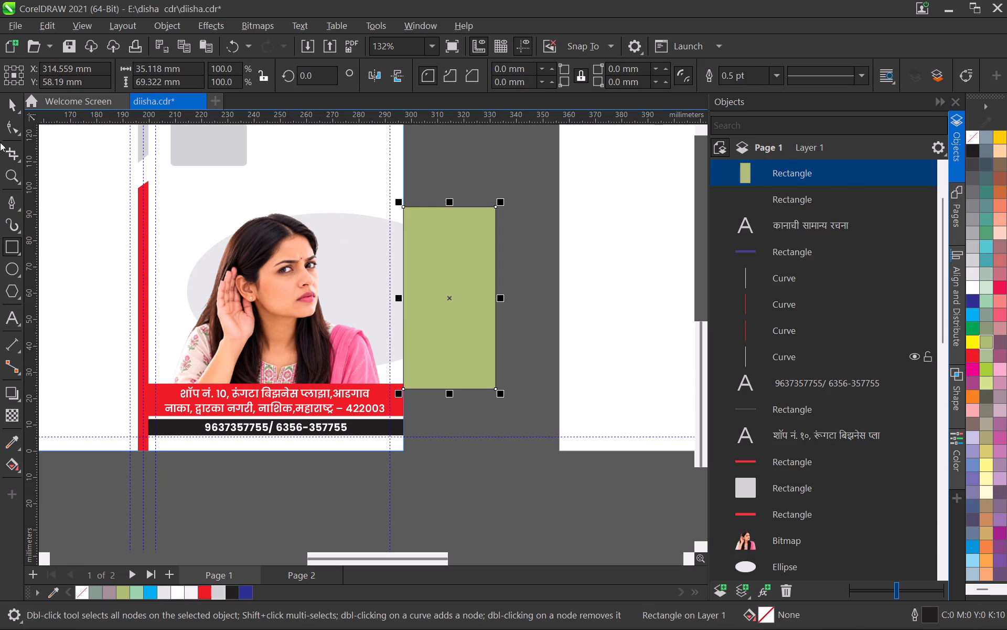
Cut the ellipse flush with the page edge by applying Simplify with the green rectangle, and delete the rectangle.
left_click(8, 105)
left_click(366, 224)
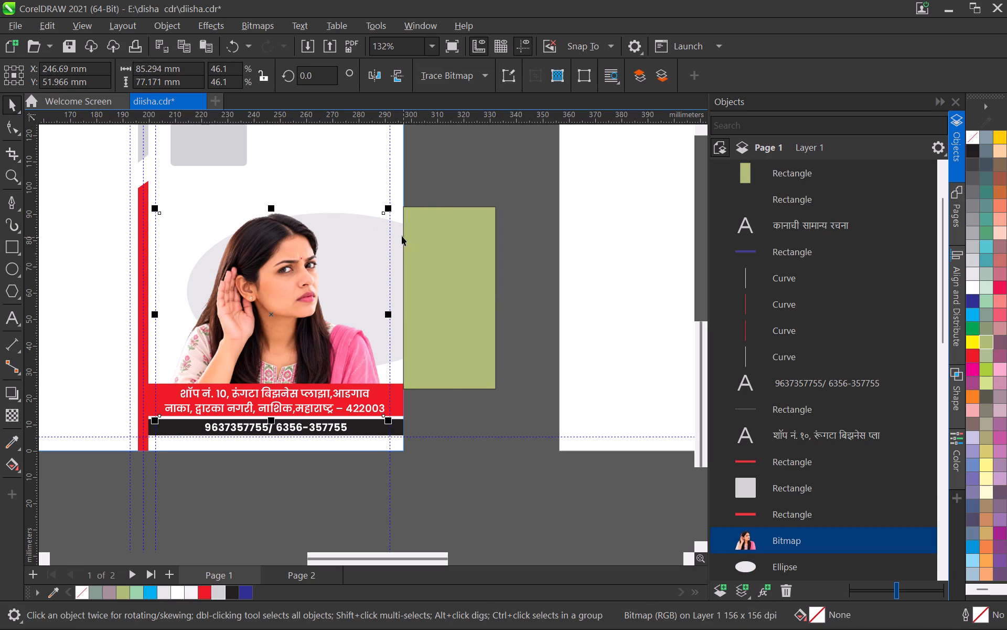
left_click(400, 233)
left_click(441, 232, "shift")
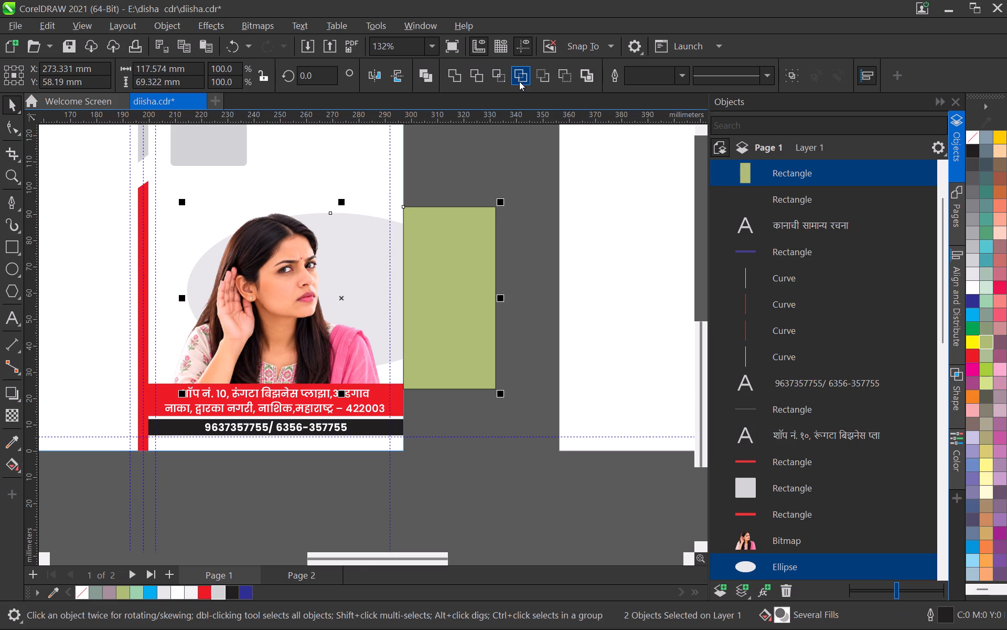
left_click(519, 81)
left_click(512, 180)
left_click(474, 267)
key("Delete")
Examine how the trimmed grey ellipse and the woman's cutout sit within the front panel and against the page edge.
scroll(401, 267, "down", 5)
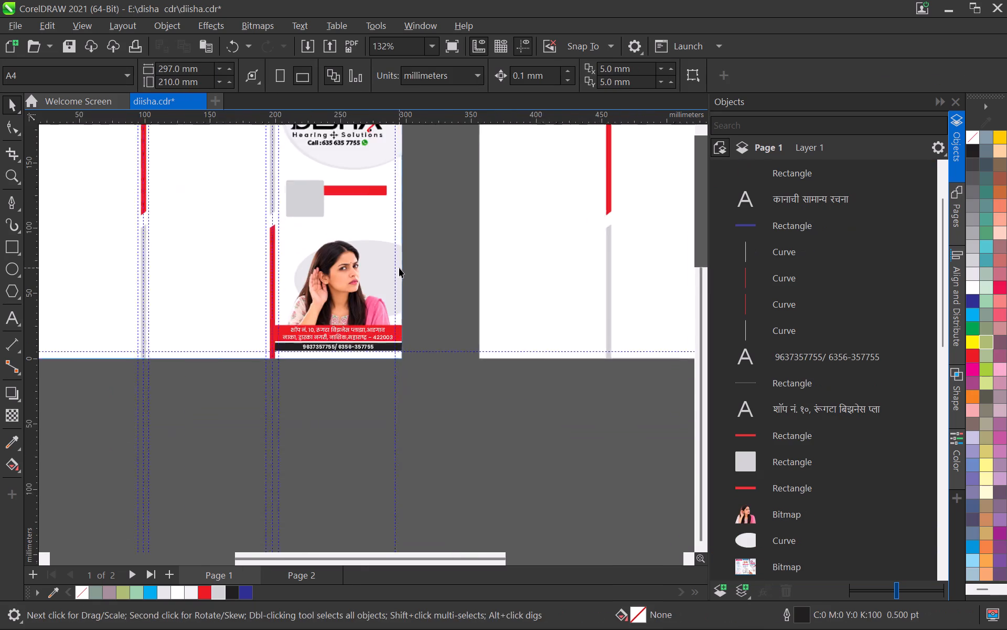
scroll(399, 268, "down", 2)
middle_click_drag(377, 290, 467, 272)
scroll(468, 272, "up", 3)
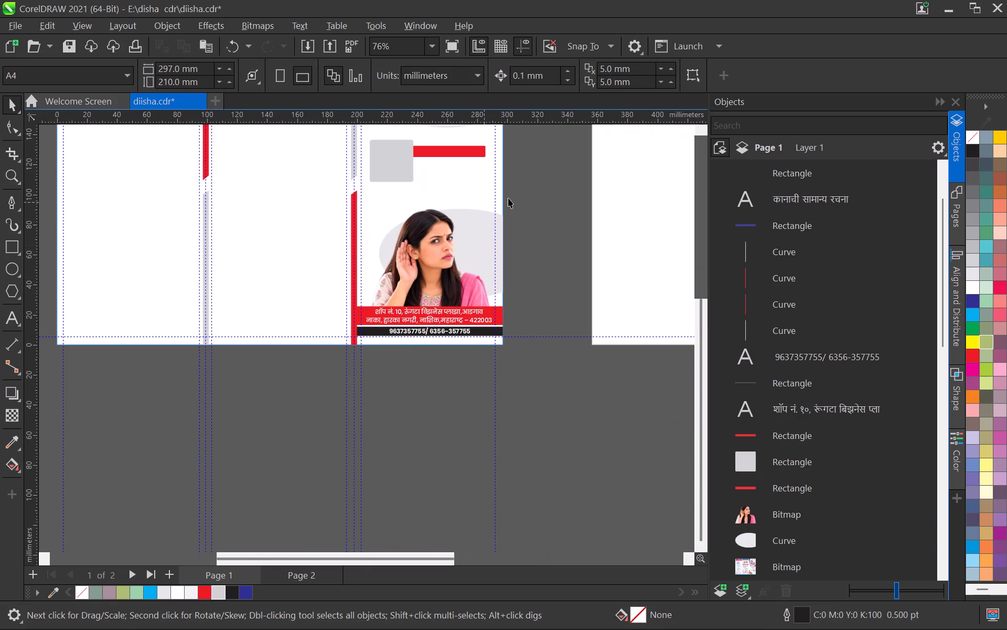
scroll(508, 198, "down", 3)
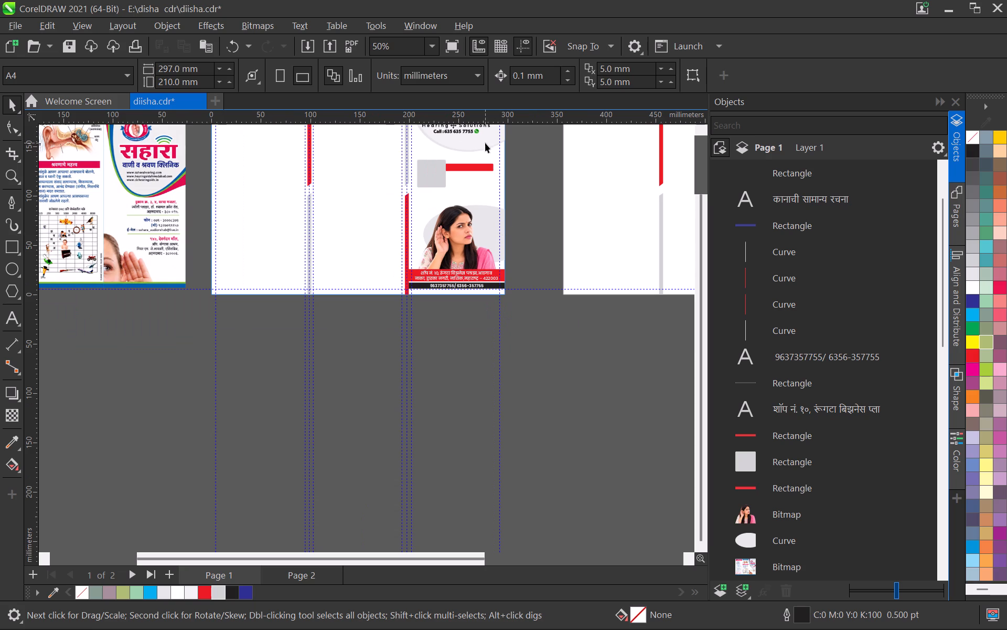
left_click(425, 231)
scroll(425, 231, "up", 7)
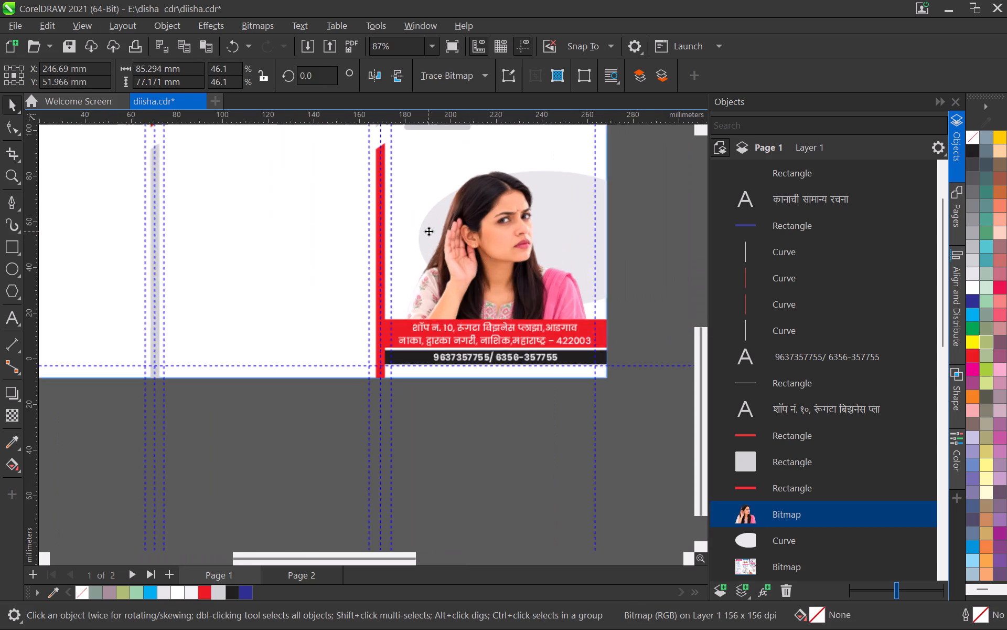
scroll(573, 223, "down", 6)
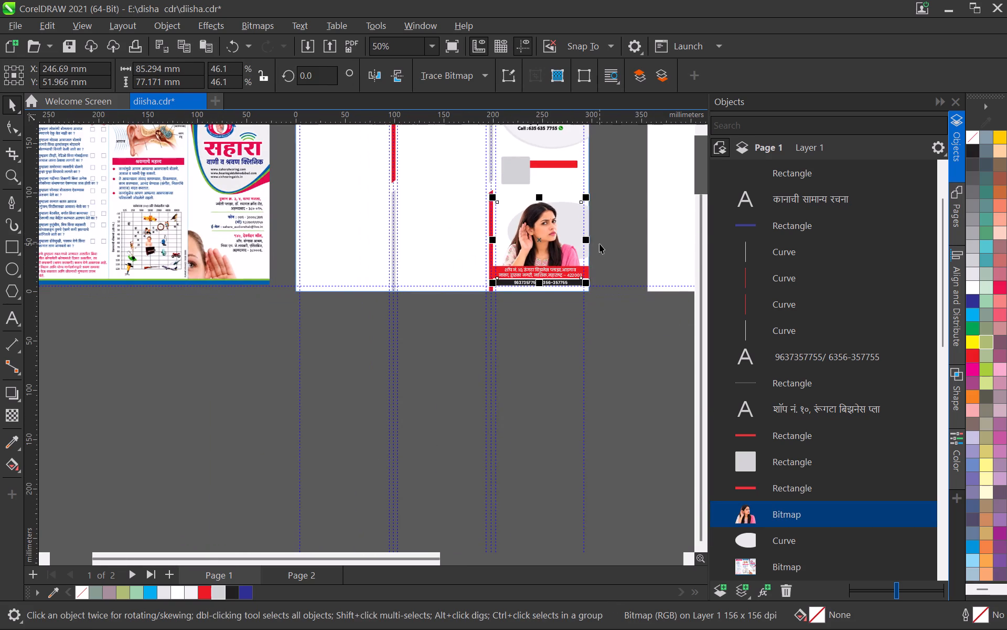
left_click(599, 244)
middle_click_drag(590, 246, 552, 319)
scroll(550, 317, "up", 7)
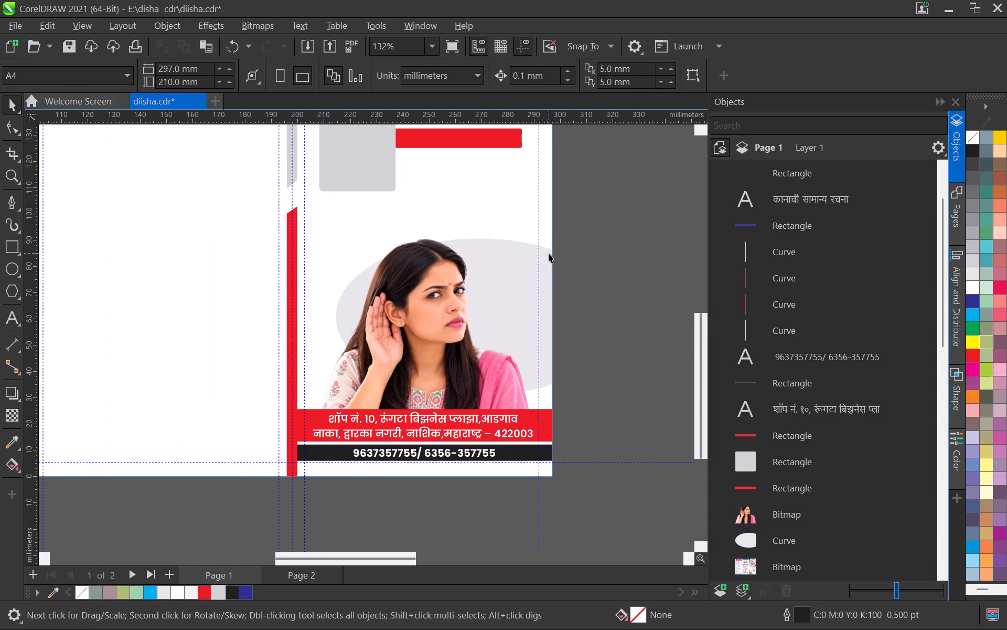
Stretch the trimmed grey ellipse upward behind the woman to a height of about 73.2 mm, keeping its width.
left_click(549, 253)
scroll(549, 253, "down", 3)
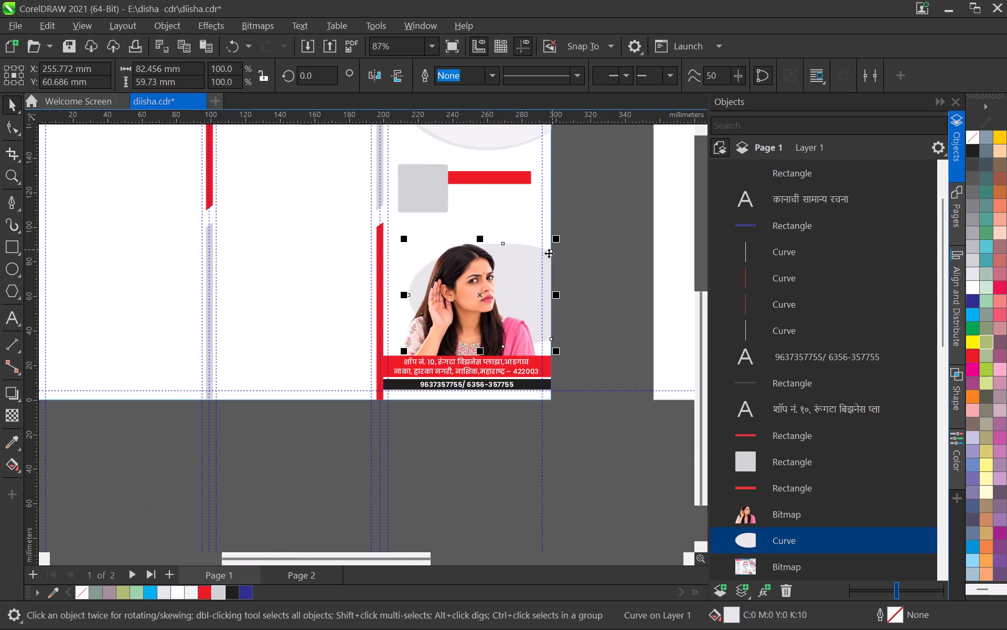
scroll(460, 214, "up", 2)
scroll(459, 245, "down", 2)
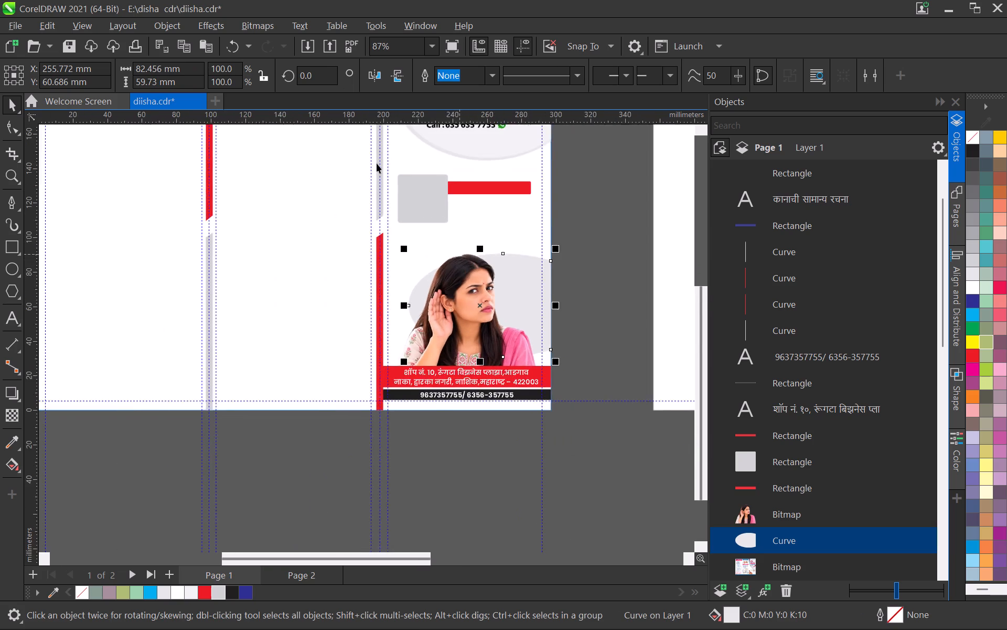
scroll(377, 163, "down", 3)
scroll(526, 258, "up", 4)
left_click_drag(389, 193, 386, 185)
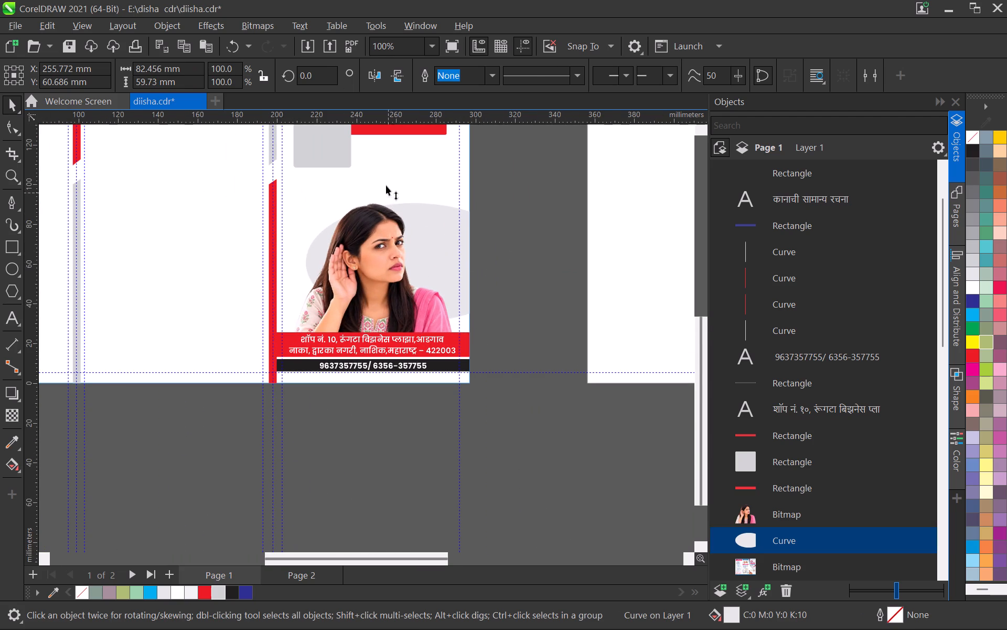
left_click_drag(386, 185, 381, 166)
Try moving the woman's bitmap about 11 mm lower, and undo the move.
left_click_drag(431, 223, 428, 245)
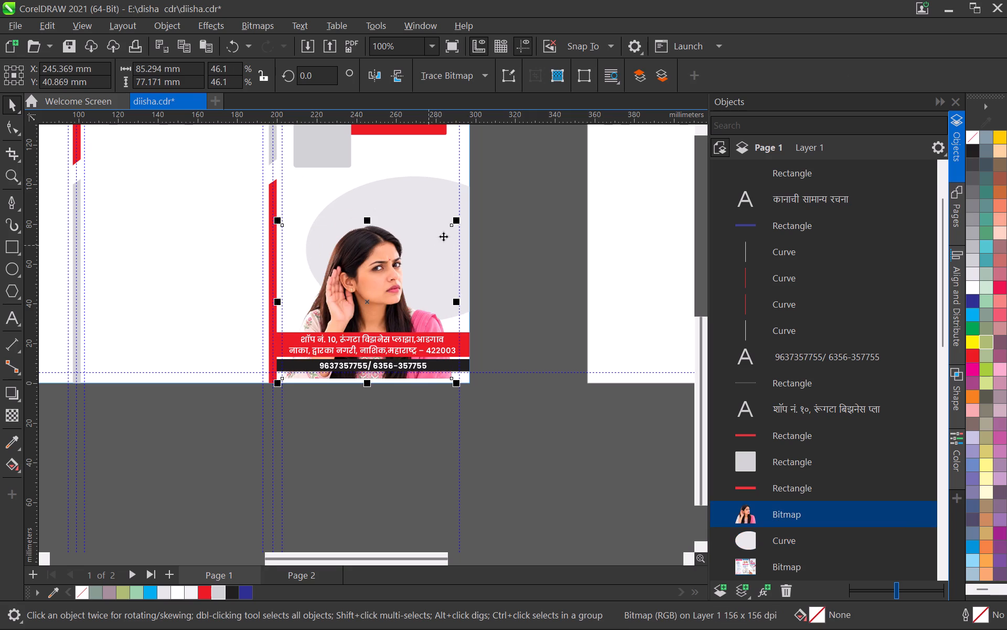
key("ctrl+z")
Move the stretched grey ellipse straight down behind the woman, to a centre Y of about 60.6 mm.
left_click(433, 180)
left_click_drag(429, 183, 431, 196)
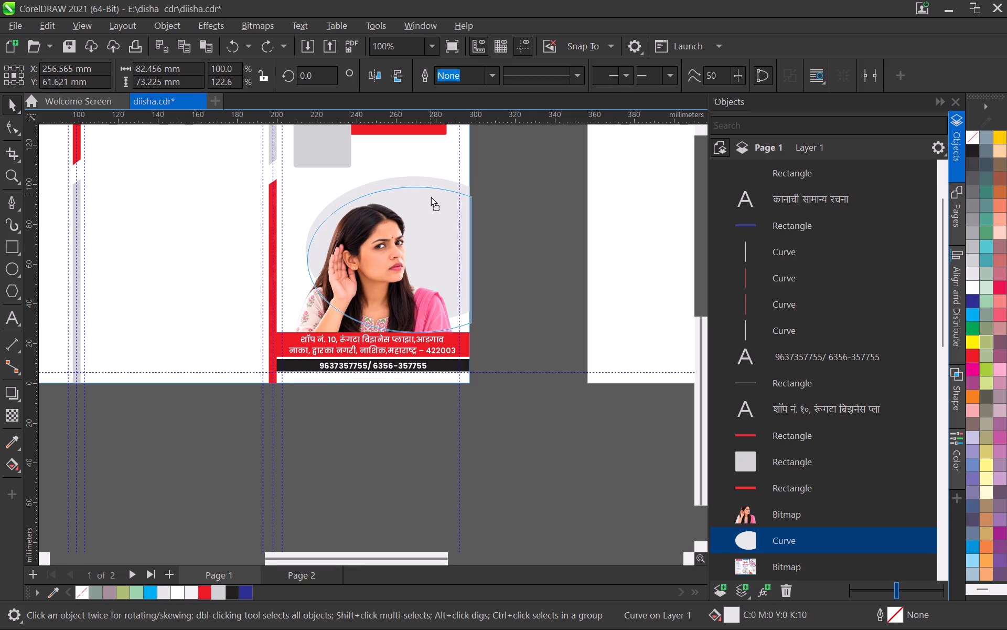
left_click_drag(431, 196, 430, 197)
scroll(457, 218, "down", 3)
left_click(504, 262)
Lighten the ellipse's uniform fill to a near-white grey, C3 M1 Y1 K0 (#F3F6F7), using the colour viewer.
scroll(422, 229, "down", 4)
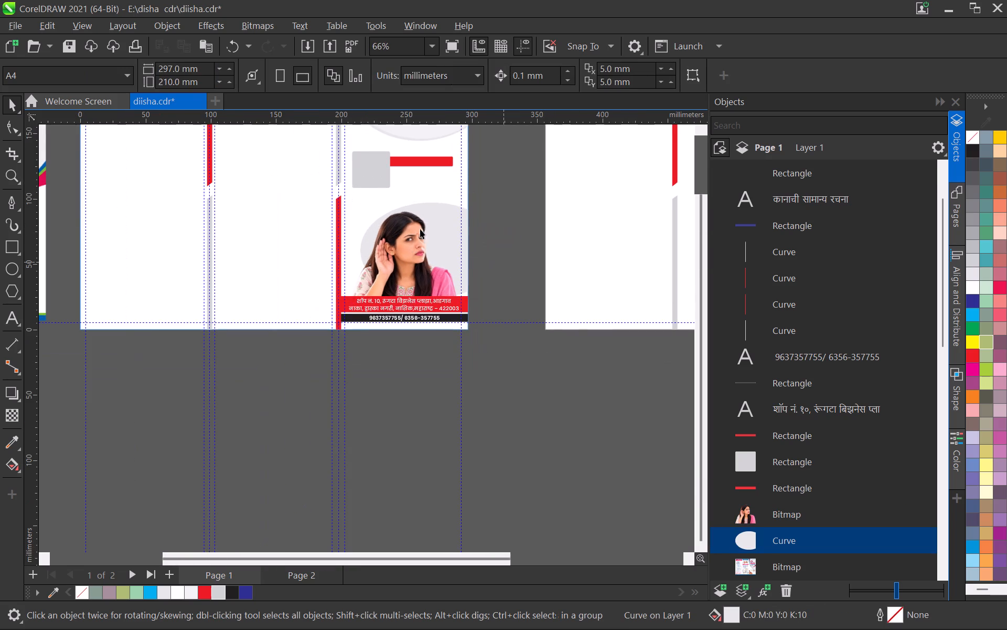
scroll(397, 229, "down", 1)
scroll(397, 229, "up", 1)
middle_click_drag(397, 229, 430, 278)
scroll(468, 241, "down", 2)
scroll(474, 262, "up", 2)
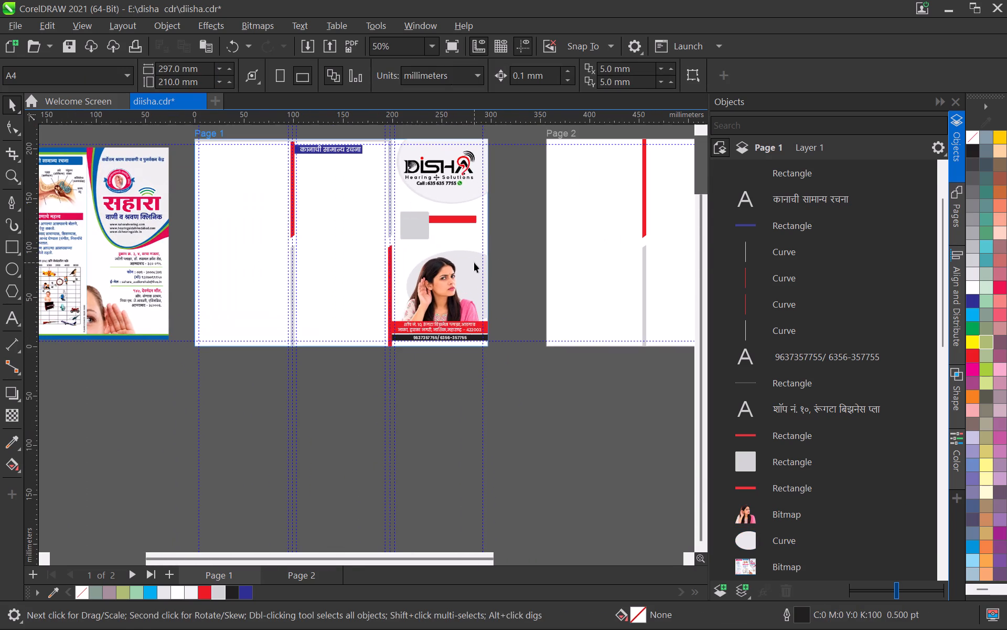
scroll(473, 262, "up", 5)
left_click(471, 247)
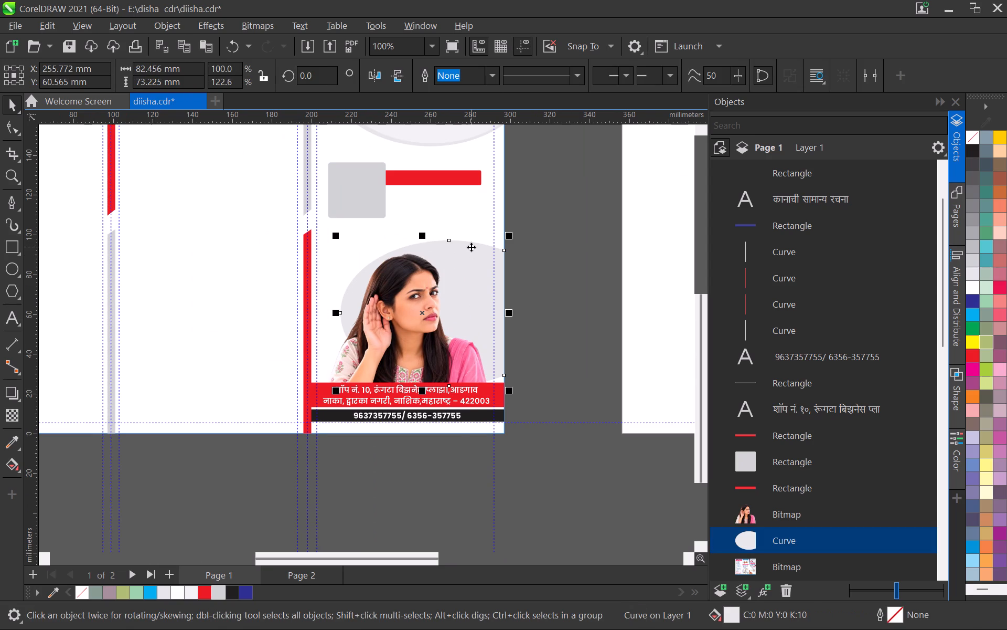
double_click(733, 618)
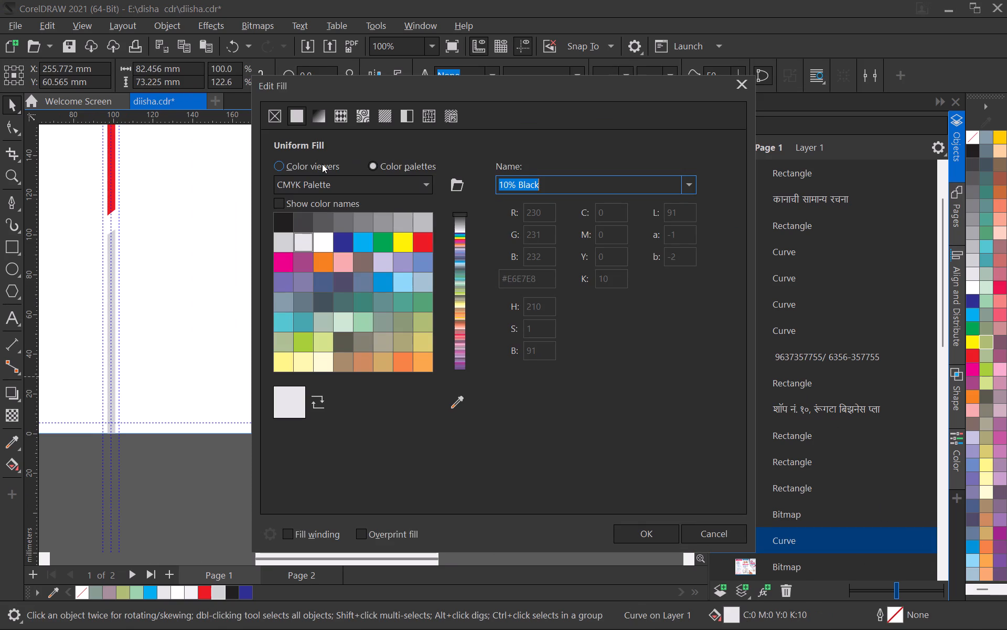
left_click(322, 164)
left_click(280, 207)
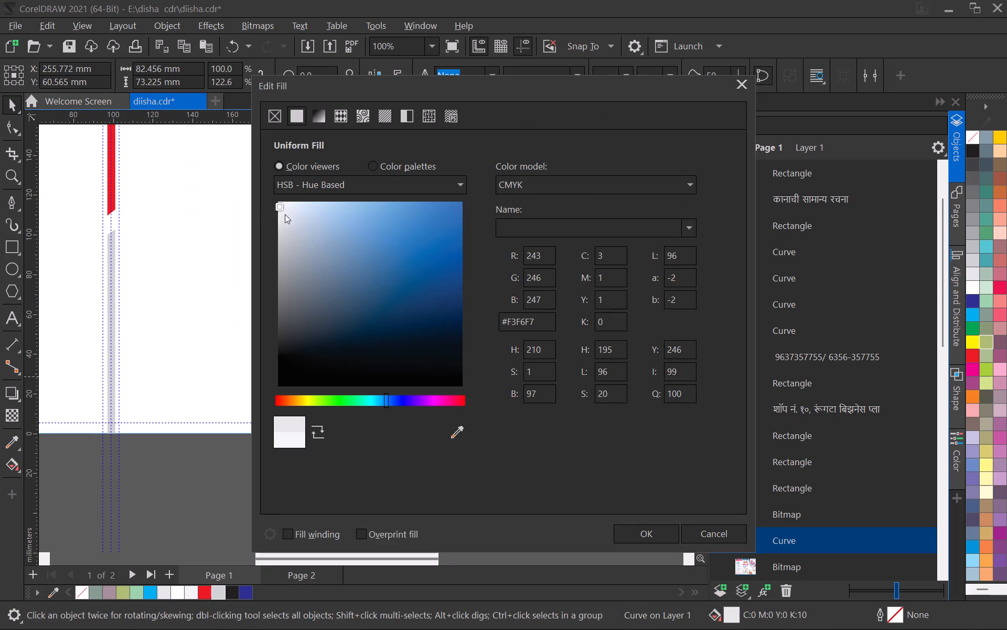
left_click(649, 528)
left_click(541, 265)
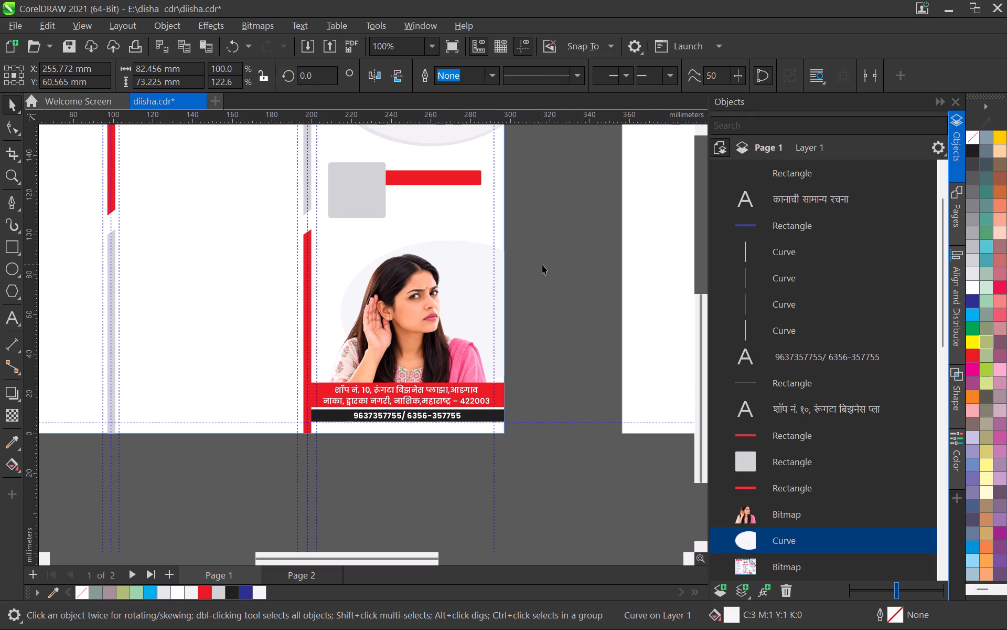
scroll(560, 257, "down", 8)
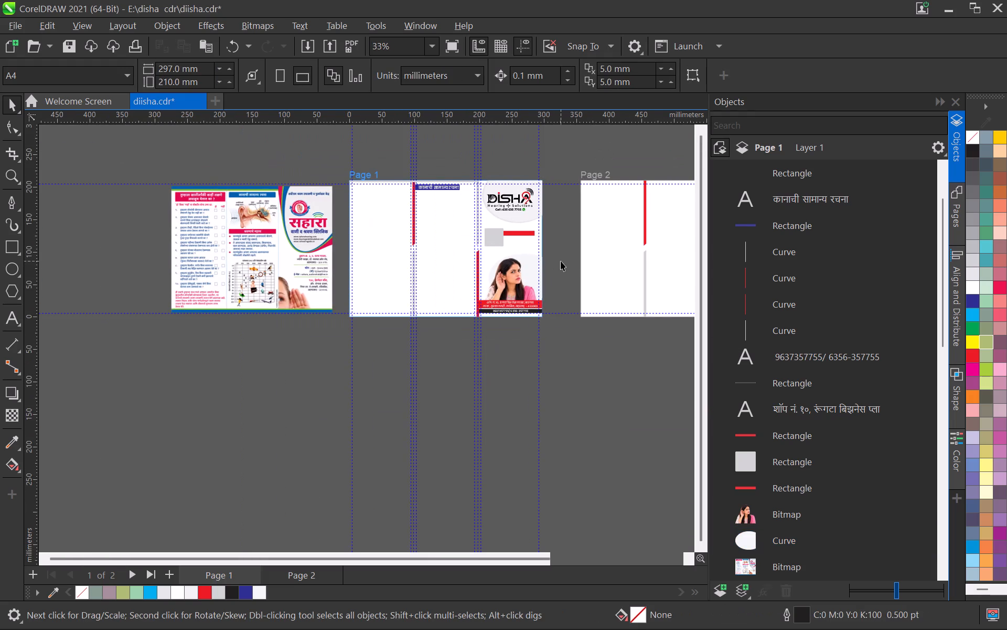
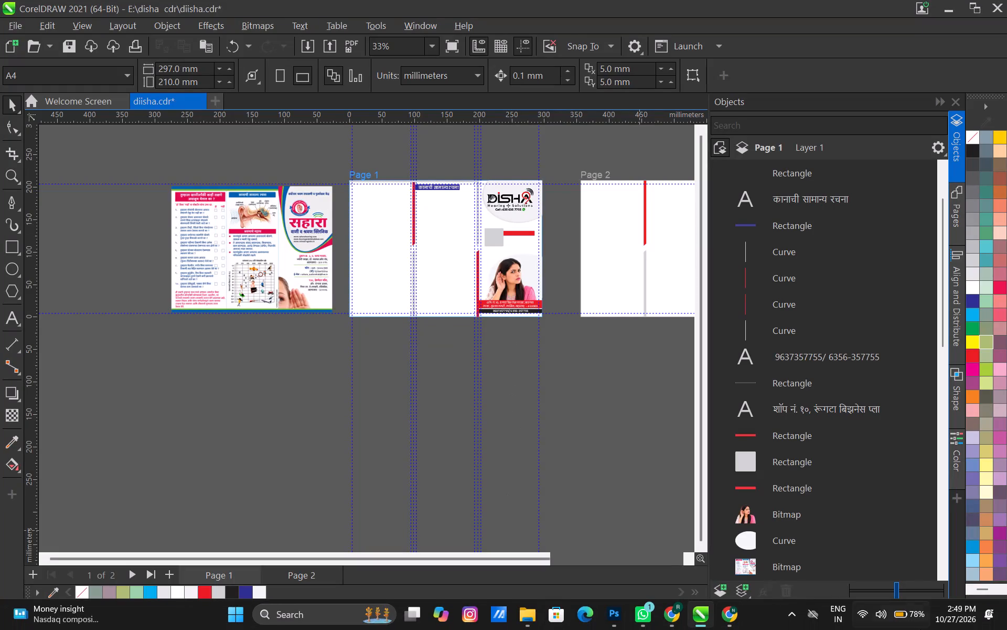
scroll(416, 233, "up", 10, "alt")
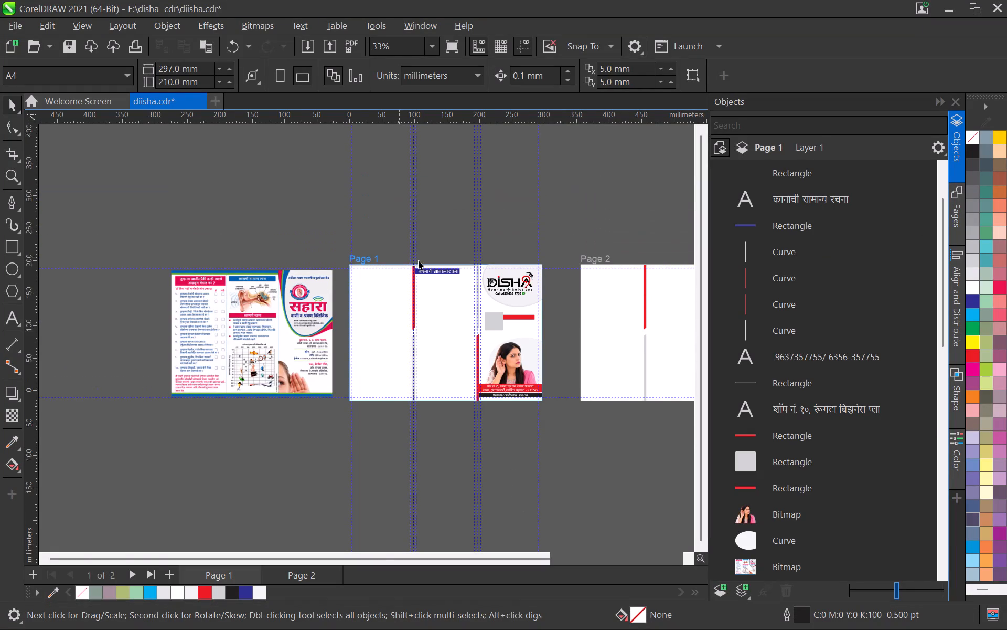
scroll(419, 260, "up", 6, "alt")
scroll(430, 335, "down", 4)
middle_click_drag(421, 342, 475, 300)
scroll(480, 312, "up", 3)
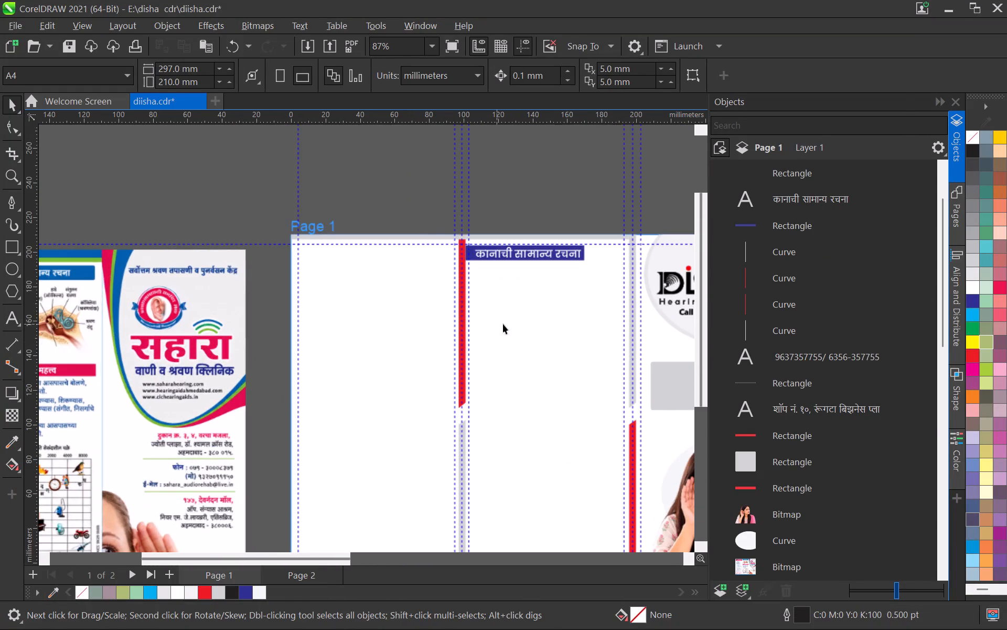
Switch to Chrome and bring up the Google image search results for कानाची सामान्य रचना with the Sahara brochure.
key("alt+Tab")
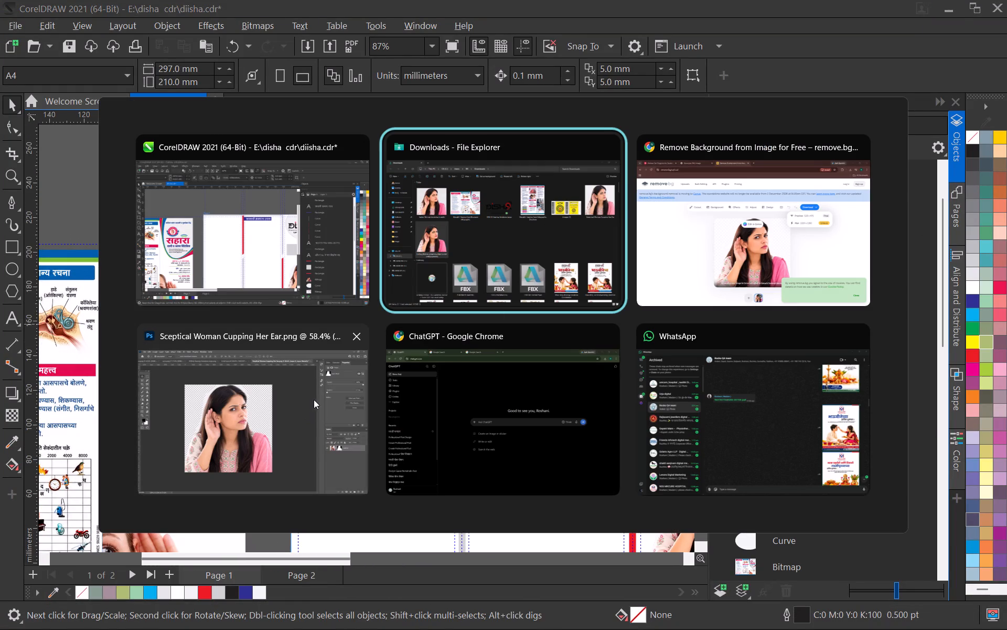
left_click(577, 409, "alt")
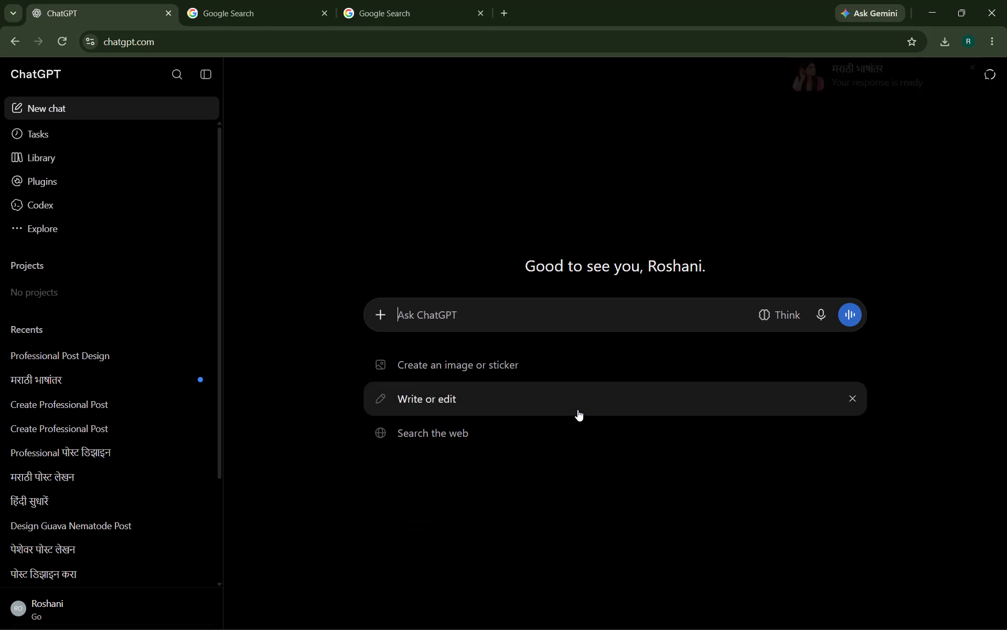